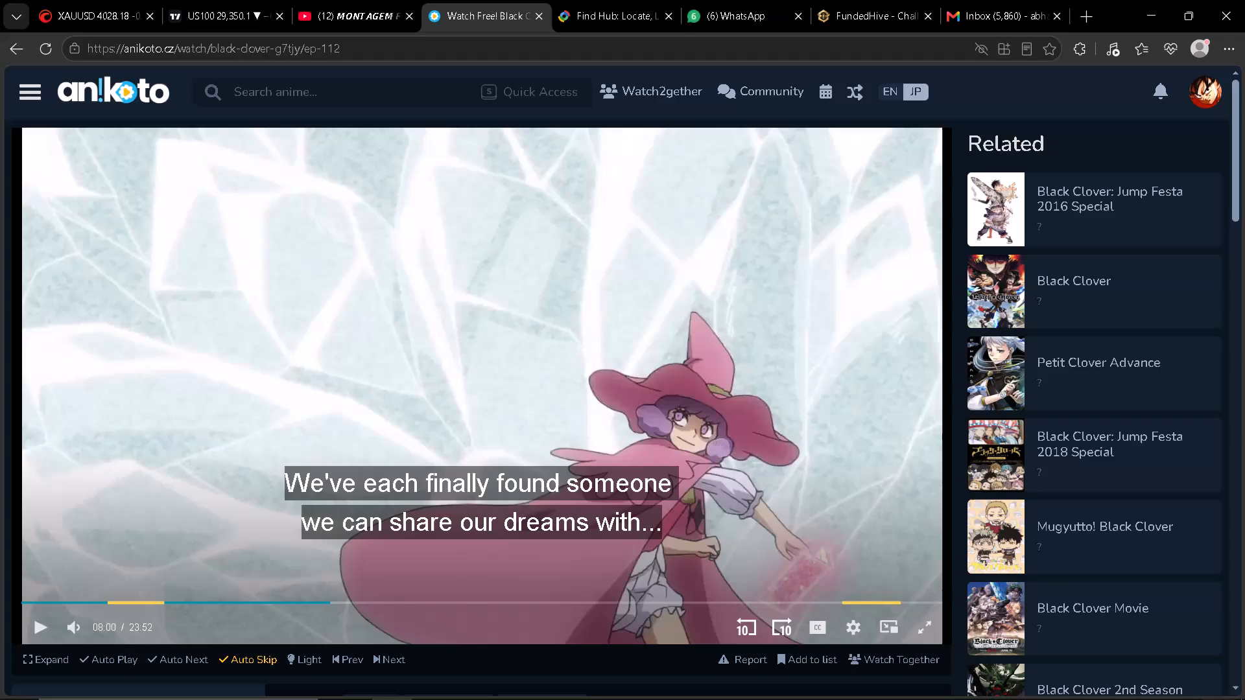
Switch to the TradingView chart and change the displayed symbol from US100 to XAUUSD.
left_click(196, 0)
left_click_drag(696, 255, 688, 138)
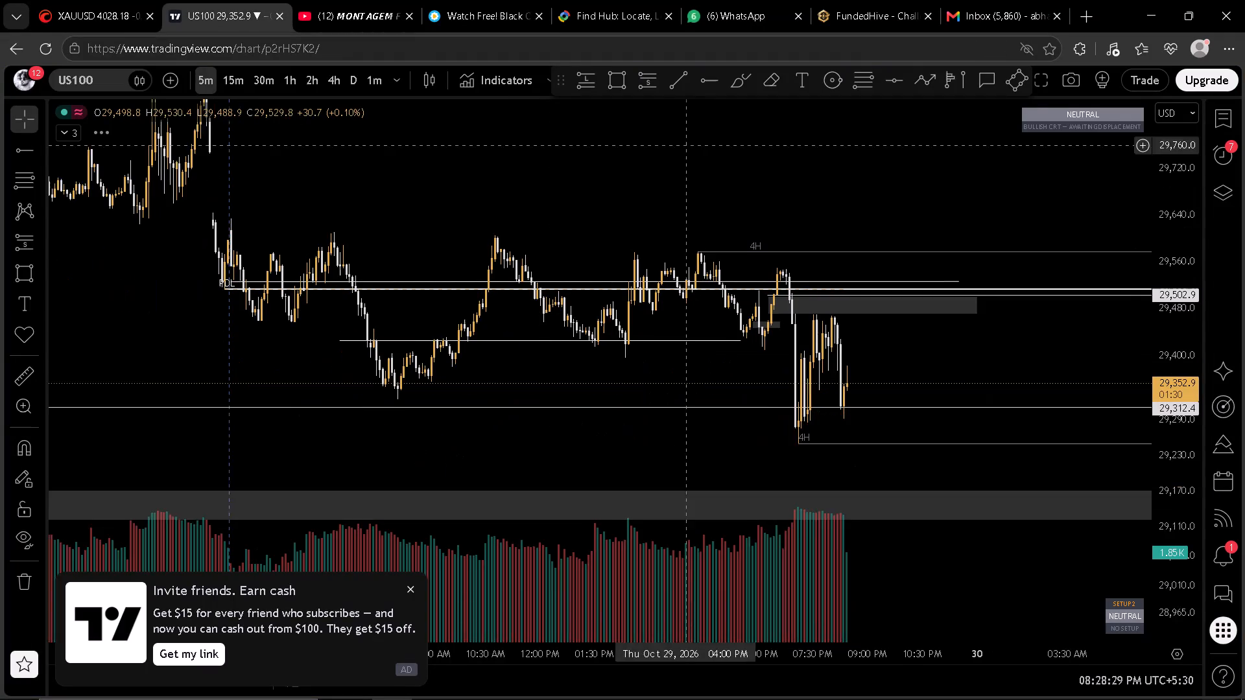
scroll(888, 502, "up", 3)
key("space")
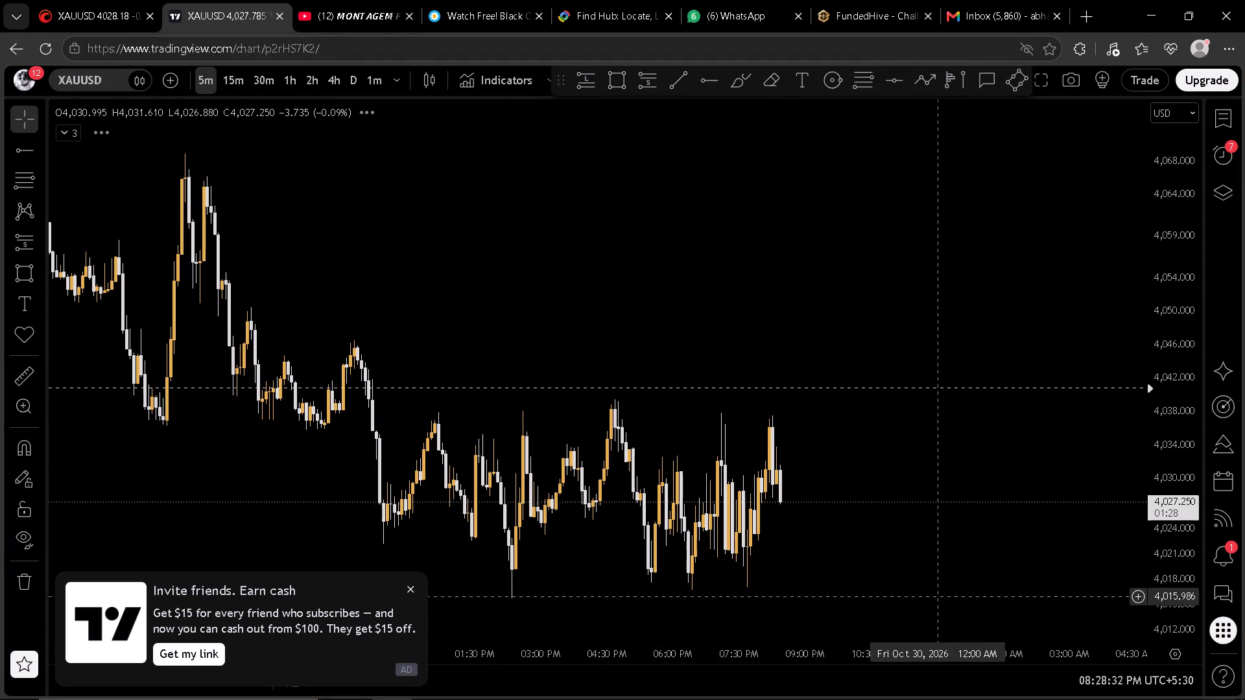
left_click_drag(918, 454, 896, 369)
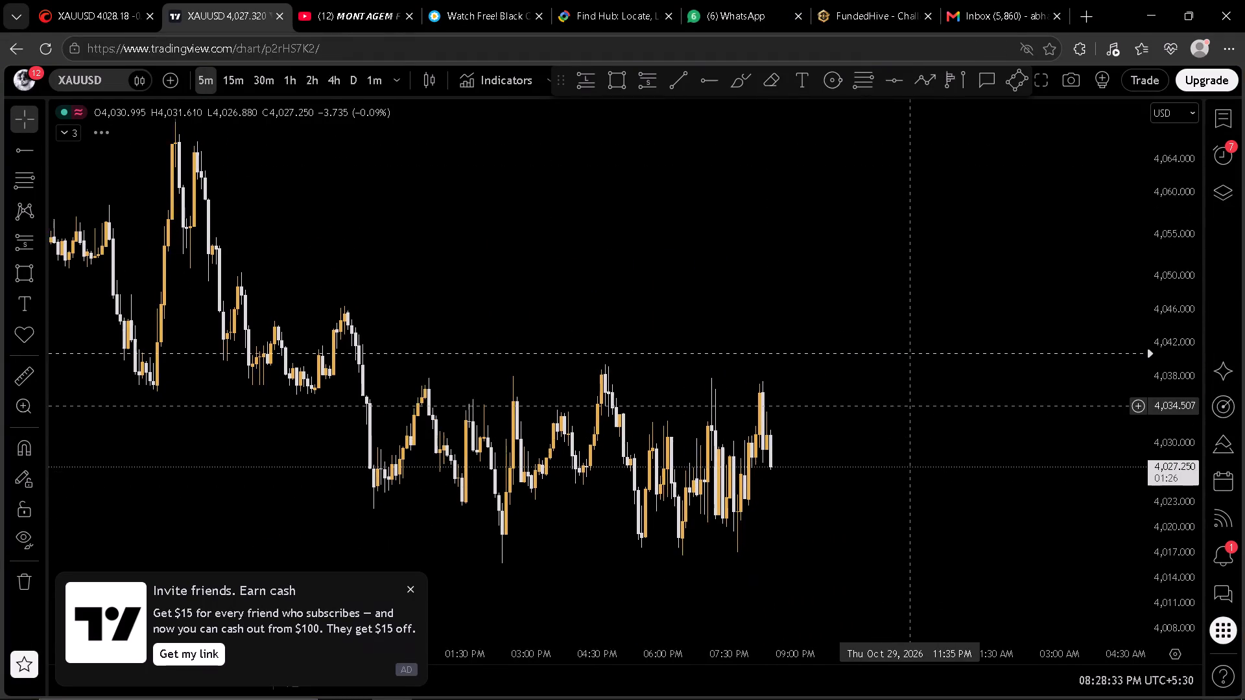
scroll(897, 375, "down", 4)
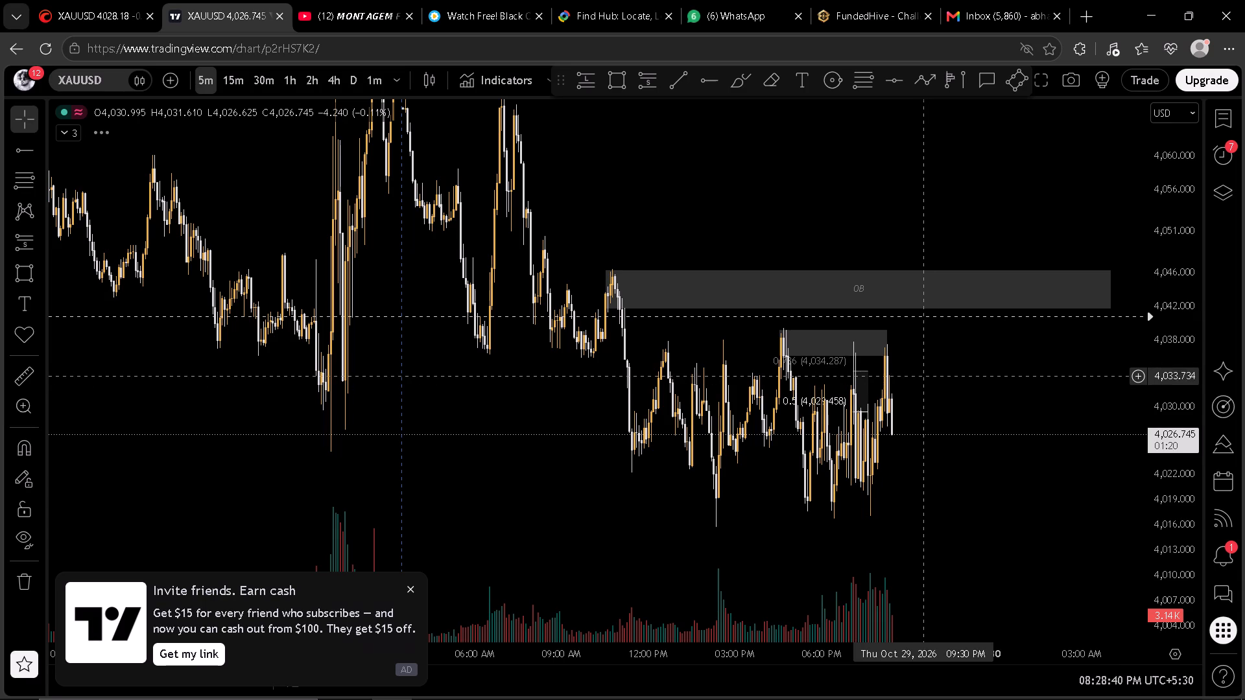
Set the XAUUSD chart interval to 1 minute.
key("1")
key("Return")
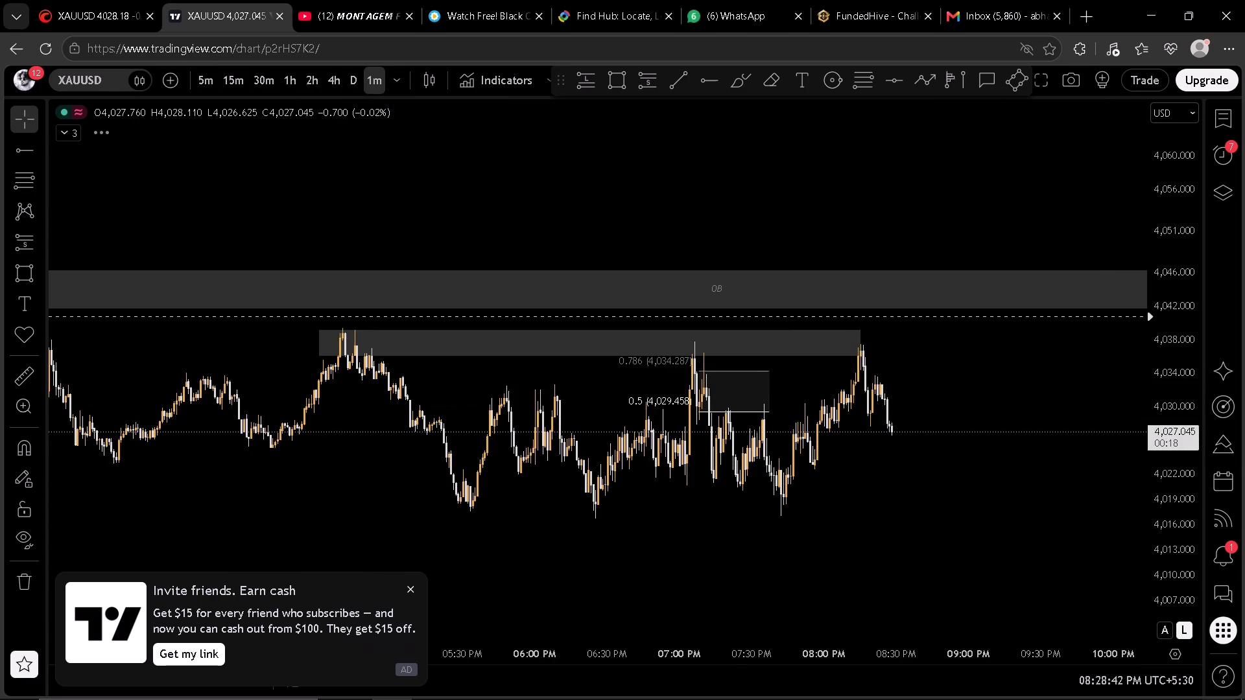
Draw a short, nearly horizontal trend line at about 4,029.3 from 8:09 PM to the candles just after the 8:16 PM peak.
scroll(1182, 382, "up", 3)
scroll(1012, 408, "up", 3)
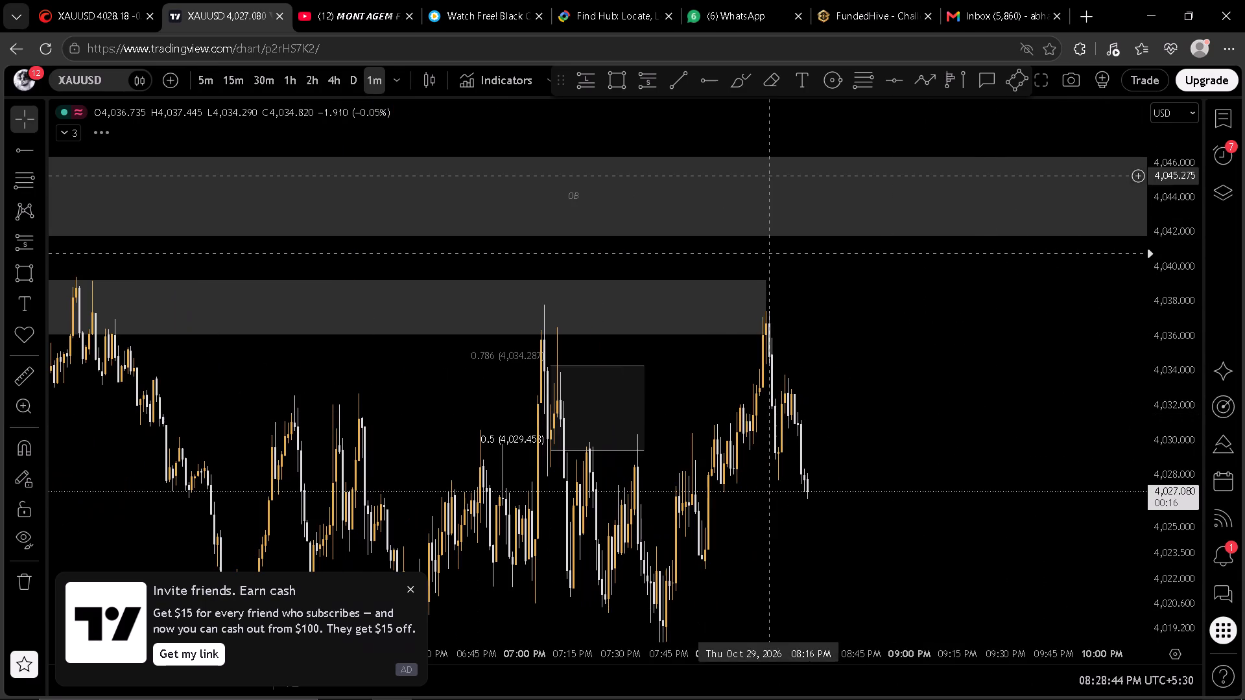
left_click(667, 71)
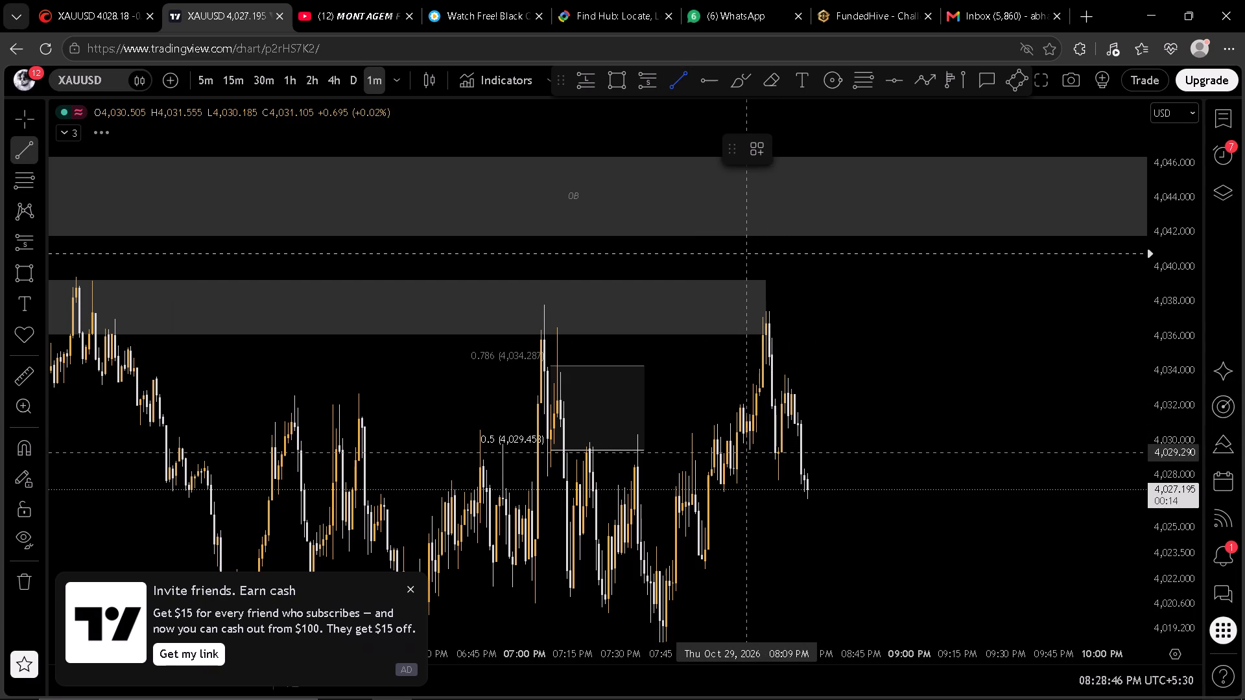
left_click(745, 452)
left_click(780, 451)
left_click_drag(948, 405, 955, 404)
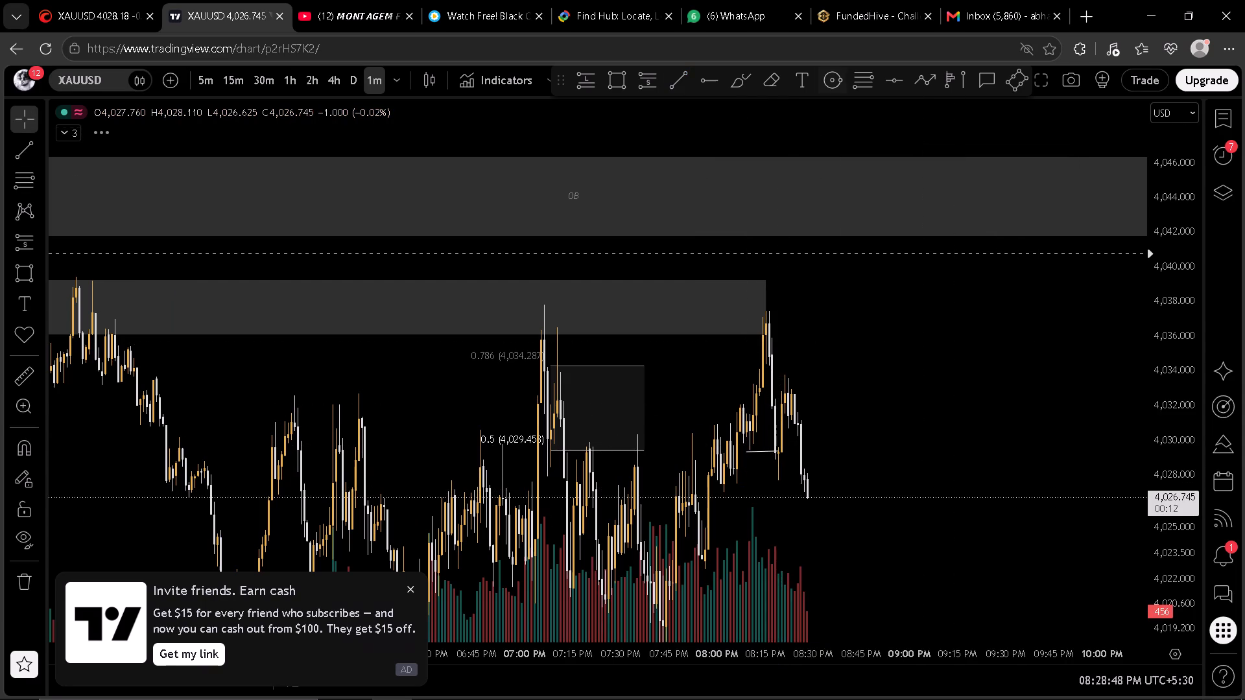
Draw a Fibonacci retracement from the recent peak at about 4,037.6 down to about 4,027.8, placing the 0.5 level at 4,032.699.
left_click(858, 73)
left_click(773, 309)
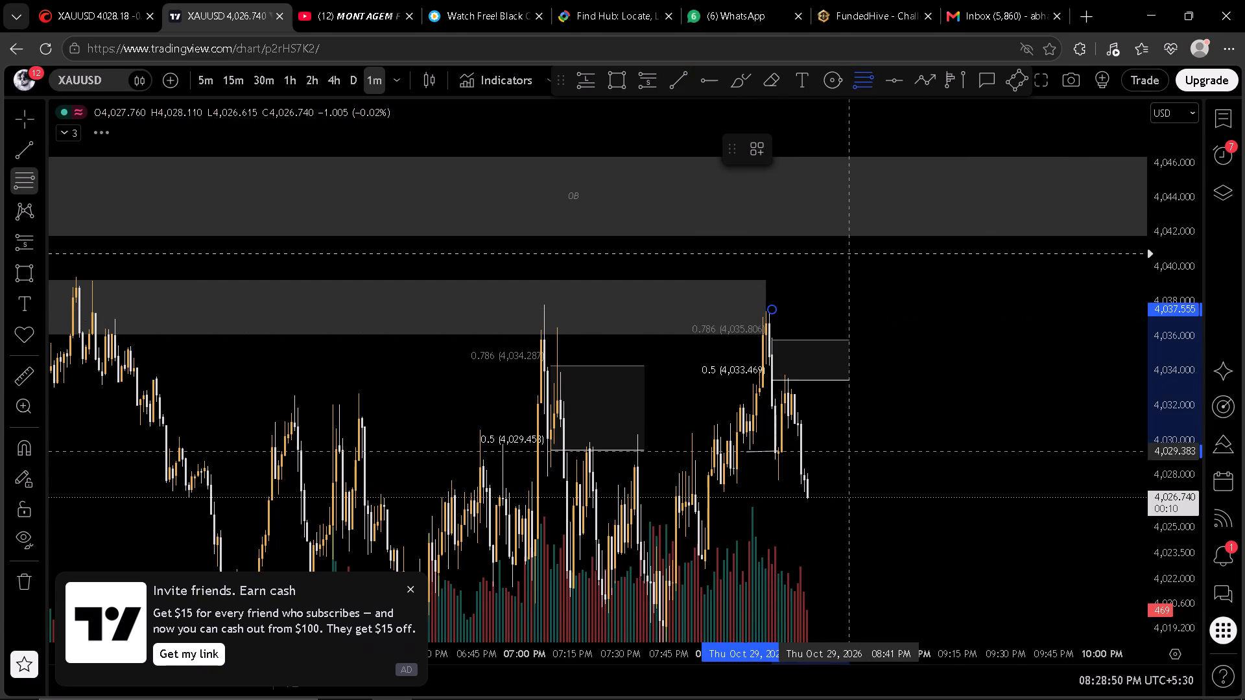
left_click(853, 478)
left_click(1001, 390)
left_click_drag(1002, 392, 991, 332)
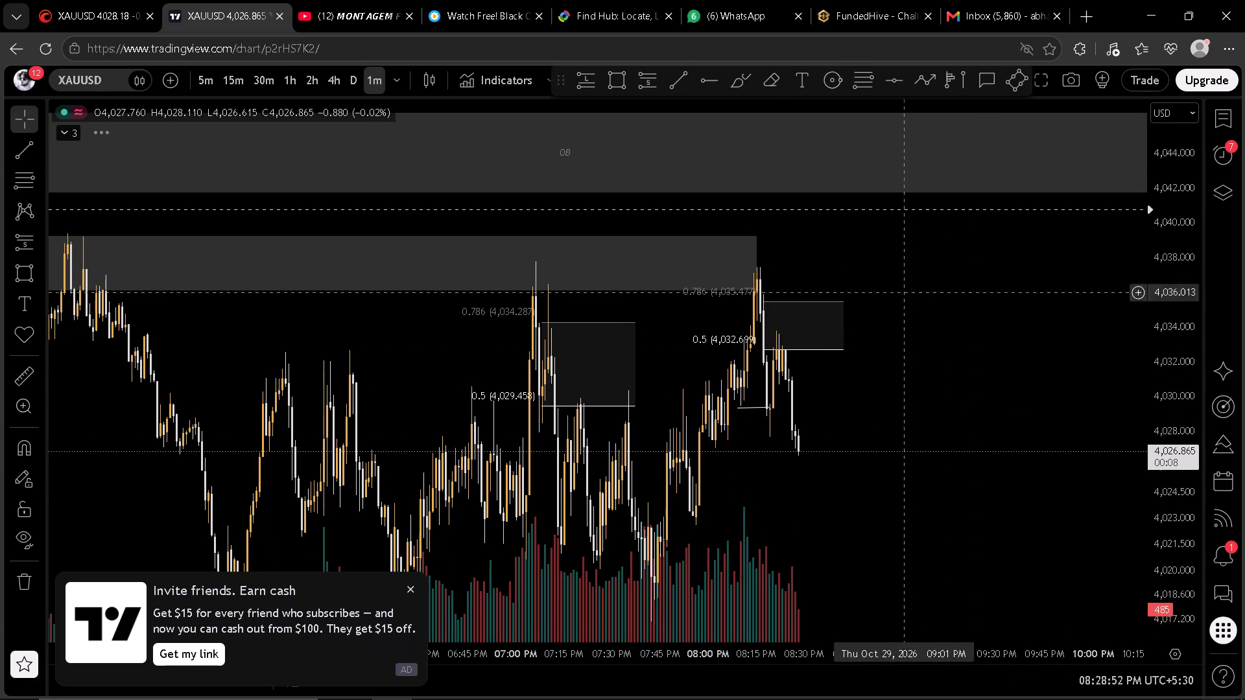
Place a short position at the 0.5 retracement level with entry at 4,032.743 and stop at 4,037.508, just above the recent peak.
left_click(637, 80)
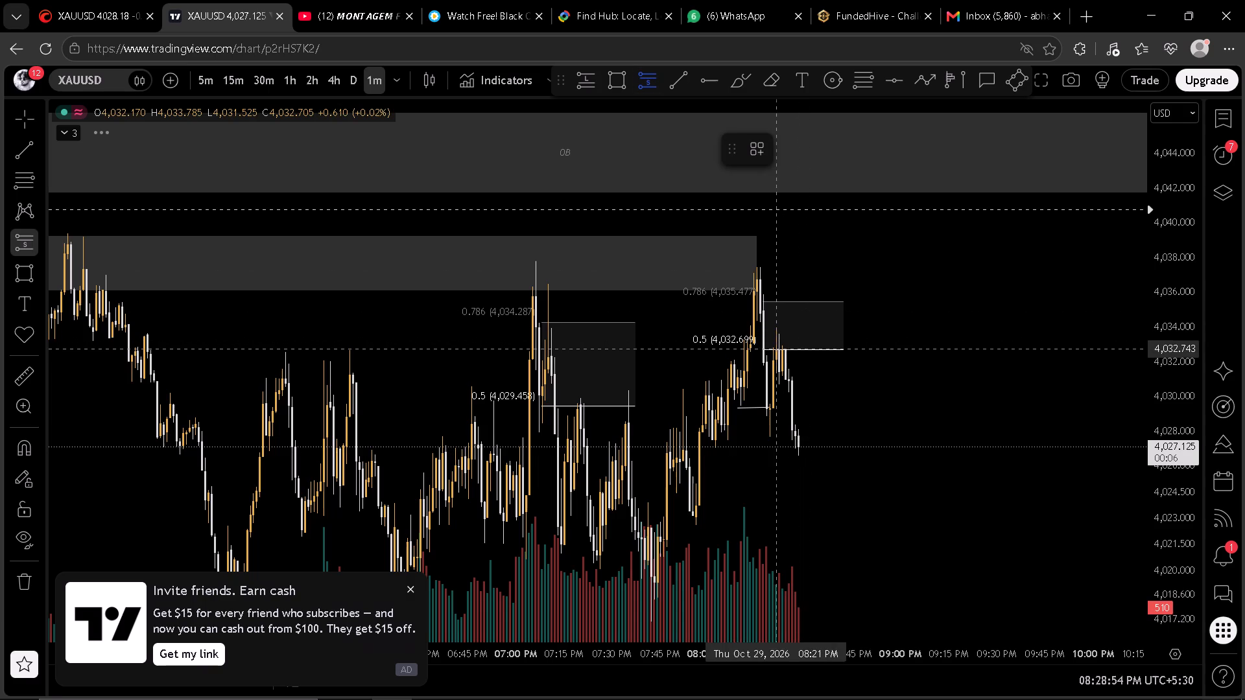
left_click(776, 349)
left_click(774, 268)
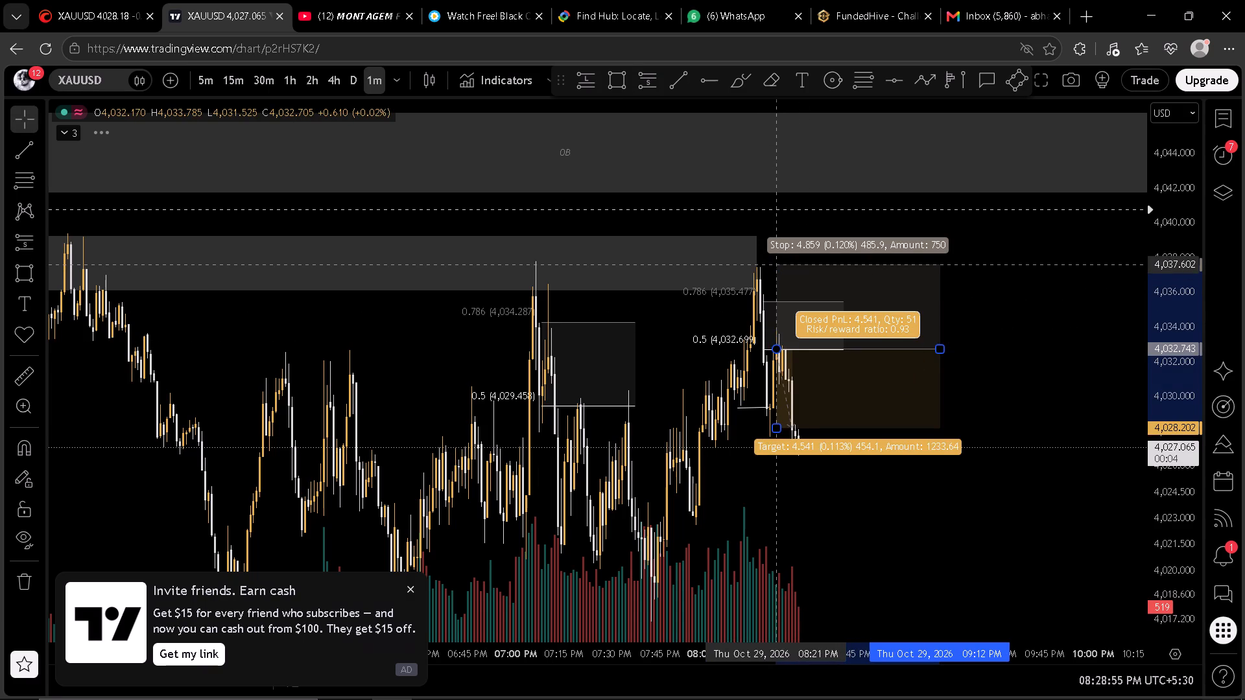
left_click(774, 264)
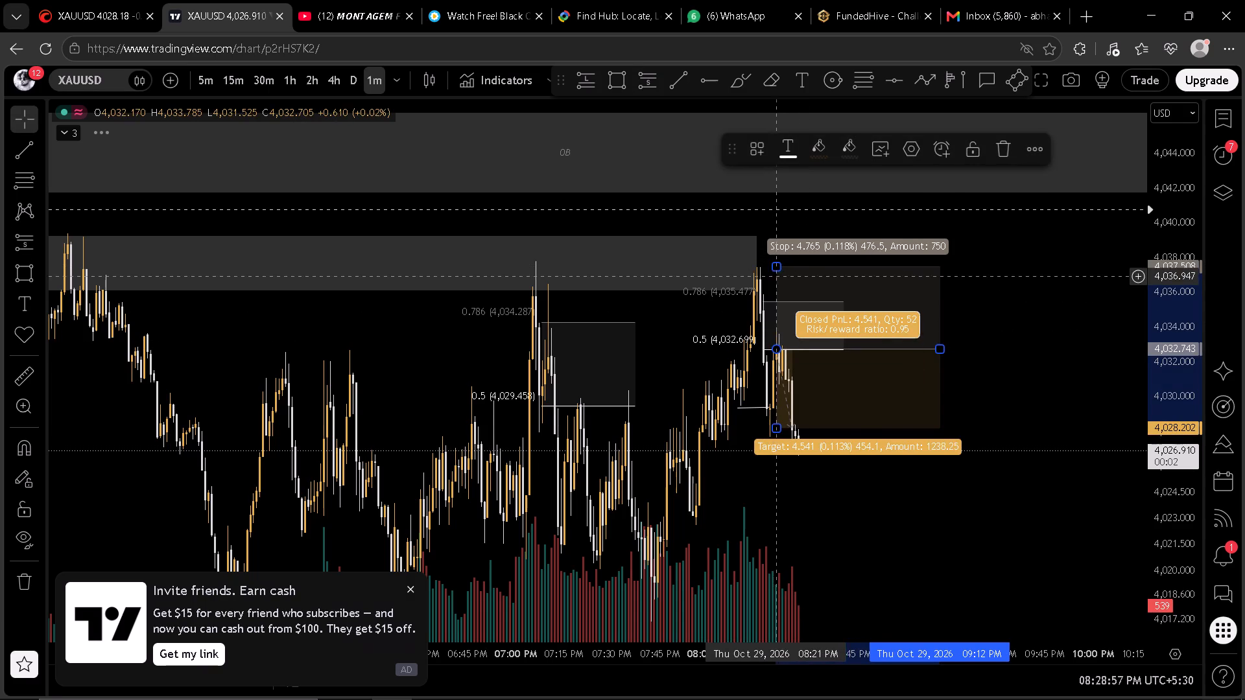
Lower the short position's target to 4,023.323.
left_click_drag(781, 425, 781, 436)
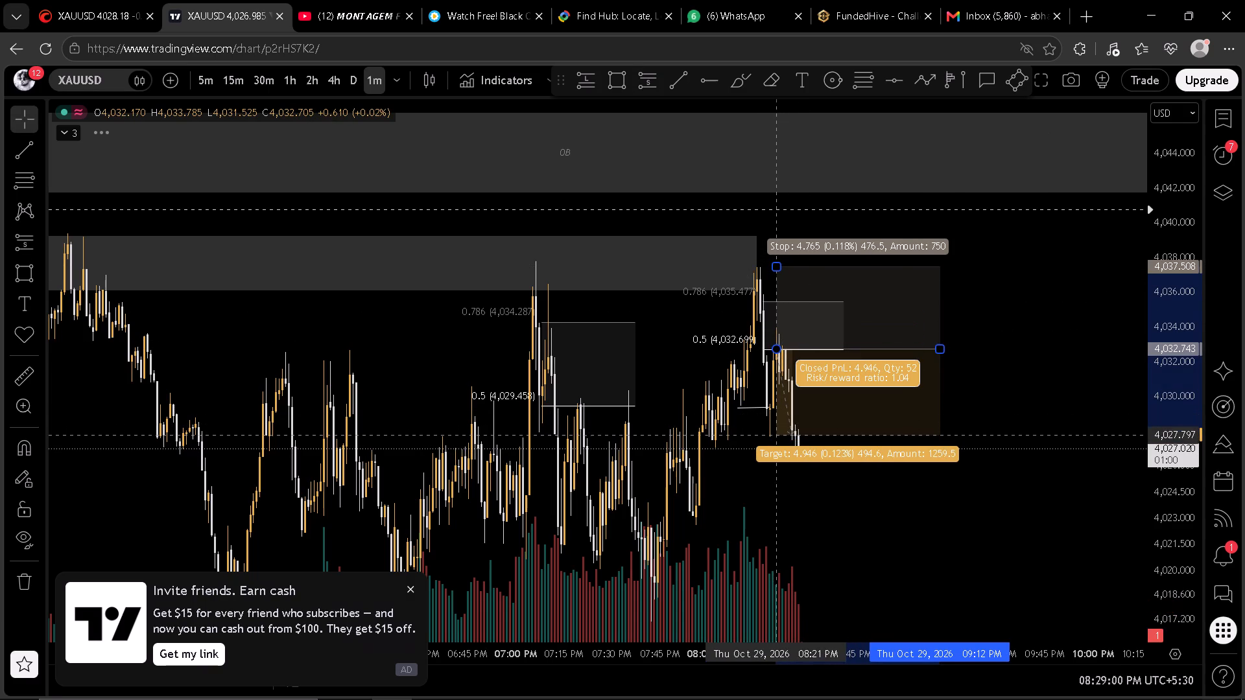
left_click_drag(781, 436, 779, 494)
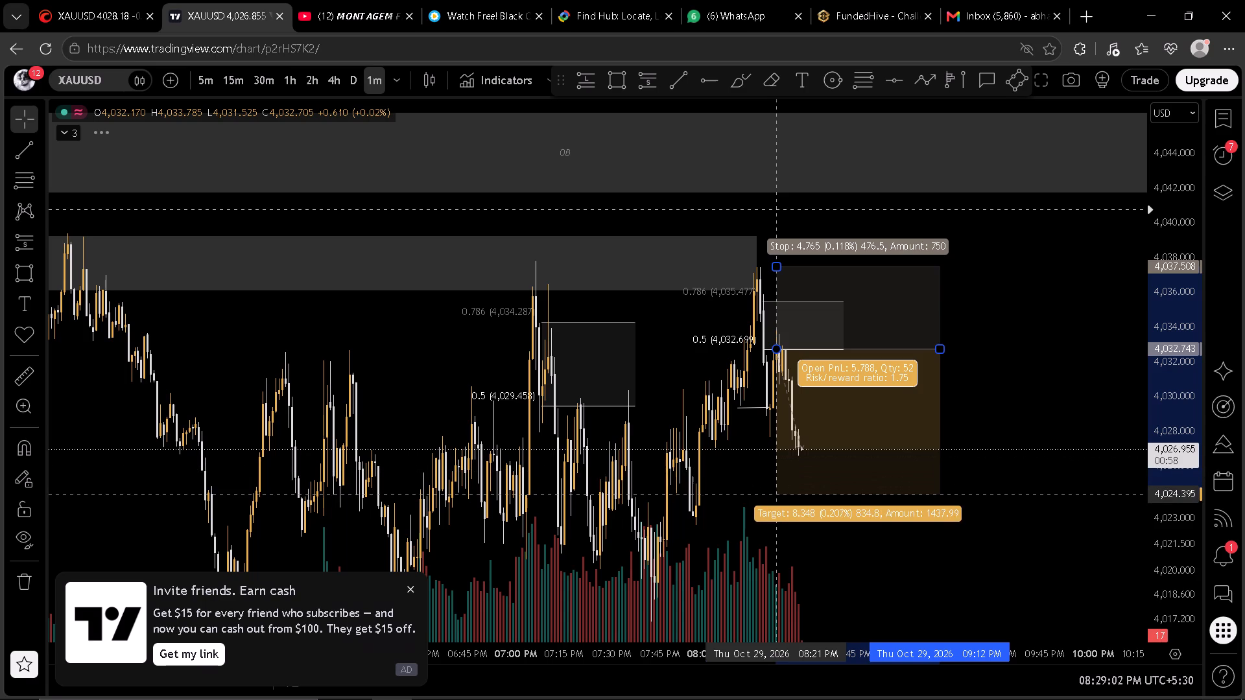
left_click_drag(779, 494, 768, 516)
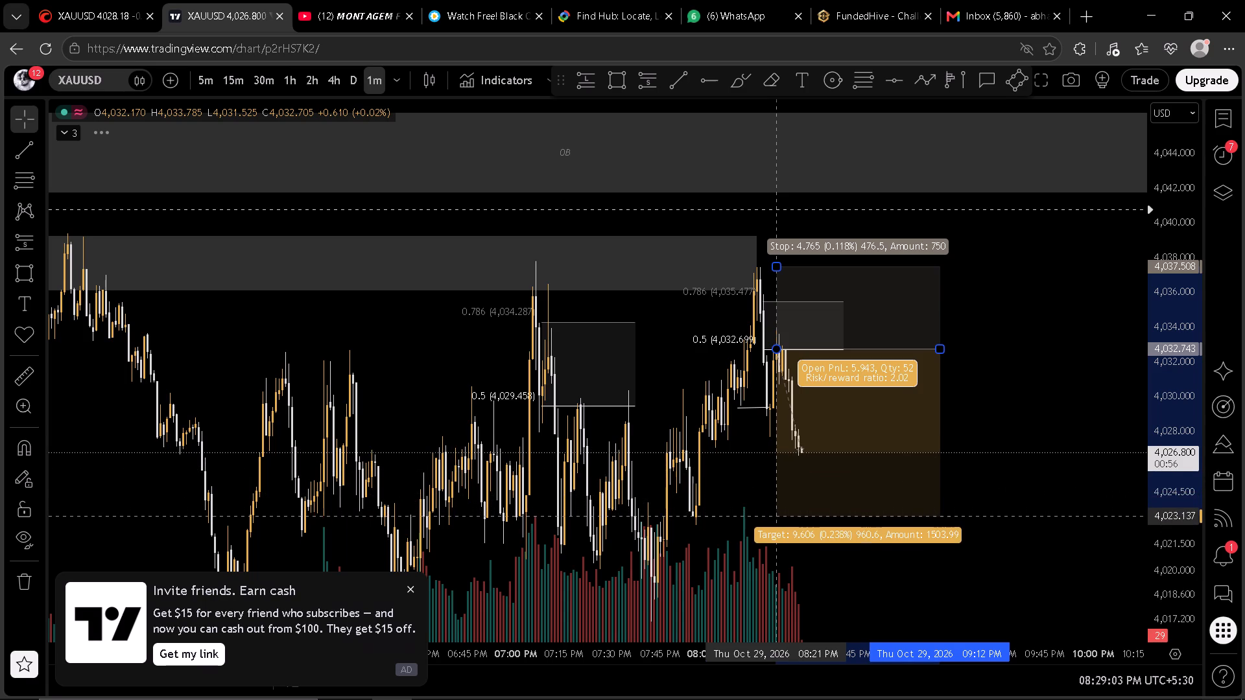
left_click_drag(768, 516, 766, 512)
left_click(1052, 425)
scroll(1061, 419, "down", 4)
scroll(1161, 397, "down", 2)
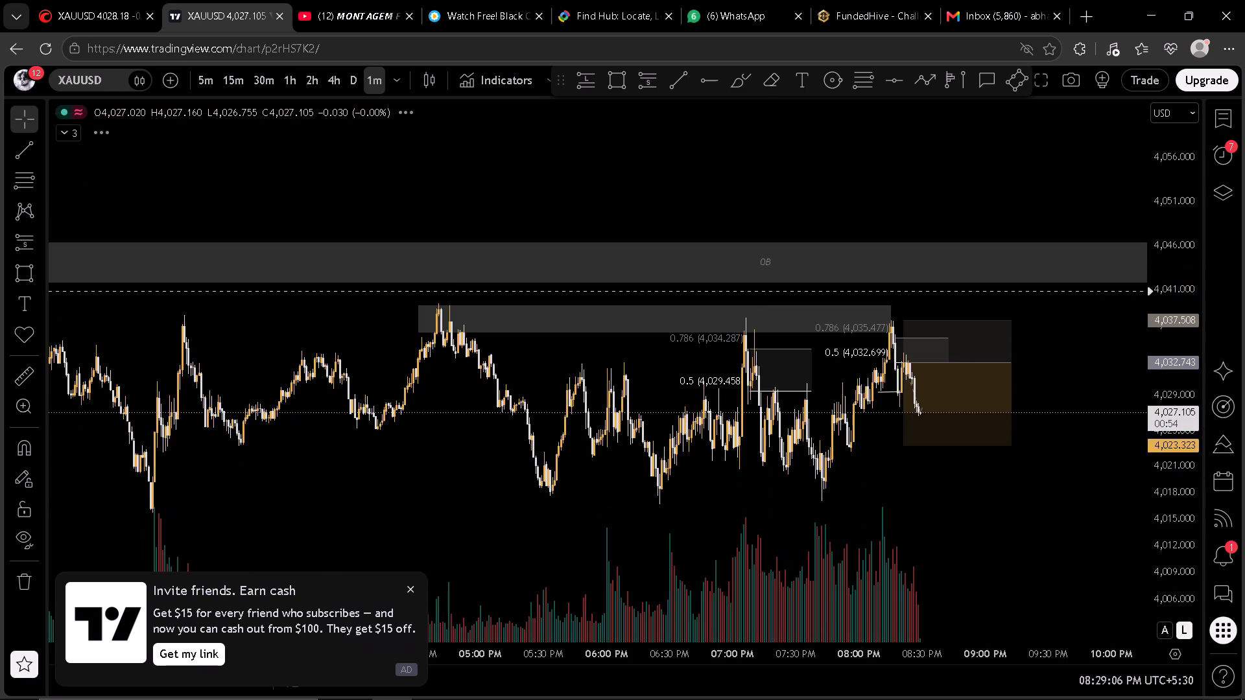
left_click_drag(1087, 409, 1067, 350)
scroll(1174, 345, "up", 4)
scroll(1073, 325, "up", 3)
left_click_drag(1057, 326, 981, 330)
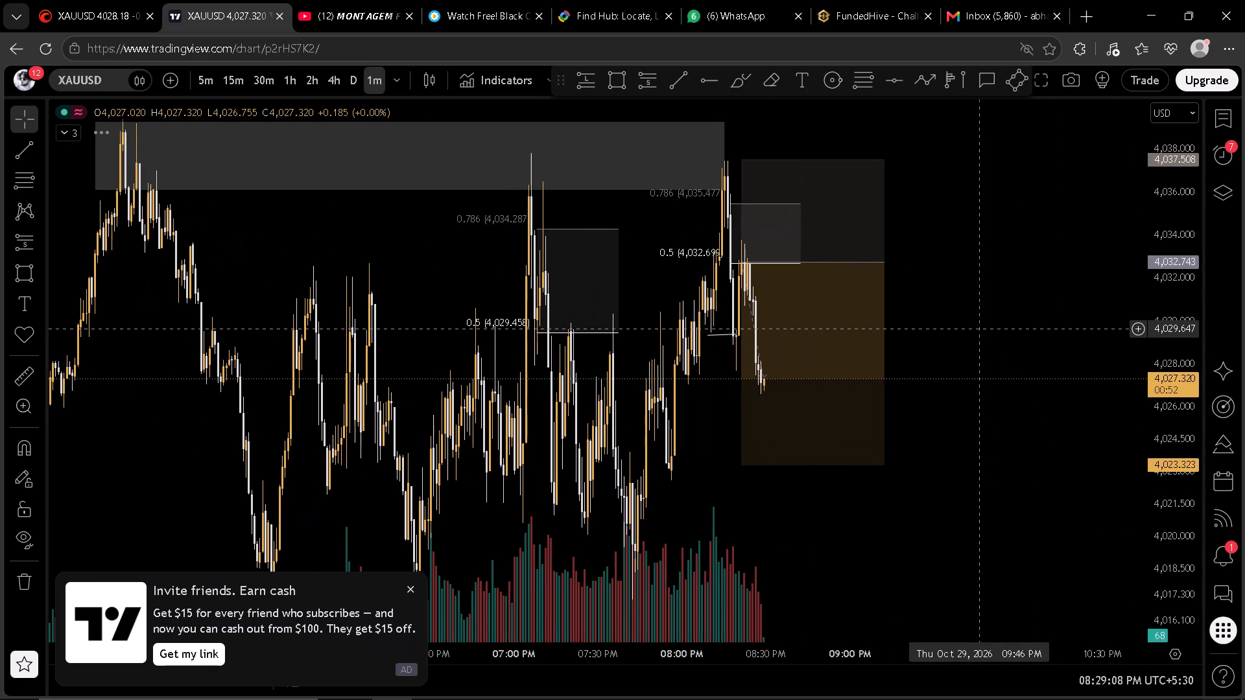
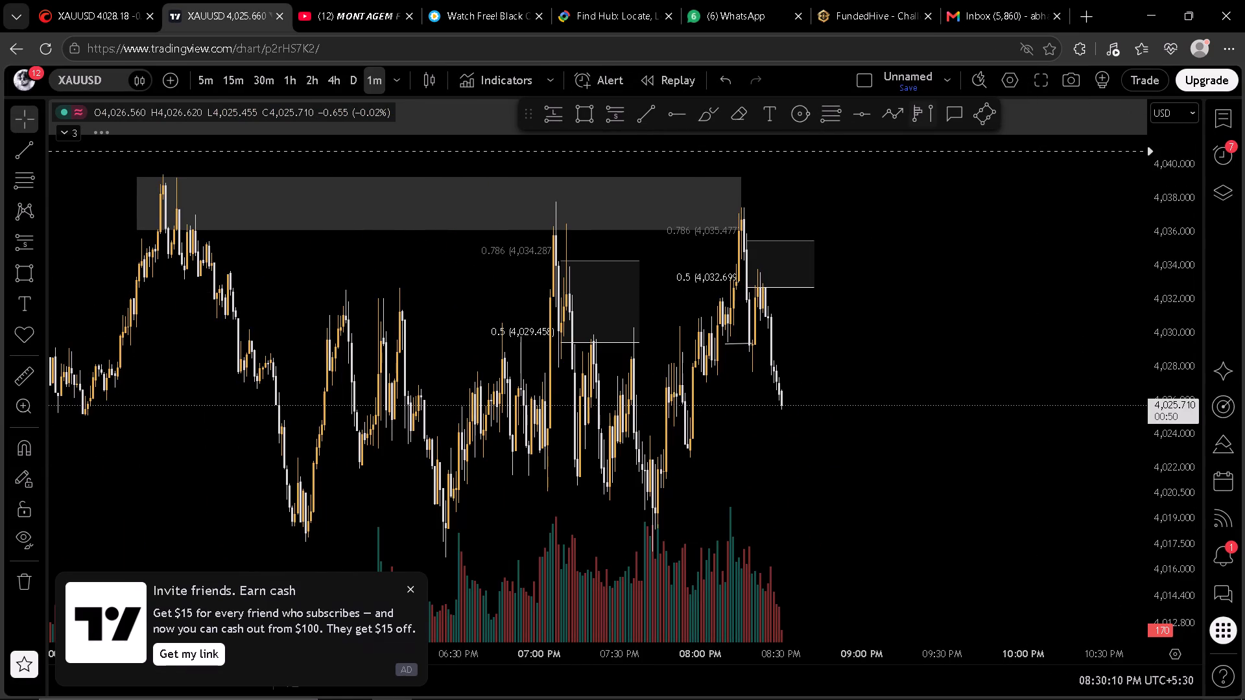
Undo the removal of the short position so it is back on the chart at the 0.5 retracement level.
left_click(709, 73)
double_click(721, 76)
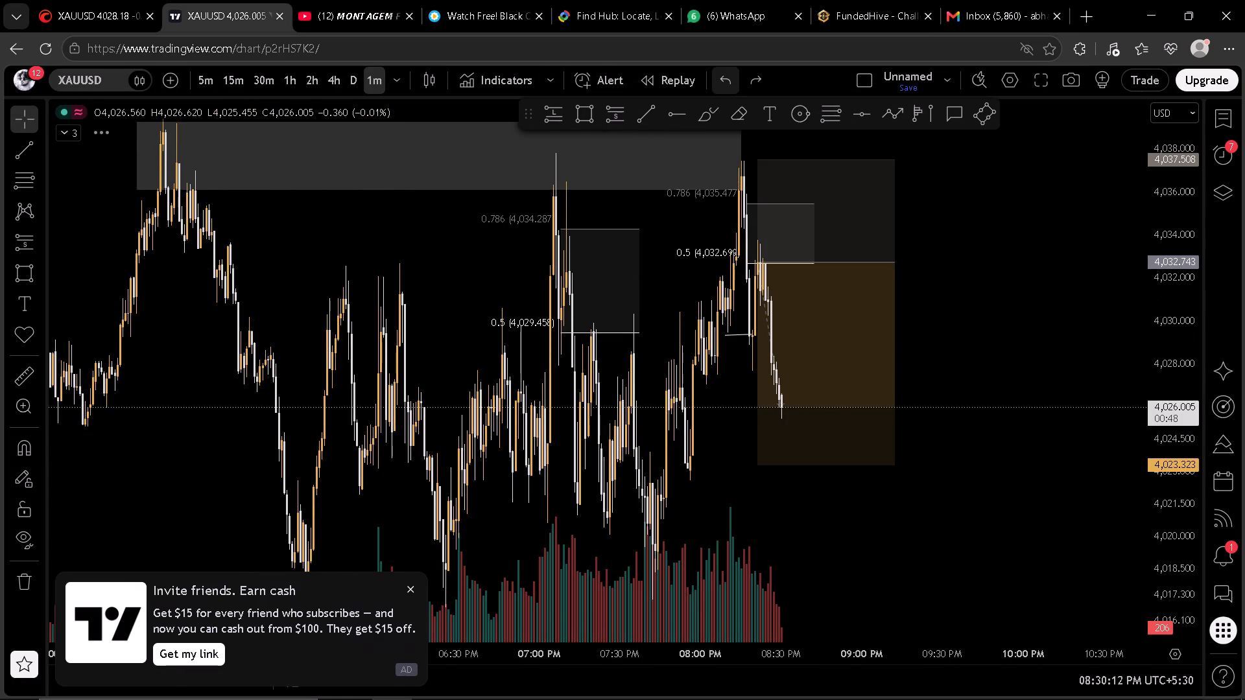
left_click(1097, 262)
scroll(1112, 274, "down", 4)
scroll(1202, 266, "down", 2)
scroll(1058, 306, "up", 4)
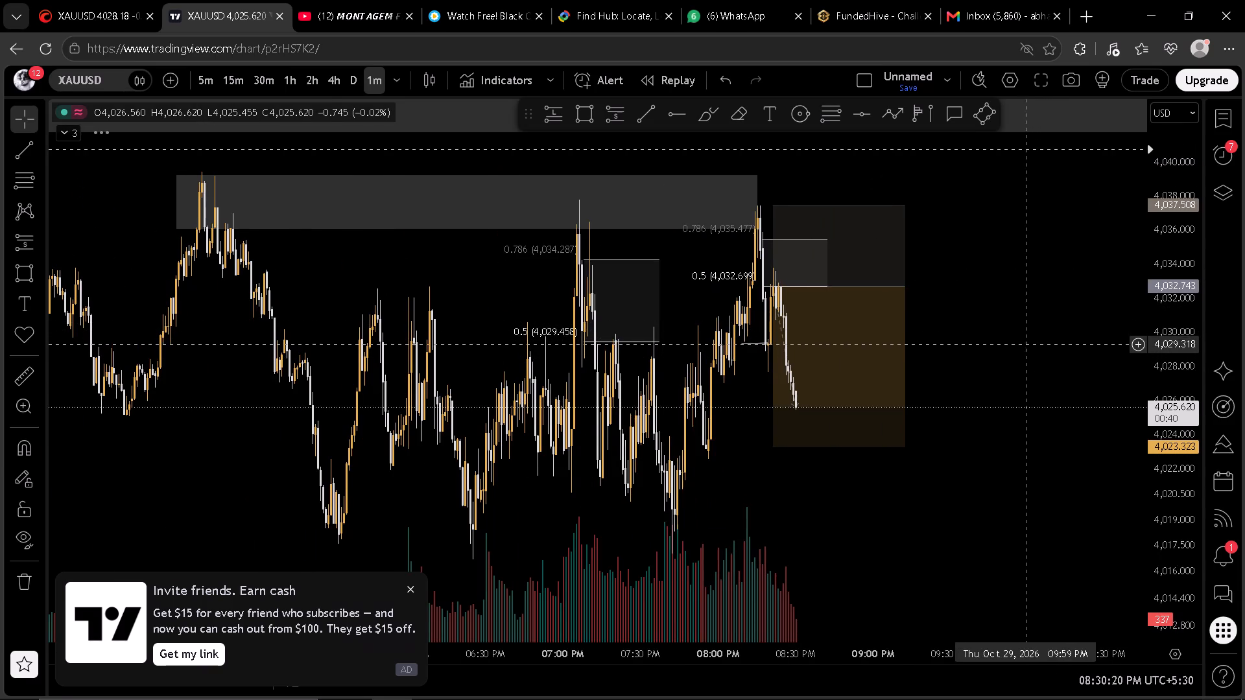
Close the invite-friends promotion covering the chart's volume area.
left_click_drag(1019, 340, 966, 328)
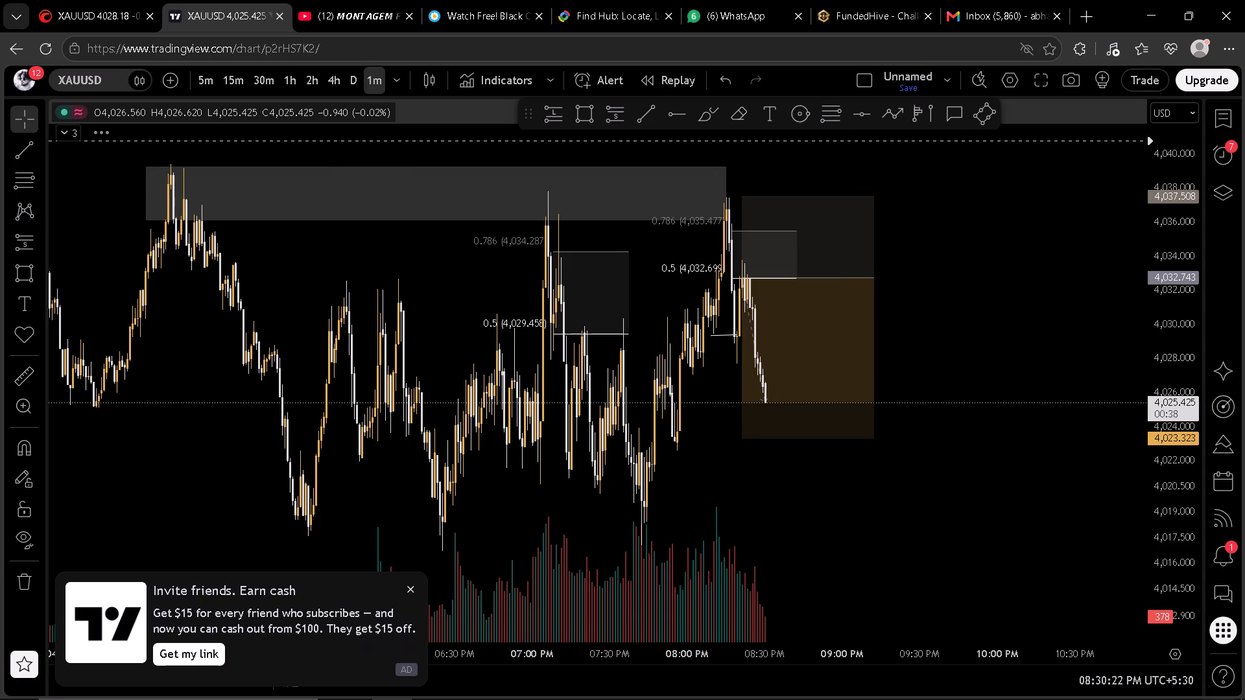
left_click(405, 589)
left_click(784, 527)
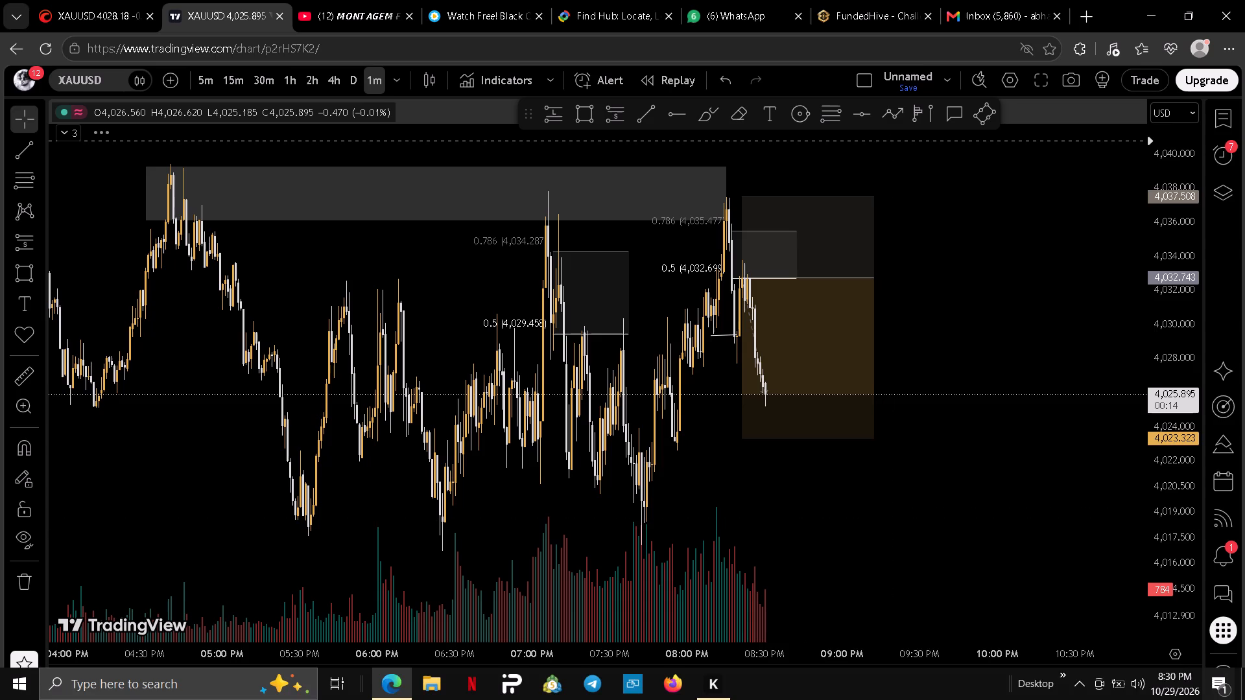
left_click(997, 264)
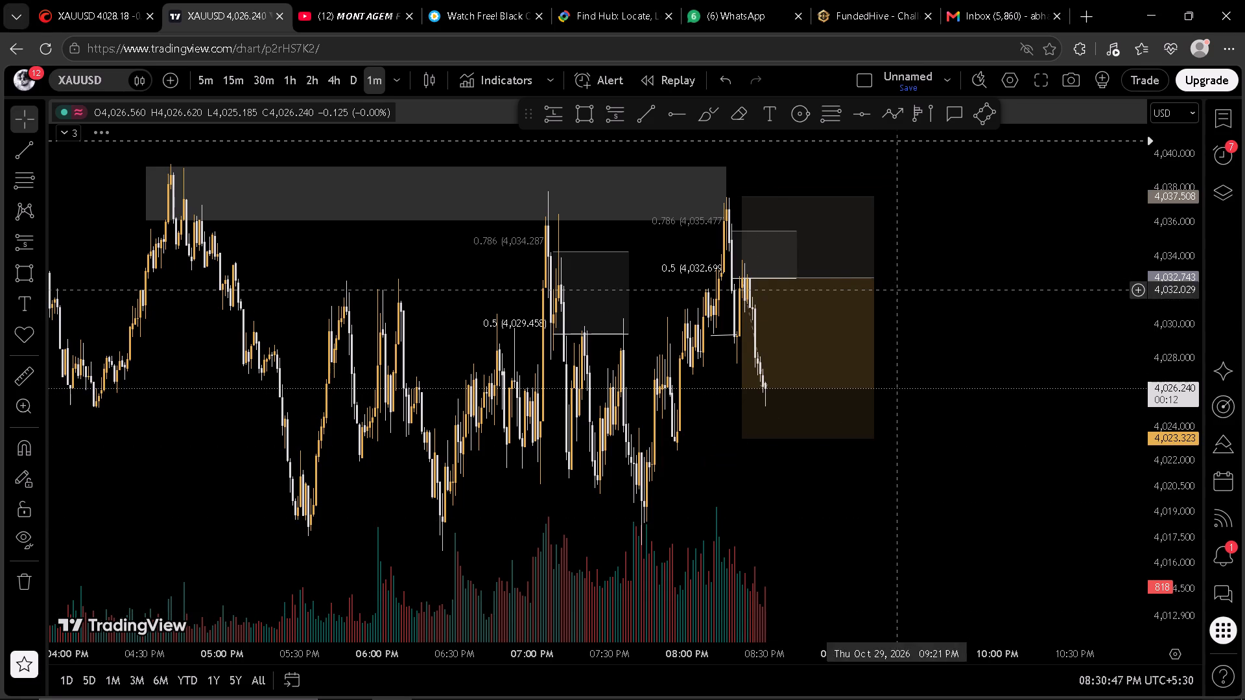
Switch to US100 and examine its recent price action and marked levels on the 1-minute, 5-minute and 15-minute timeframes.
key("space")
left_click_drag(951, 331, 948, 226)
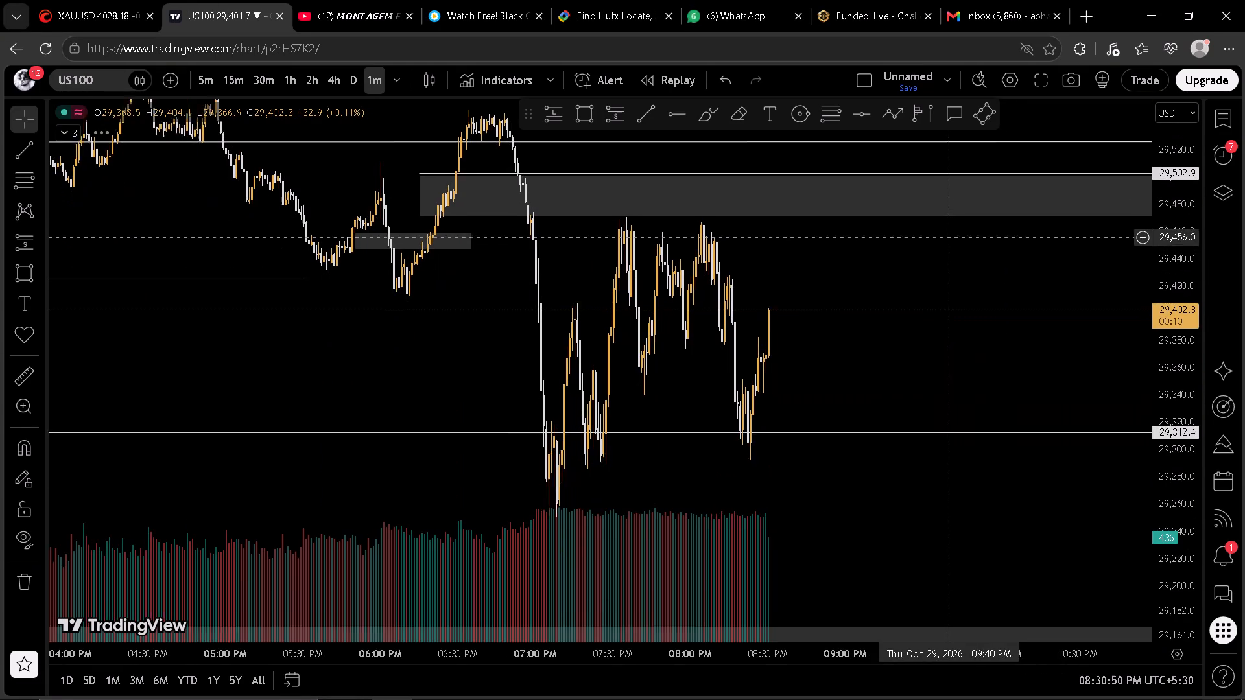
left_click_drag(948, 226, 948, 222)
left_click_drag(938, 279, 911, 256)
scroll(891, 268, "up", 2)
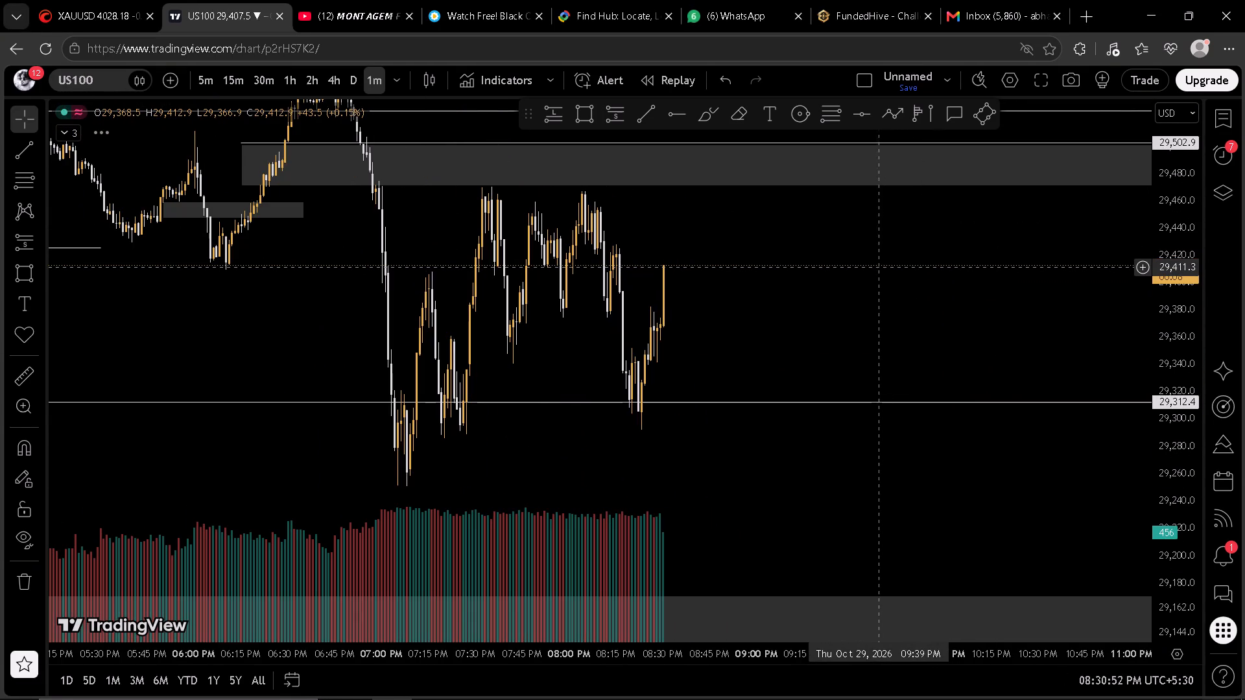
left_click(196, 81)
scroll(923, 293, "up", 2)
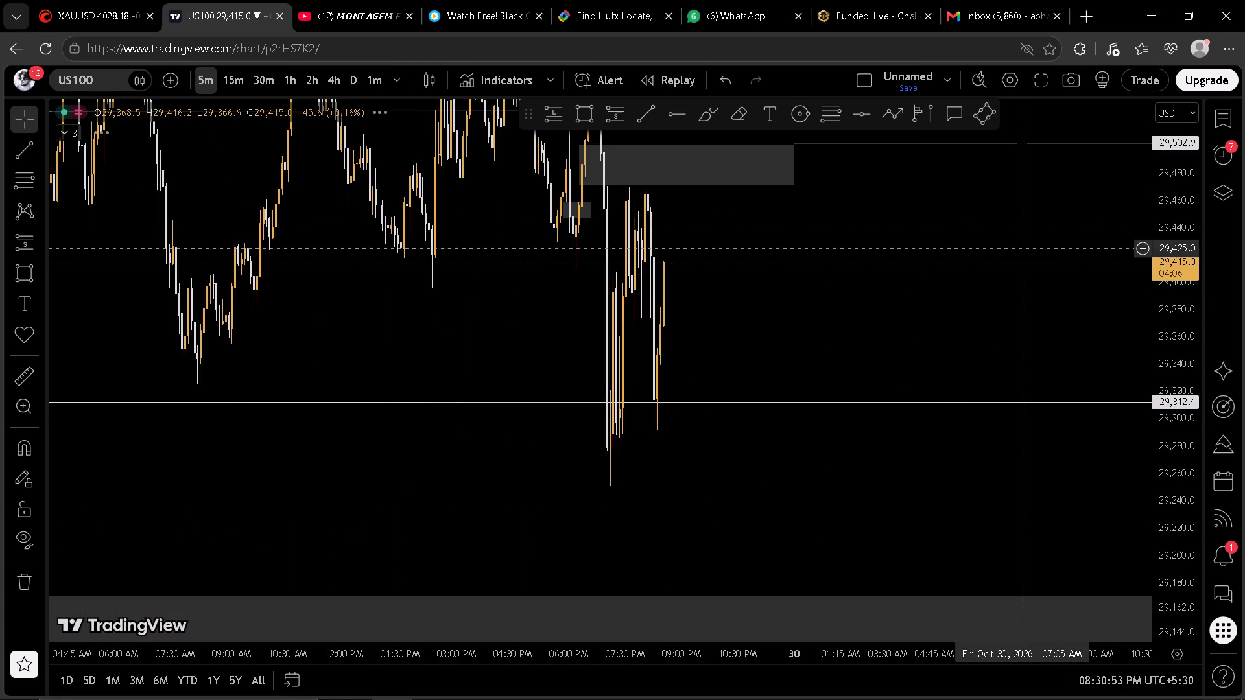
scroll(978, 272, "up", 2)
left_click_drag(781, 319, 1047, 321)
scroll(1135, 307, "down", 1)
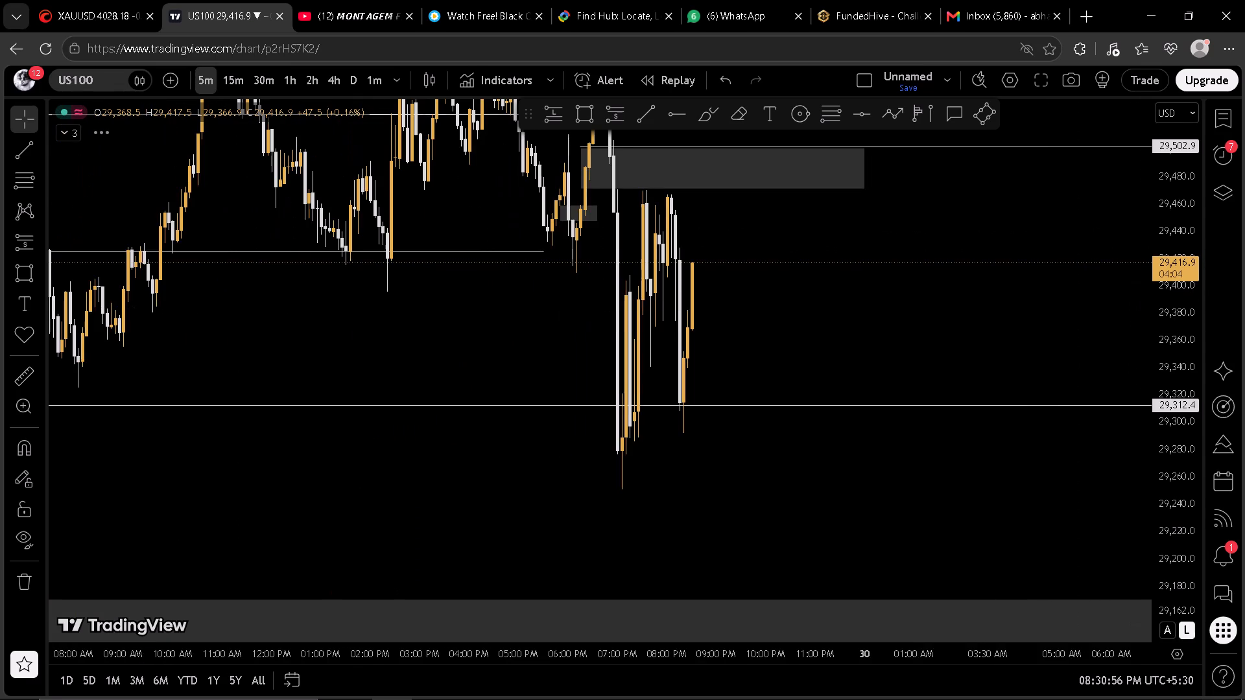
scroll(1157, 312, "down", 1)
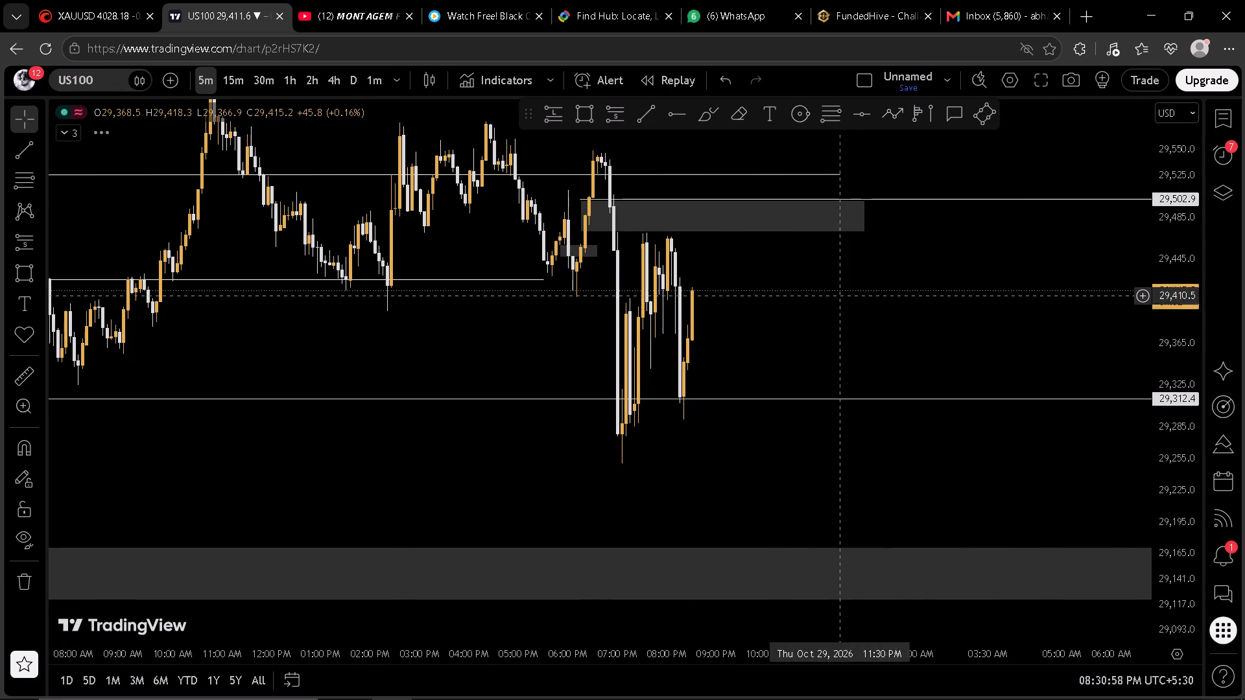
left_click(240, 85)
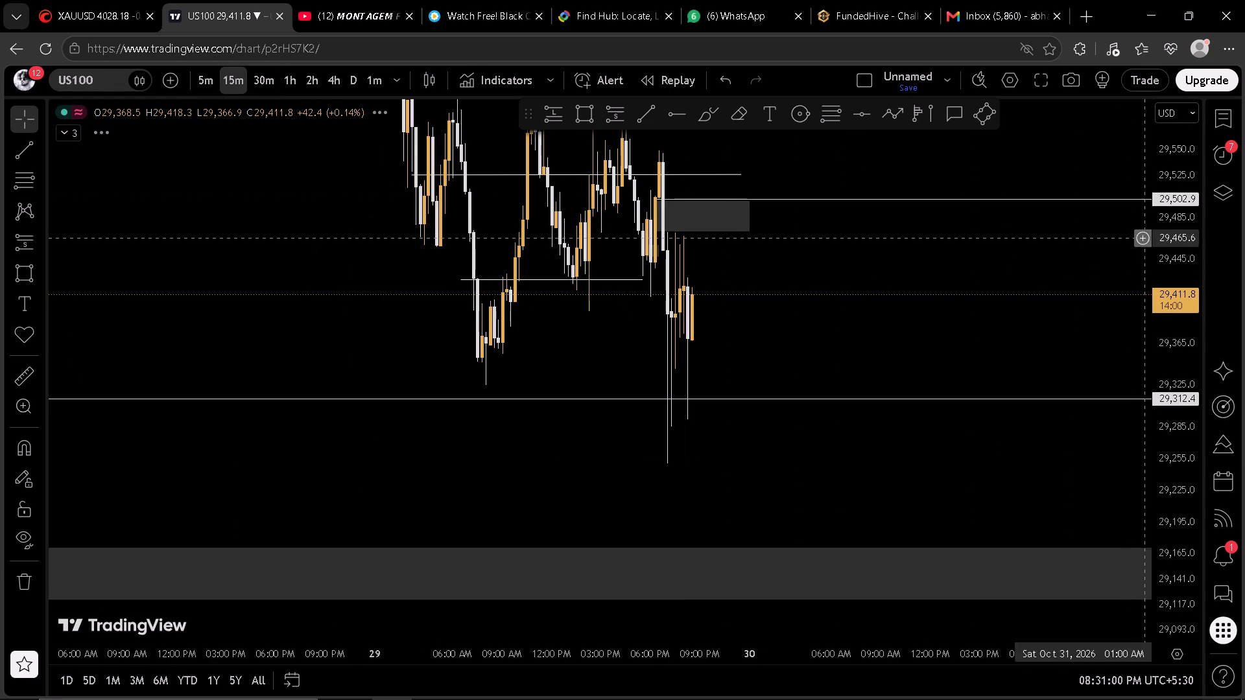
scroll(1167, 243, "down", 2)
Return to XAUUSD and examine the marked zones and short position on the 15-minute and 5-minute timeframes.
left_click(847, 285)
key("space")
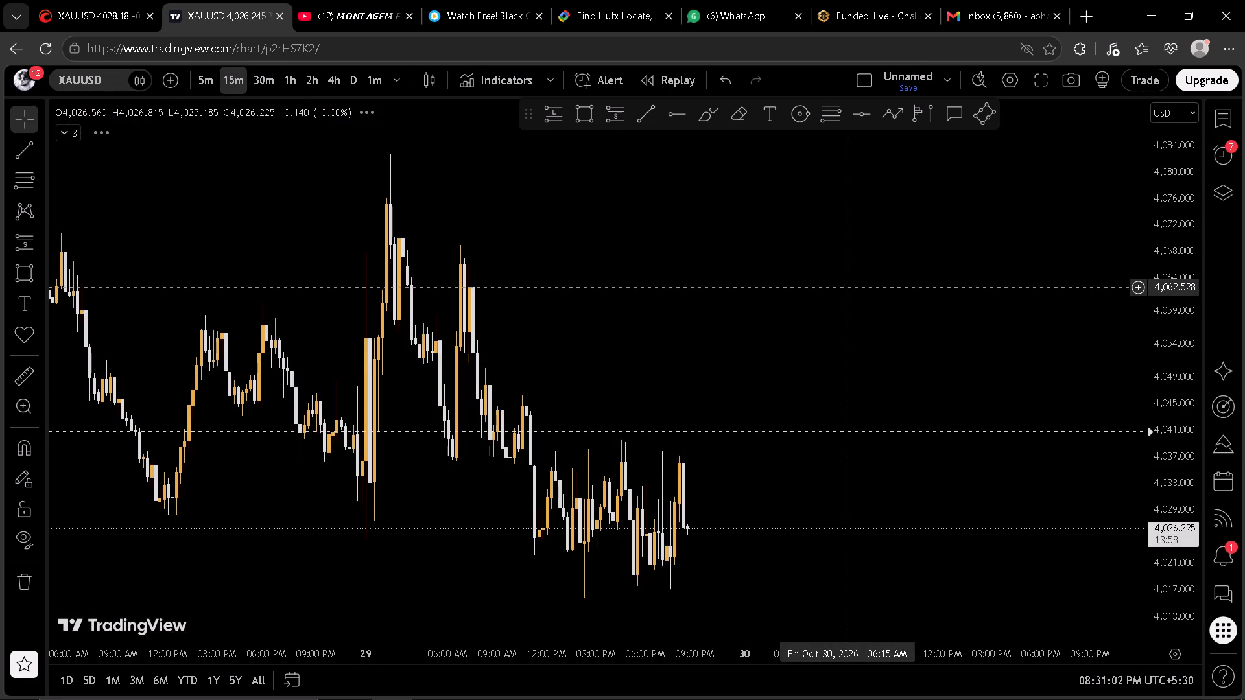
left_click_drag(849, 292, 880, 126)
scroll(984, 308, "up", 3)
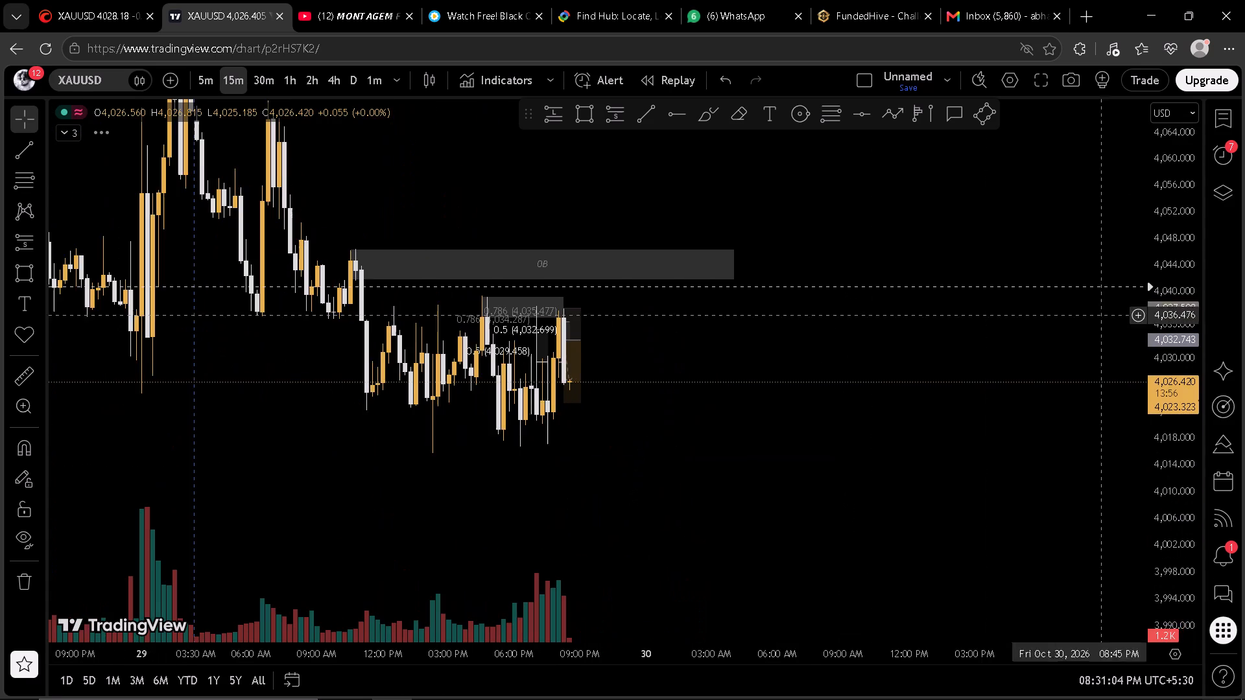
scroll(1180, 321, "up", 4)
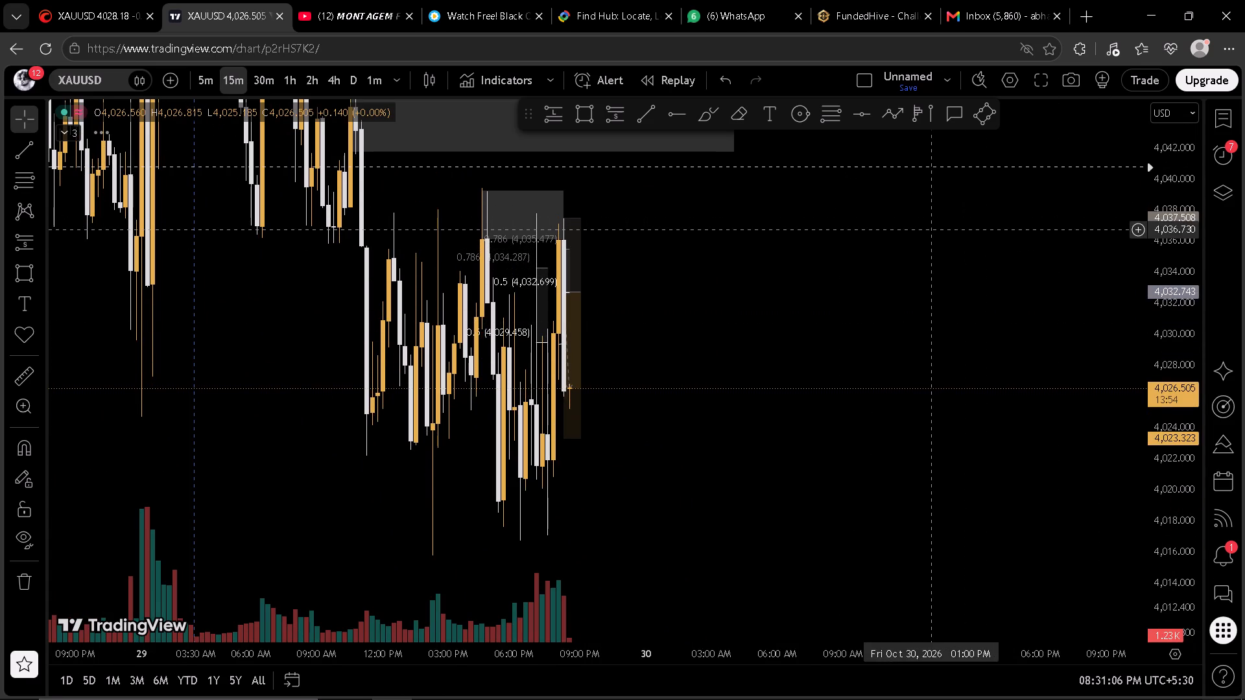
left_click(196, 73)
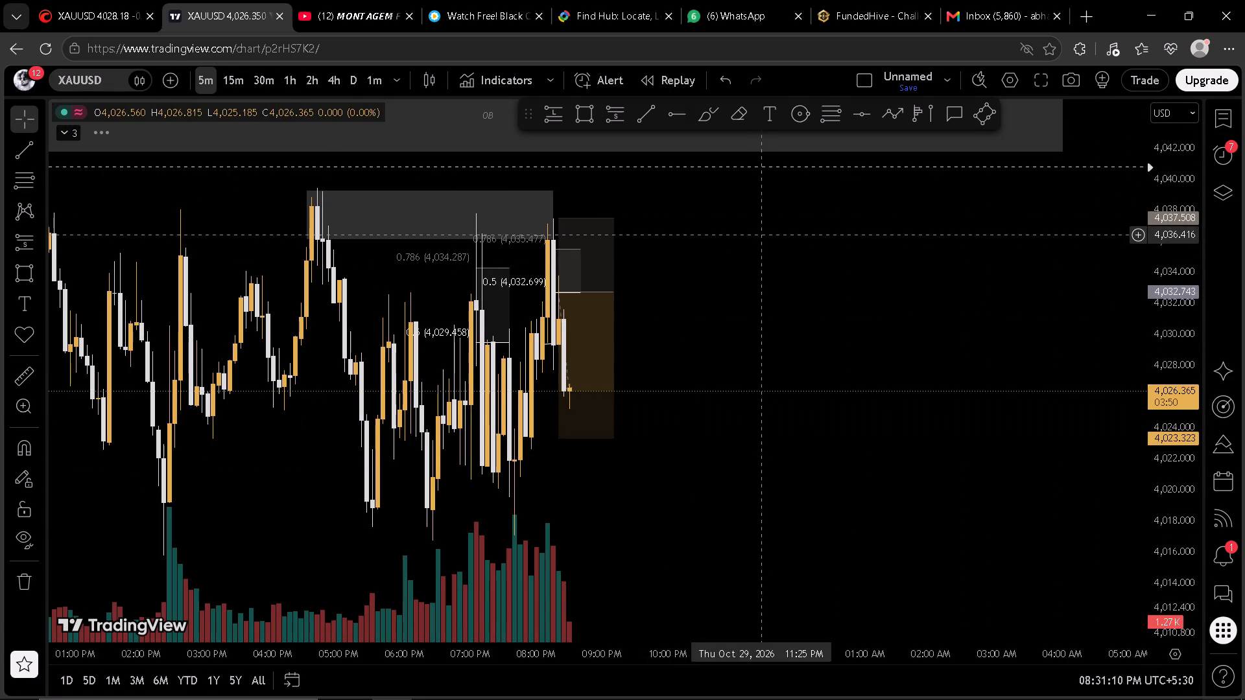
left_click_drag(804, 266, 814, 213)
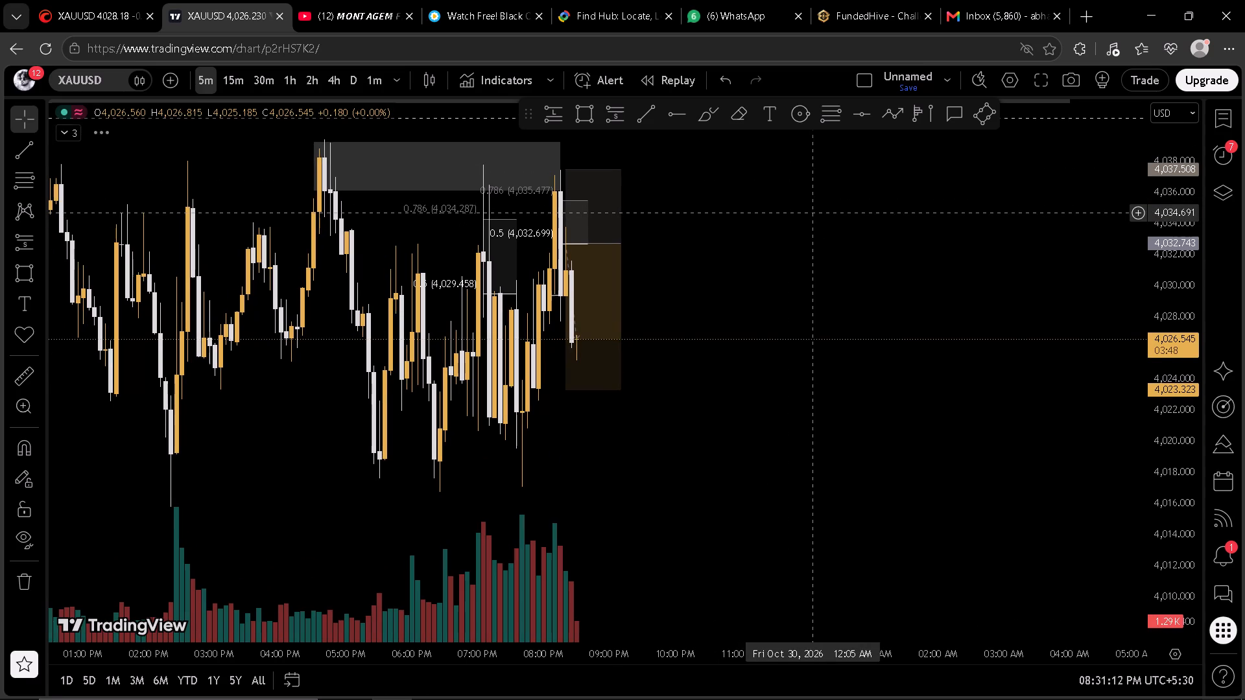
scroll(812, 211, "down", 1)
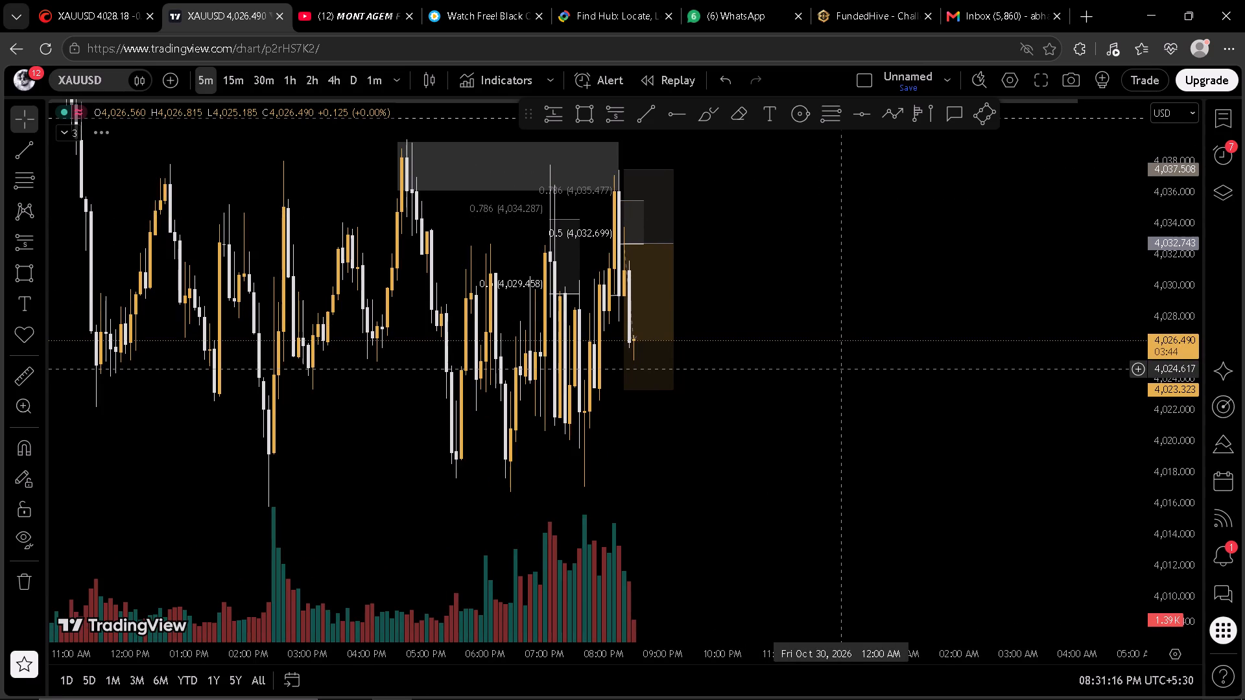
Set XAUUSD back to the 1-minute timeframe and examine price action around the short position.
left_click(372, 74)
scroll(1159, 328, "up", 2)
scroll(1119, 314, "down", 3)
left_click_drag(1085, 259, 901, 358)
scroll(929, 368, "down", 4)
scroll(1180, 286, "down", 1)
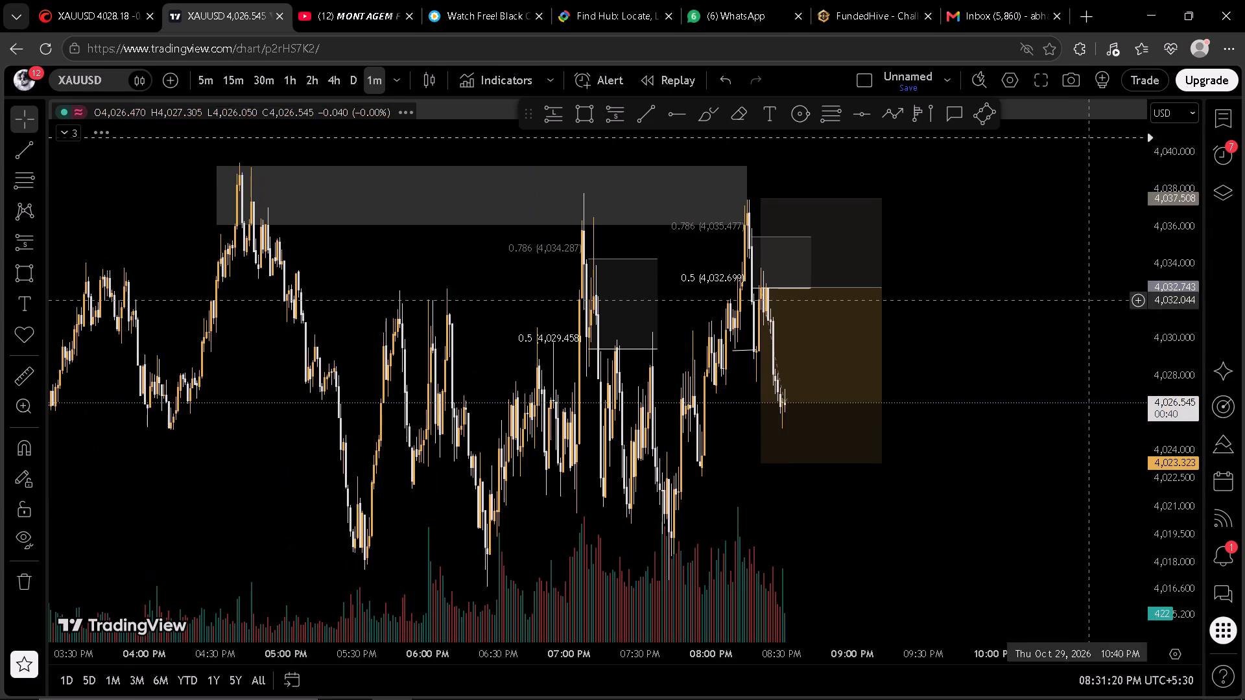
left_click_drag(1065, 309, 1014, 246)
scroll(1004, 257, "up", 1)
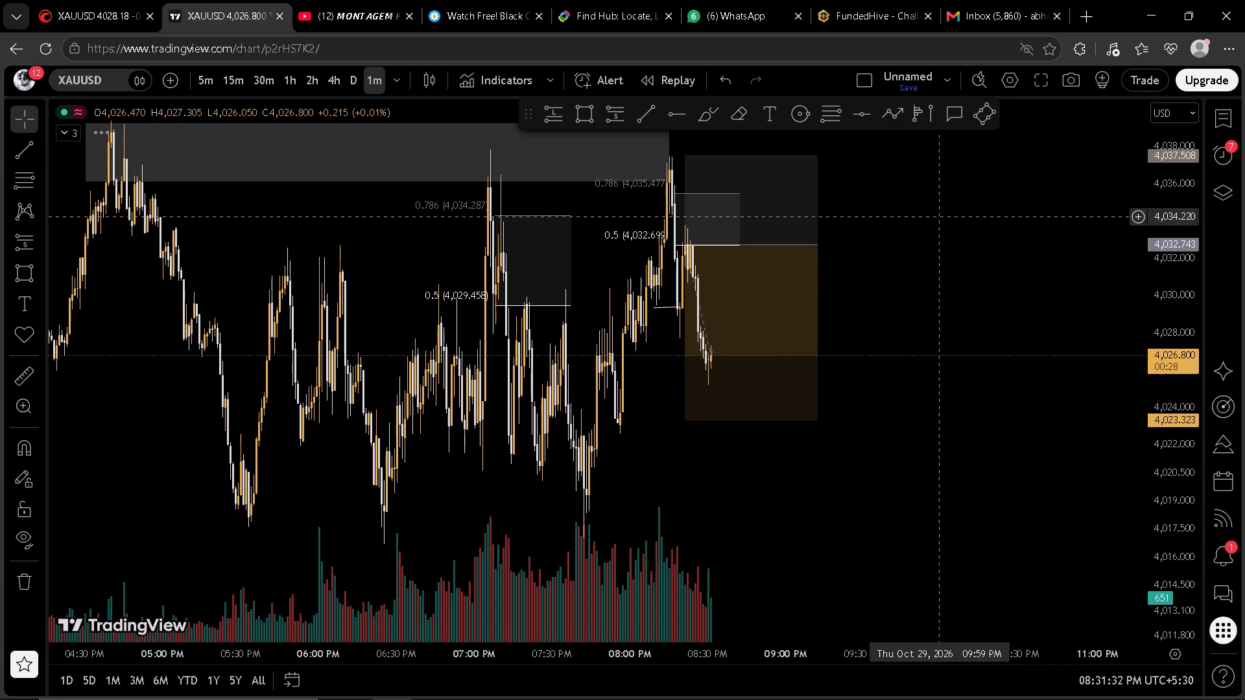
scroll(955, 359, "up", 1)
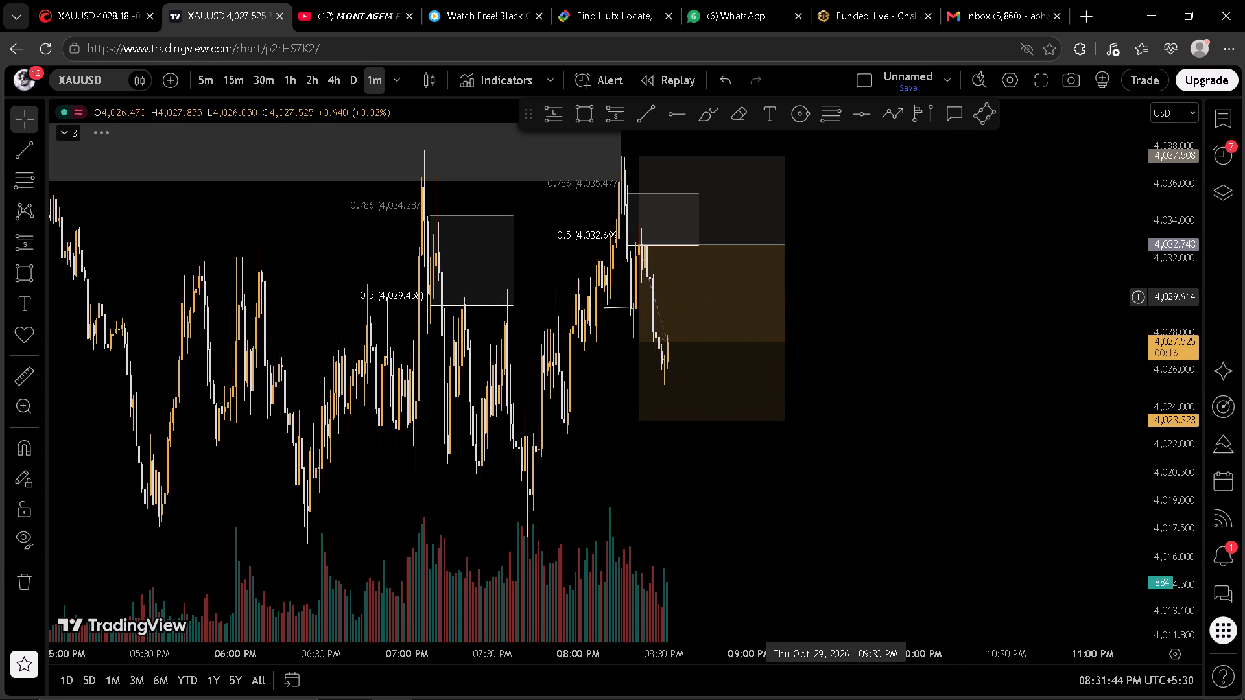
scroll(872, 301, "down", 1)
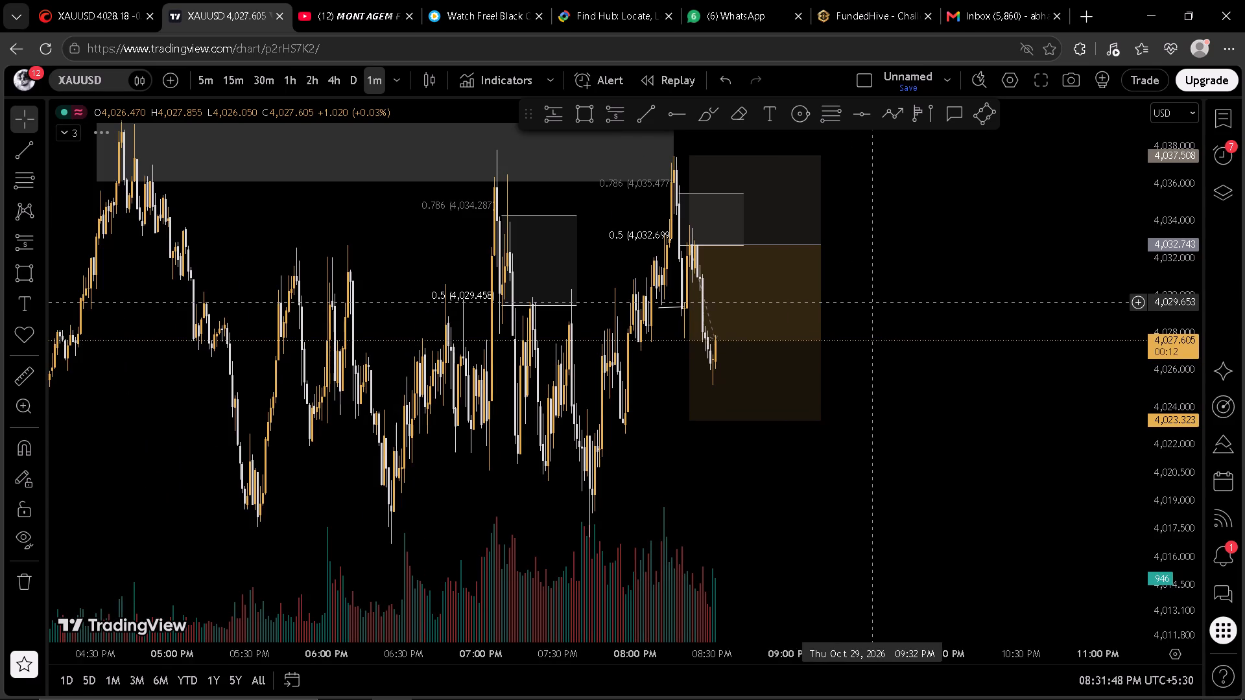
scroll(873, 301, "up", 1)
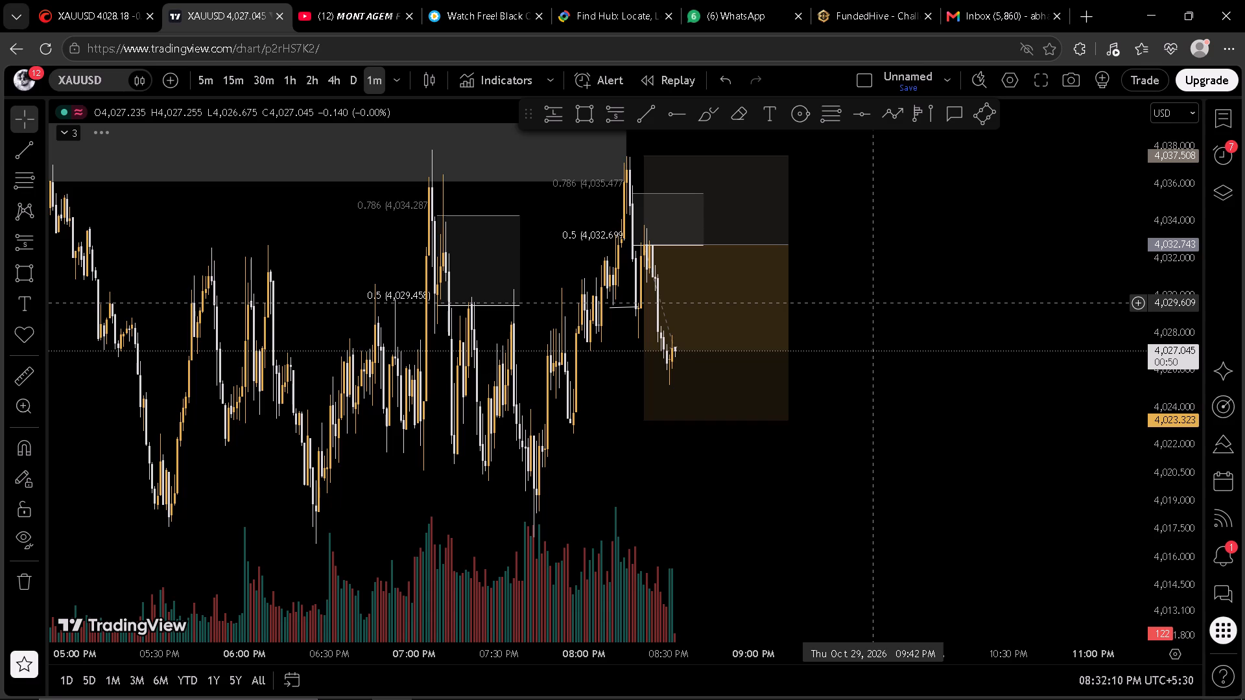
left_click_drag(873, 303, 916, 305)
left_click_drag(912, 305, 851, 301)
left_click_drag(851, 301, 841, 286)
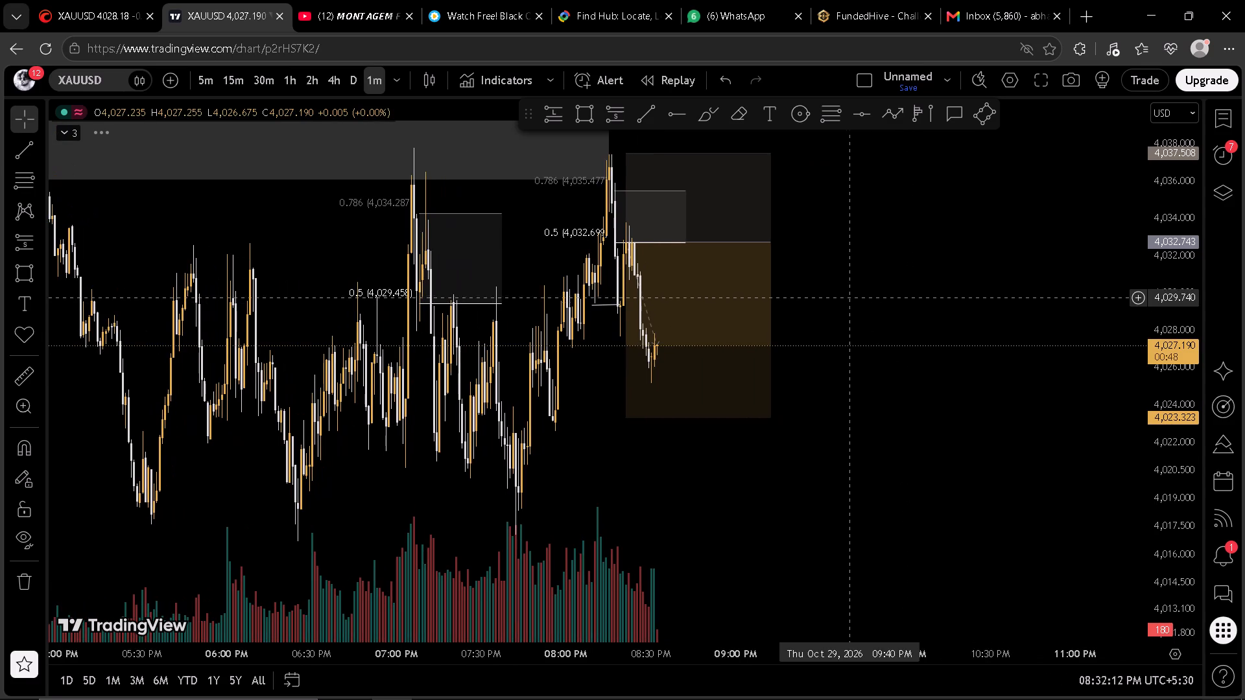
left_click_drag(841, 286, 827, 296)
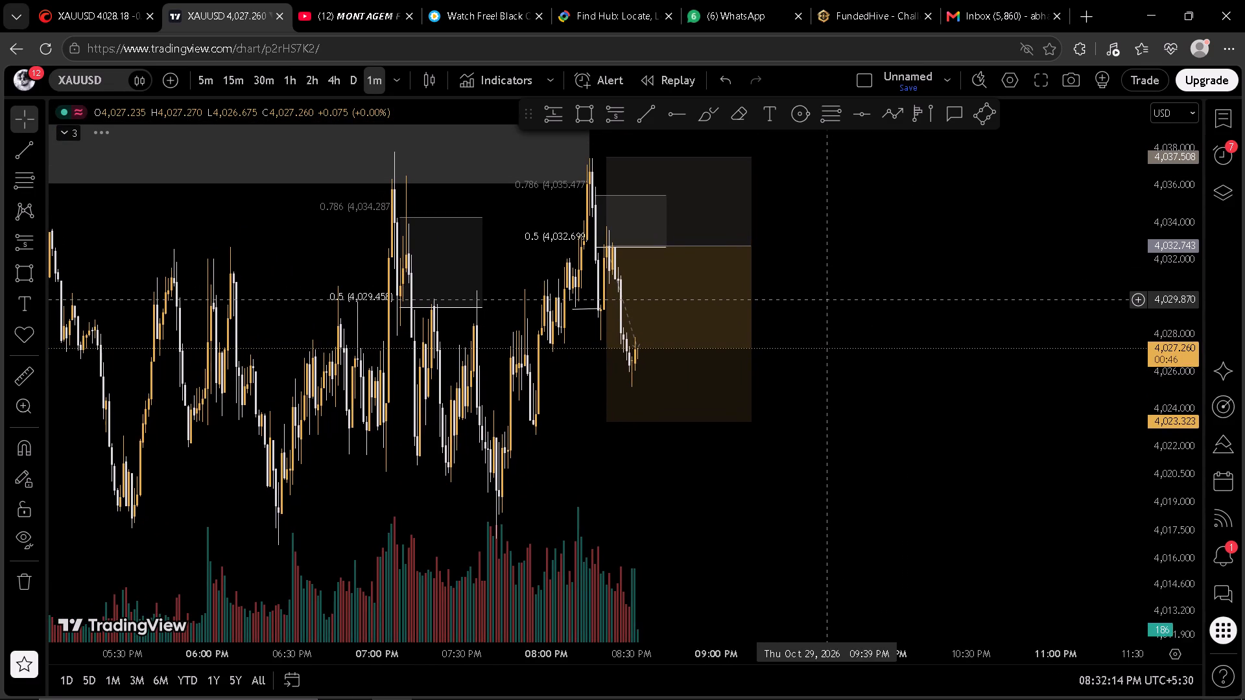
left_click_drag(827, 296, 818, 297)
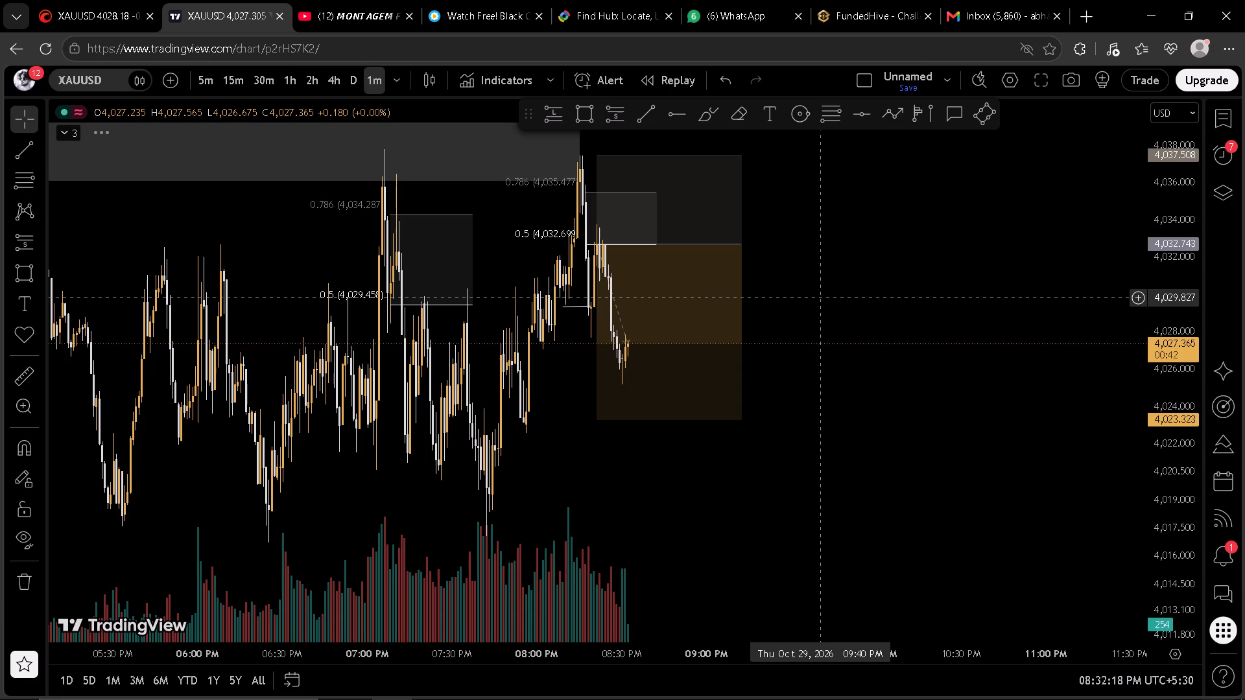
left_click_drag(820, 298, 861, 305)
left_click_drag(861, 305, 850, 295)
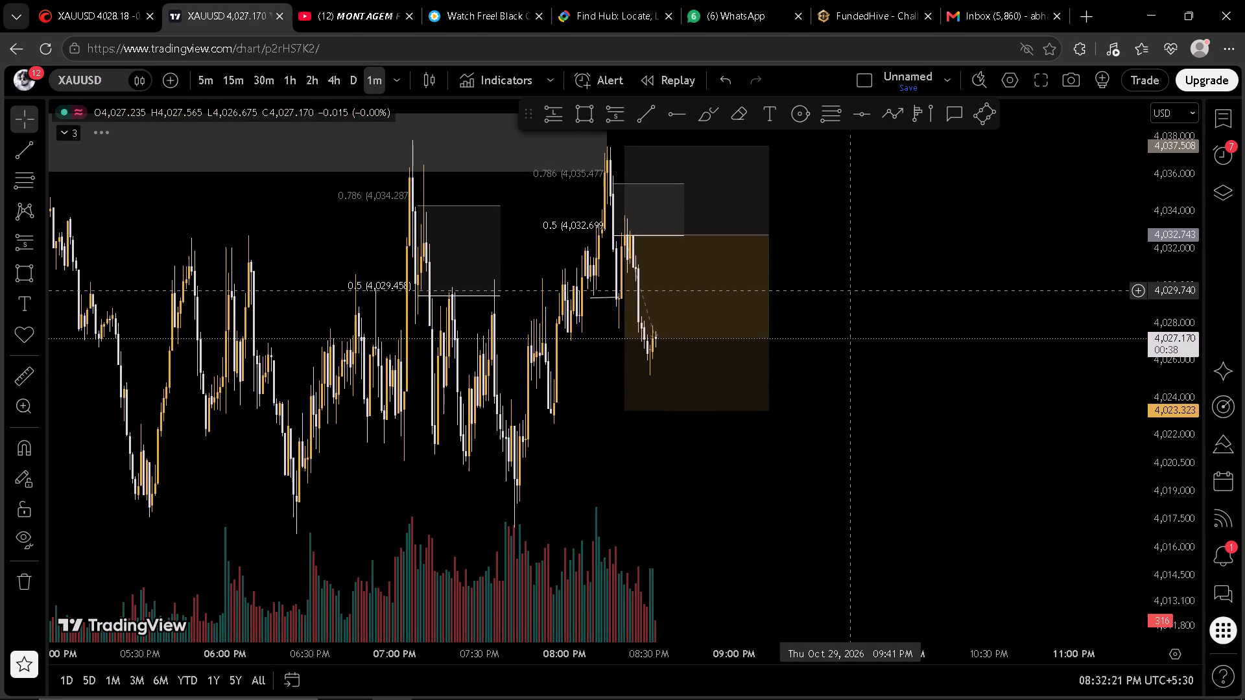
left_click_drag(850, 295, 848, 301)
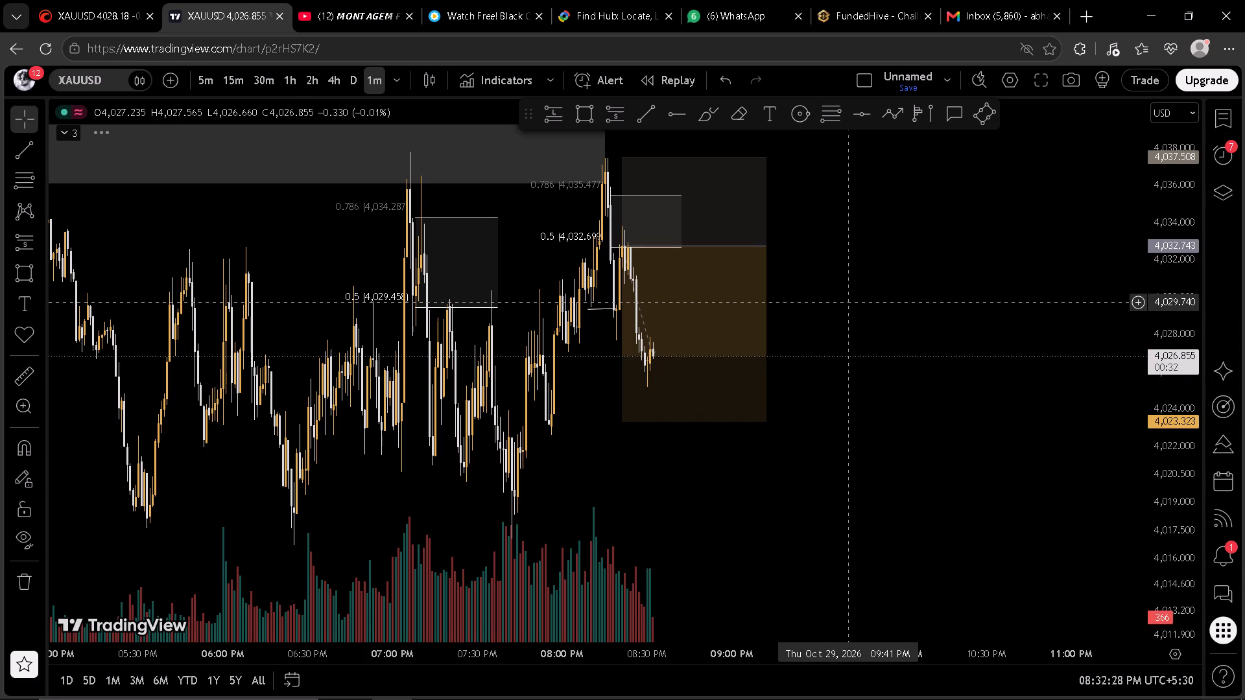
Examine the latest XAUUSD 1-minute candles inside the short position against the earlier swings and Fibonacci levels.
scroll(848, 301, "down", 3)
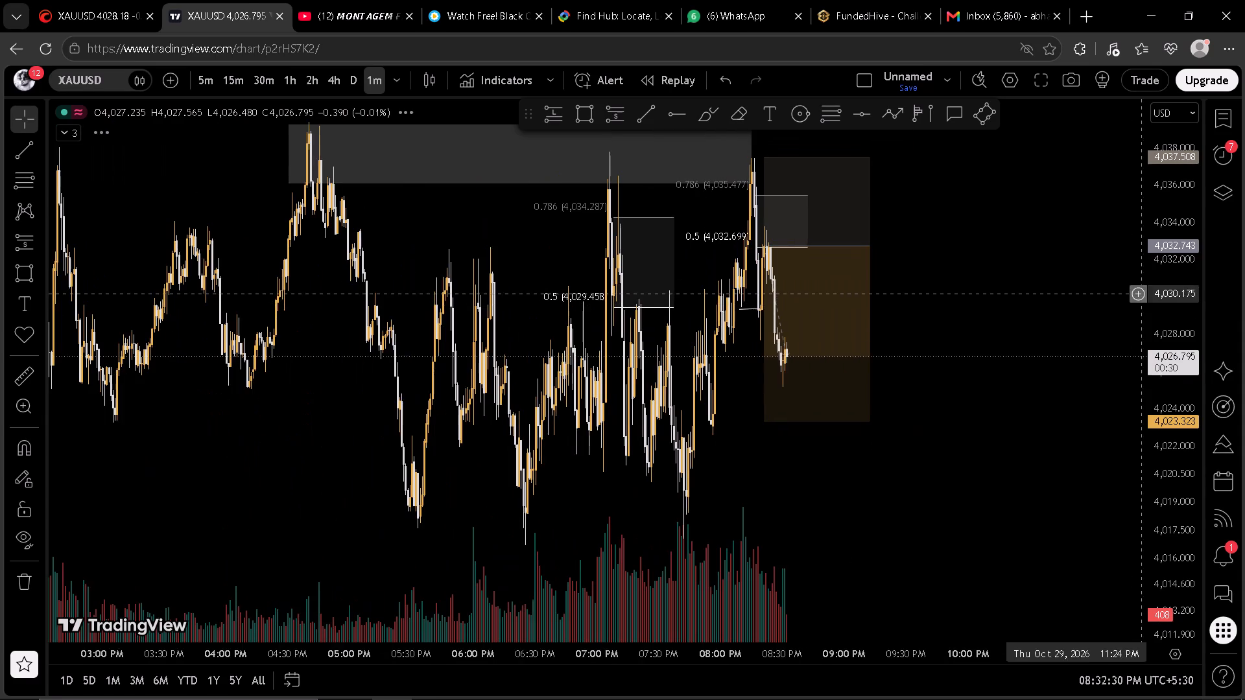
scroll(1174, 296, "down", 1)
scroll(1073, 313, "up", 3)
left_click_drag(1065, 297, 1067, 269)
scroll(1189, 286, "up", 1)
scroll(1070, 292, "up", 4)
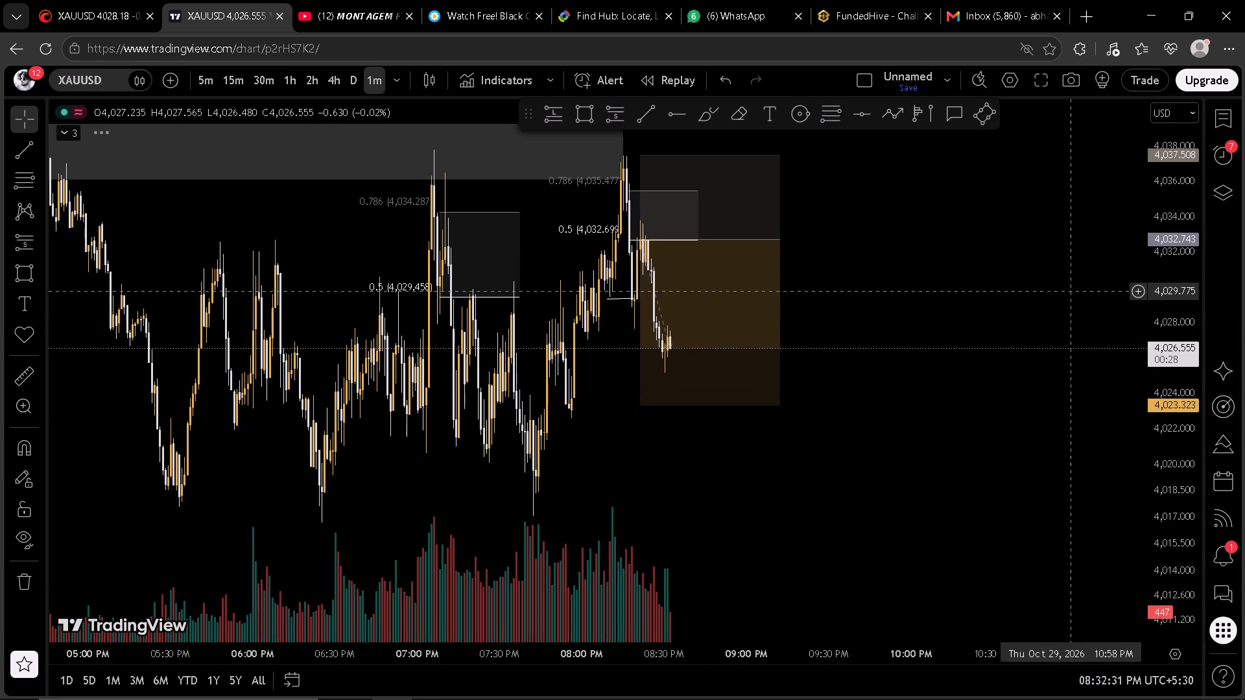
left_click_drag(990, 288, 1079, 303)
left_click_drag(1189, 311, 1169, 195)
left_click_drag(1009, 217, 1028, 277)
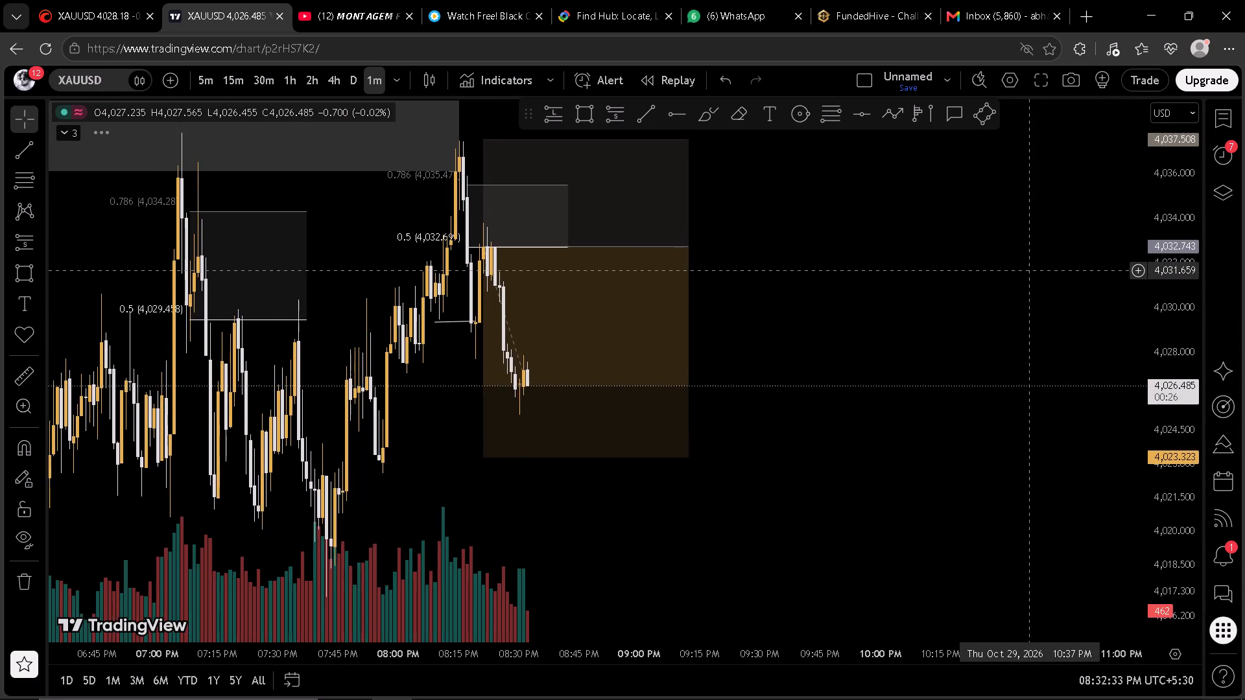
left_click_drag(1028, 277, 1035, 306)
scroll(1041, 297, "down", 1)
scroll(1045, 300, "up", 1)
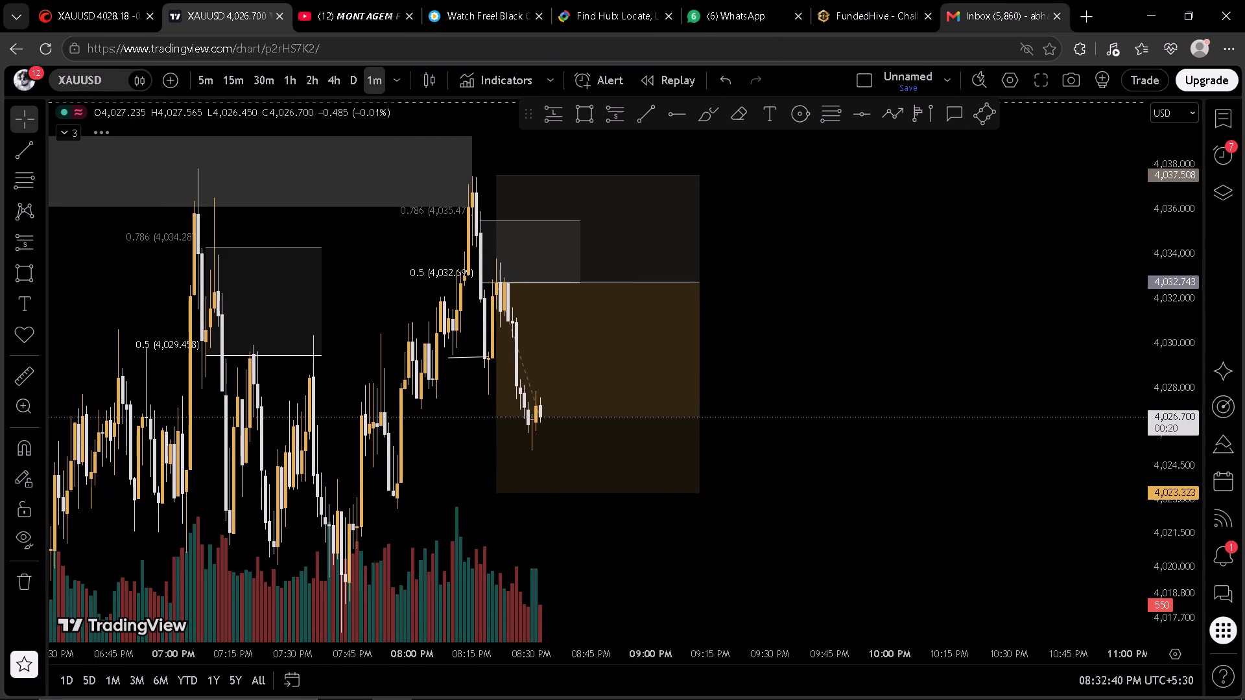
scroll(918, 312, "down", 1)
left_click_drag(916, 306, 908, 269)
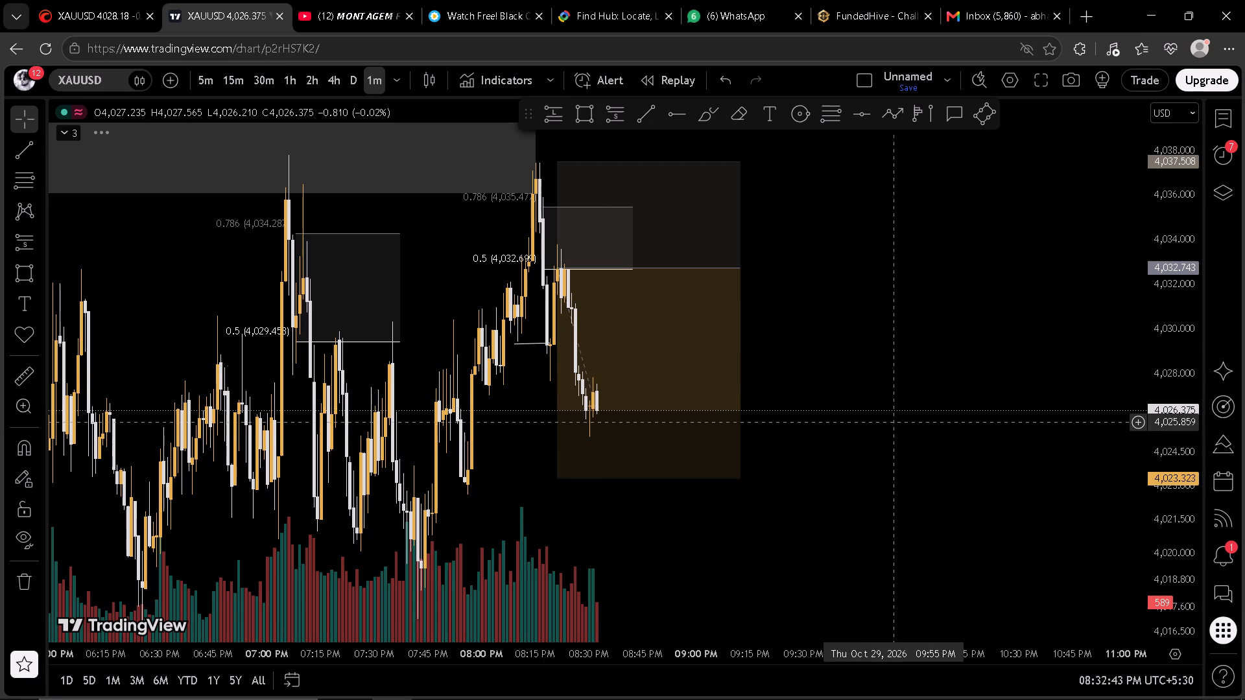
scroll(1010, 334, "down", 1)
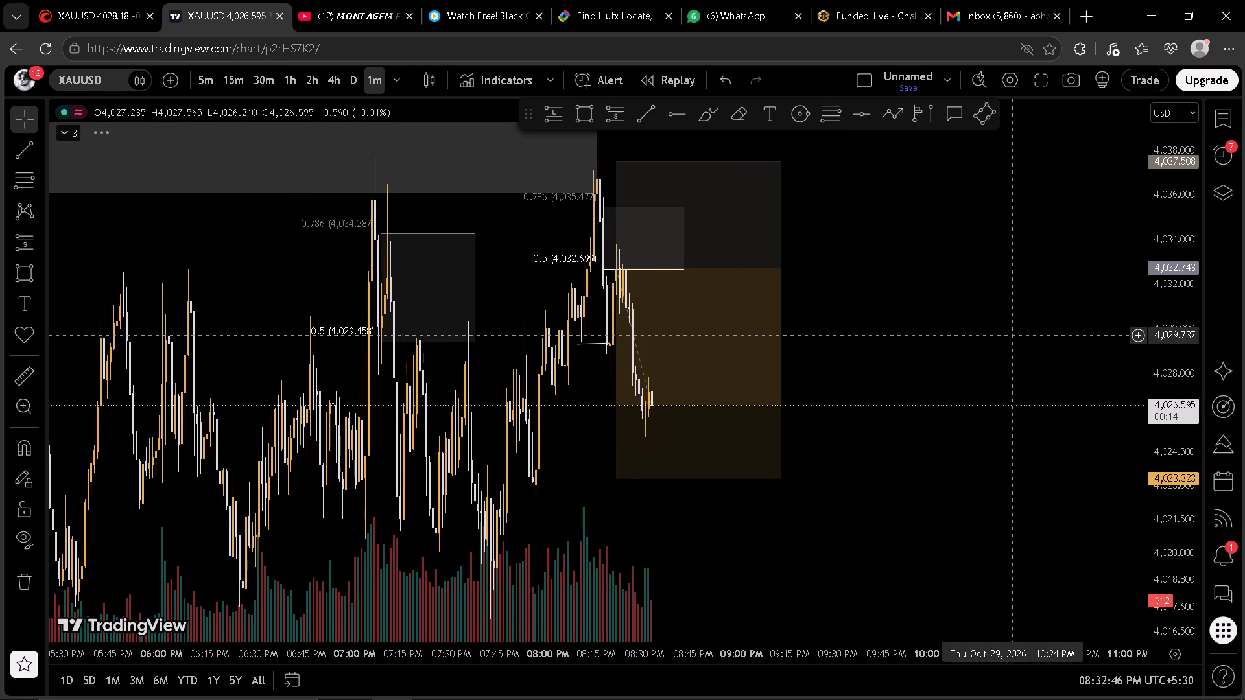
scroll(1012, 335, "up", 1)
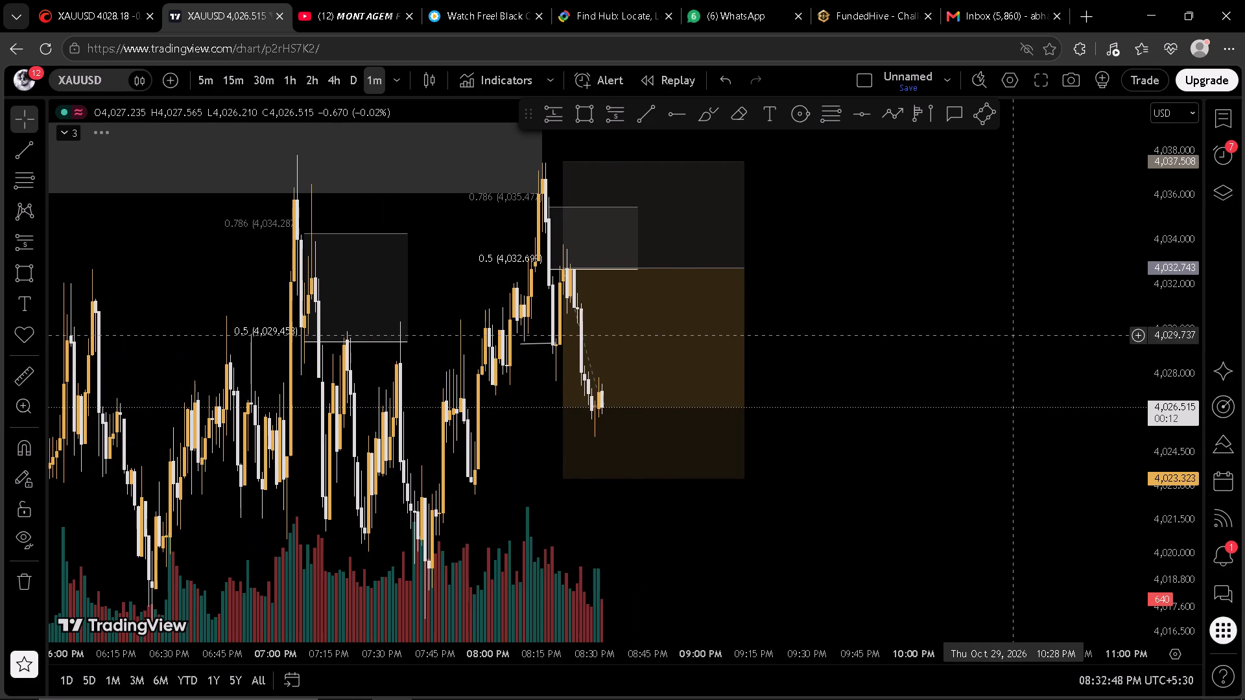
Level the short trend line before the short entry at about 4,029.45, starting it at the 8:10 PM candle.
left_click(521, 342)
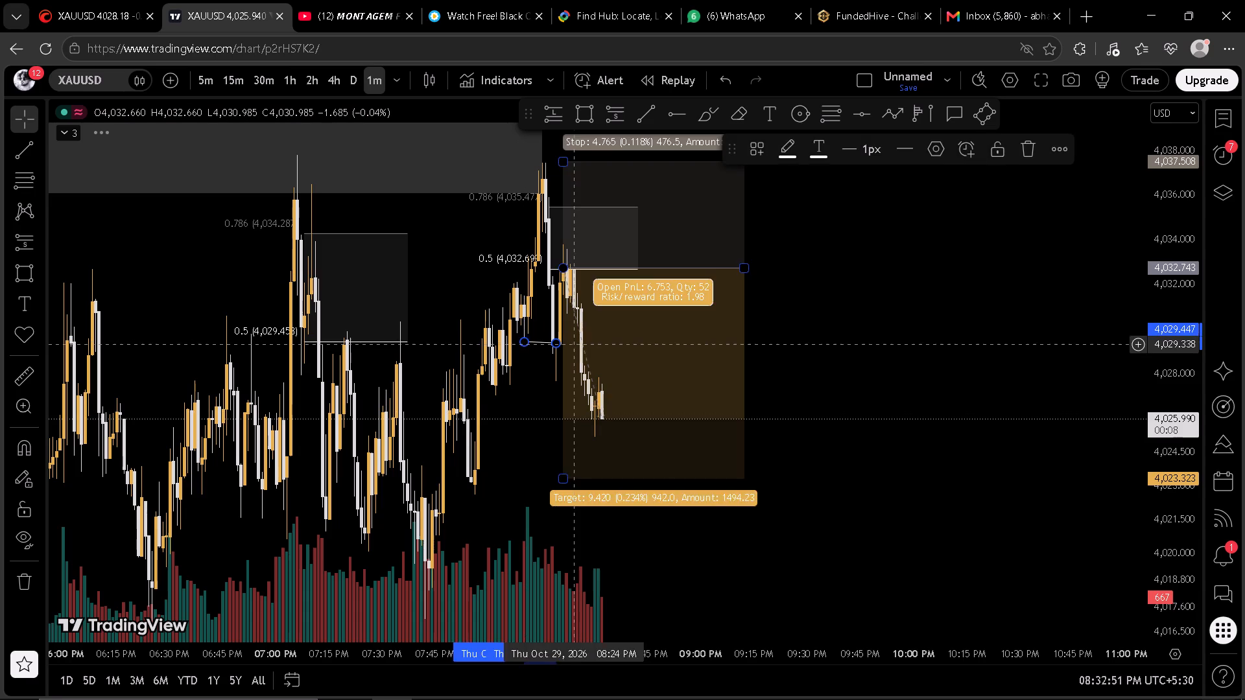
left_click_drag(927, 345, 934, 345)
scroll(1183, 313, "up", 6)
left_click_drag(916, 230, 1004, 430)
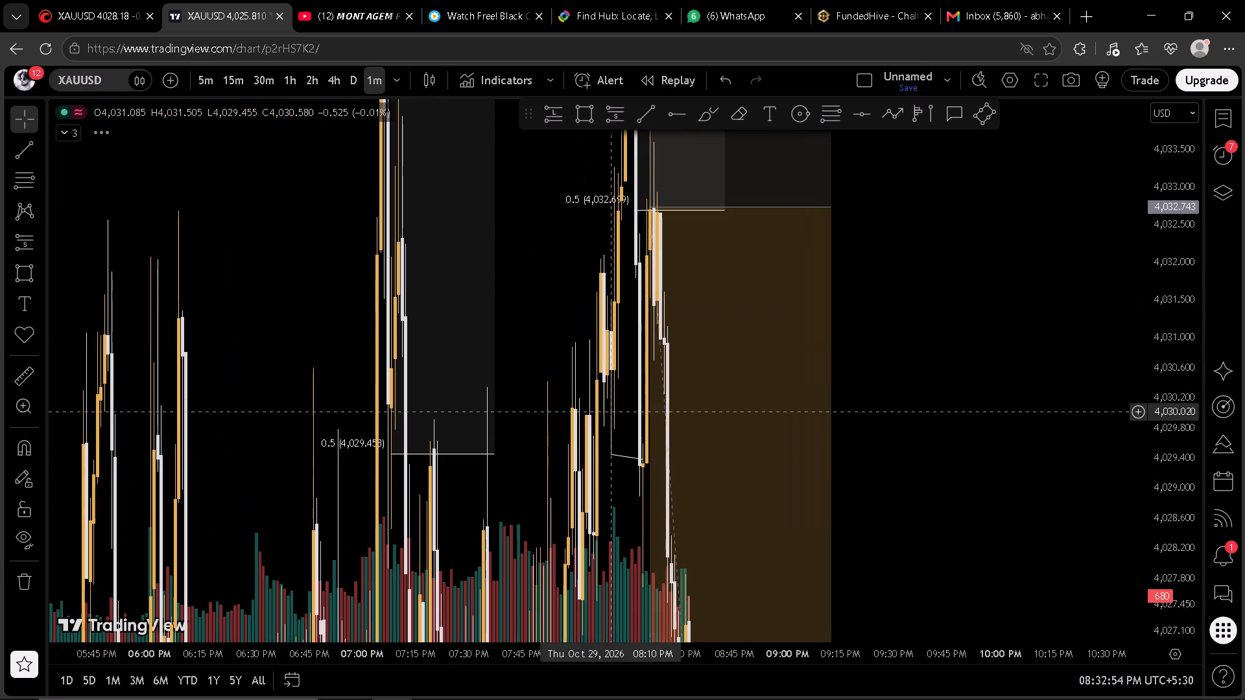
left_click_drag(641, 462, 638, 454)
left_click(899, 415)
Examine the wider XAUUSD 1-minute chart and follow price relative to the short position's target.
scroll(1058, 421, "down", 4)
scroll(1201, 377, "down", 5)
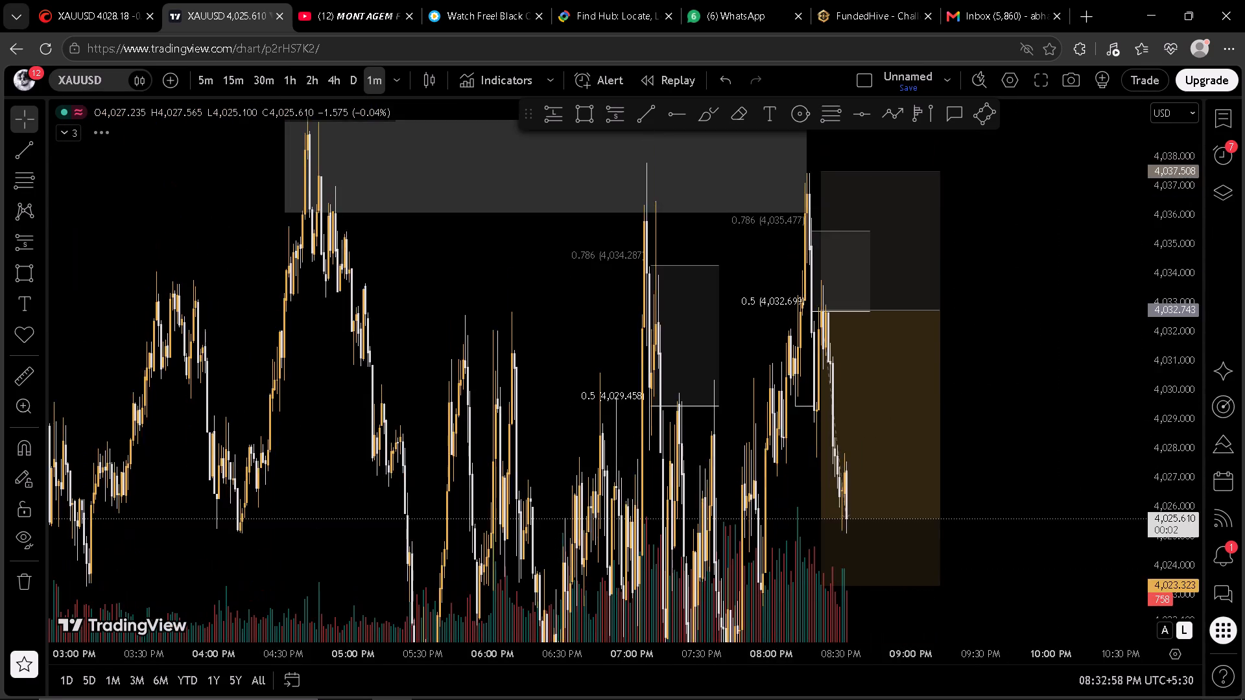
left_click_drag(1062, 419, 1022, 363)
scroll(1023, 366, "down", 3)
left_click_drag(1047, 355, 912, 356)
scroll(1017, 367, "up", 2)
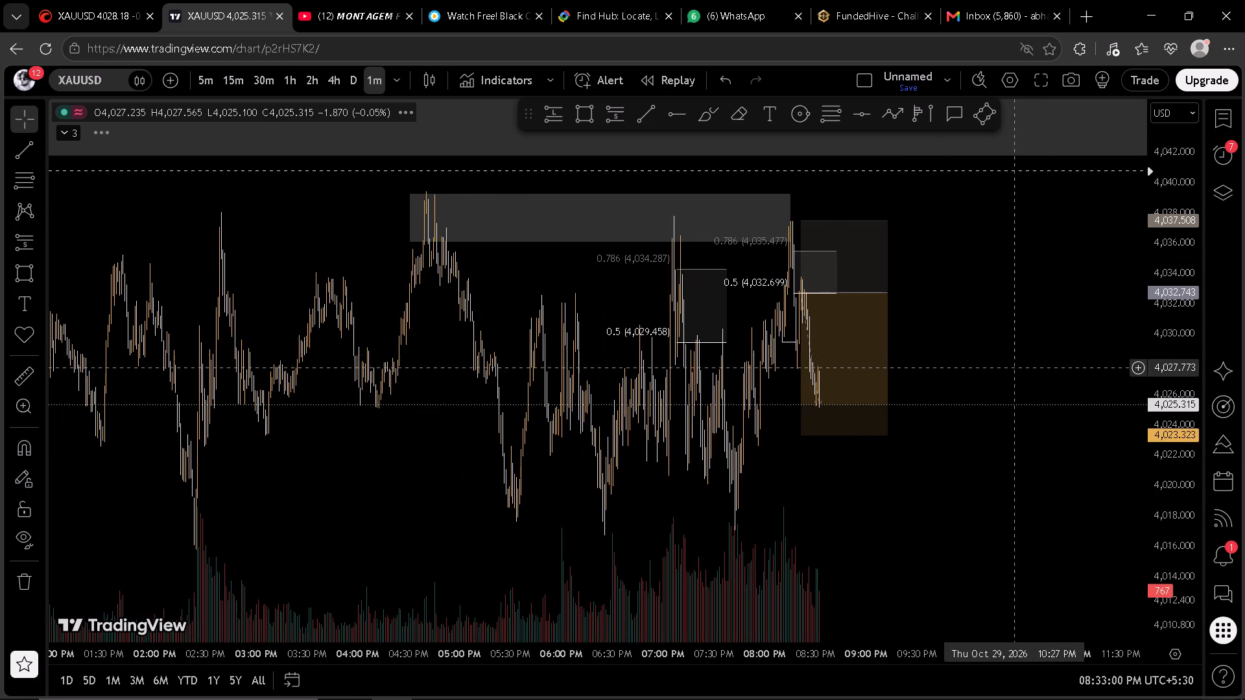
scroll(1017, 368, "up", 3)
scroll(1174, 367, "up", 2)
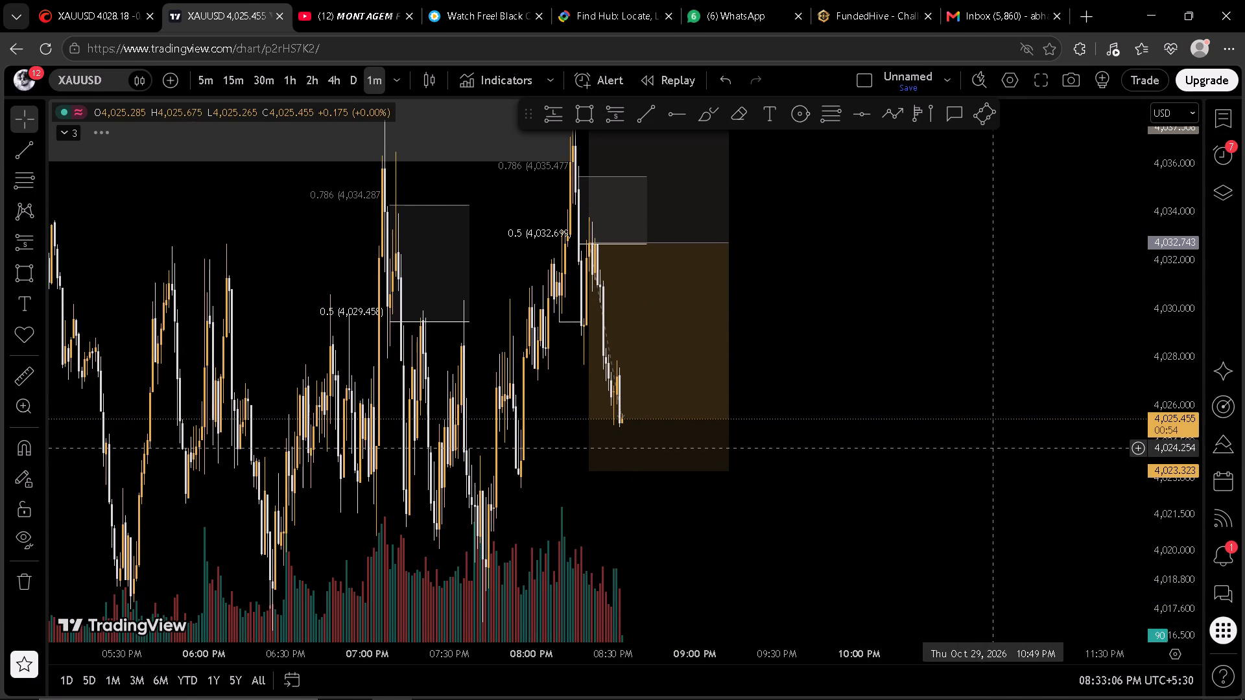
scroll(1028, 428, "down", 2)
scroll(1185, 356, "down", 2)
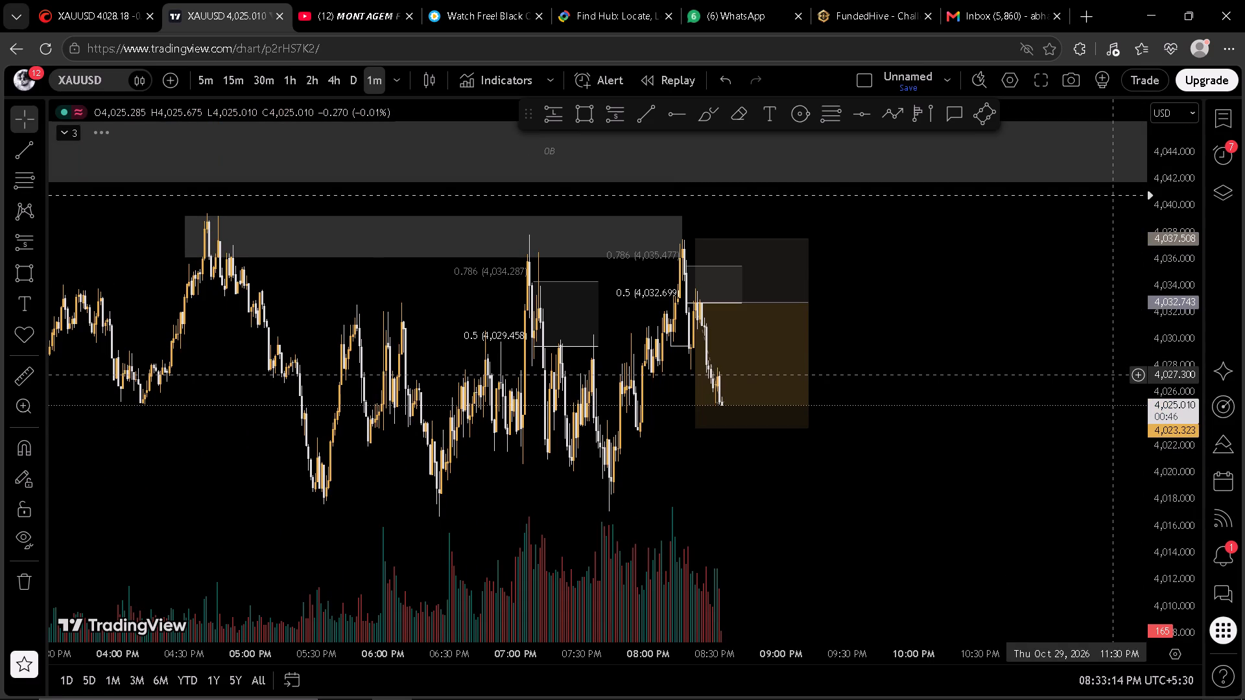
scroll(1202, 397, "up", 2)
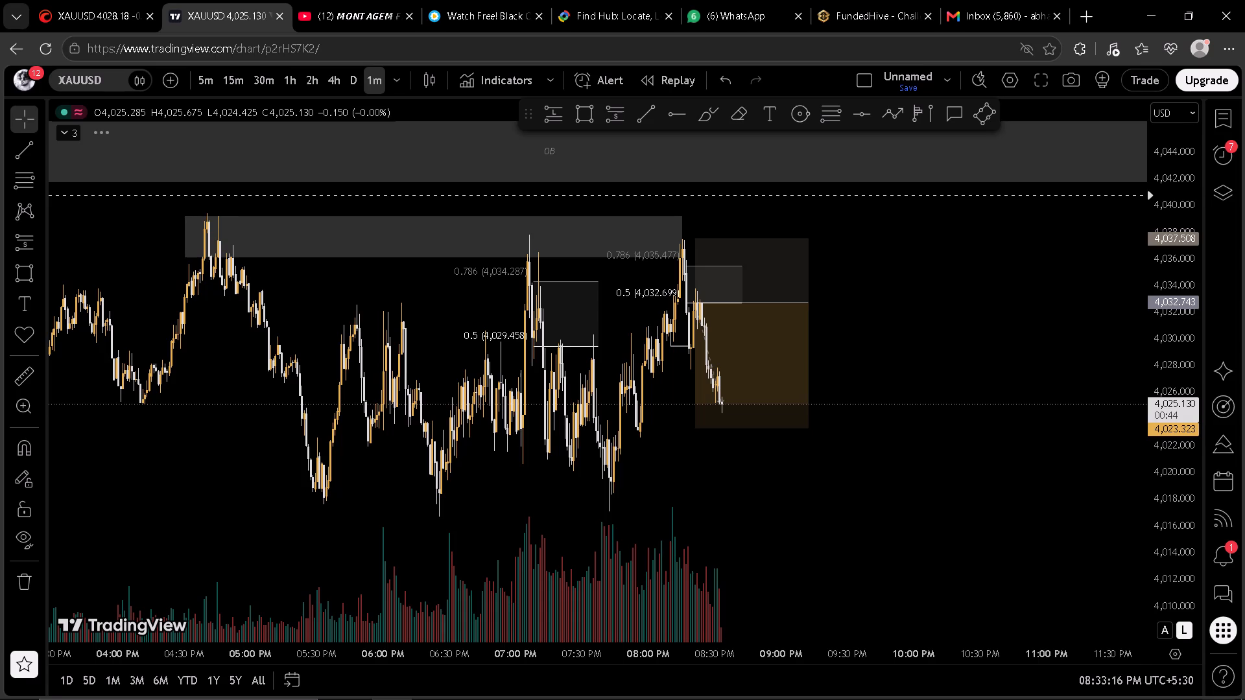
scroll(1172, 393, "up", 1)
scroll(1074, 390, "up", 2)
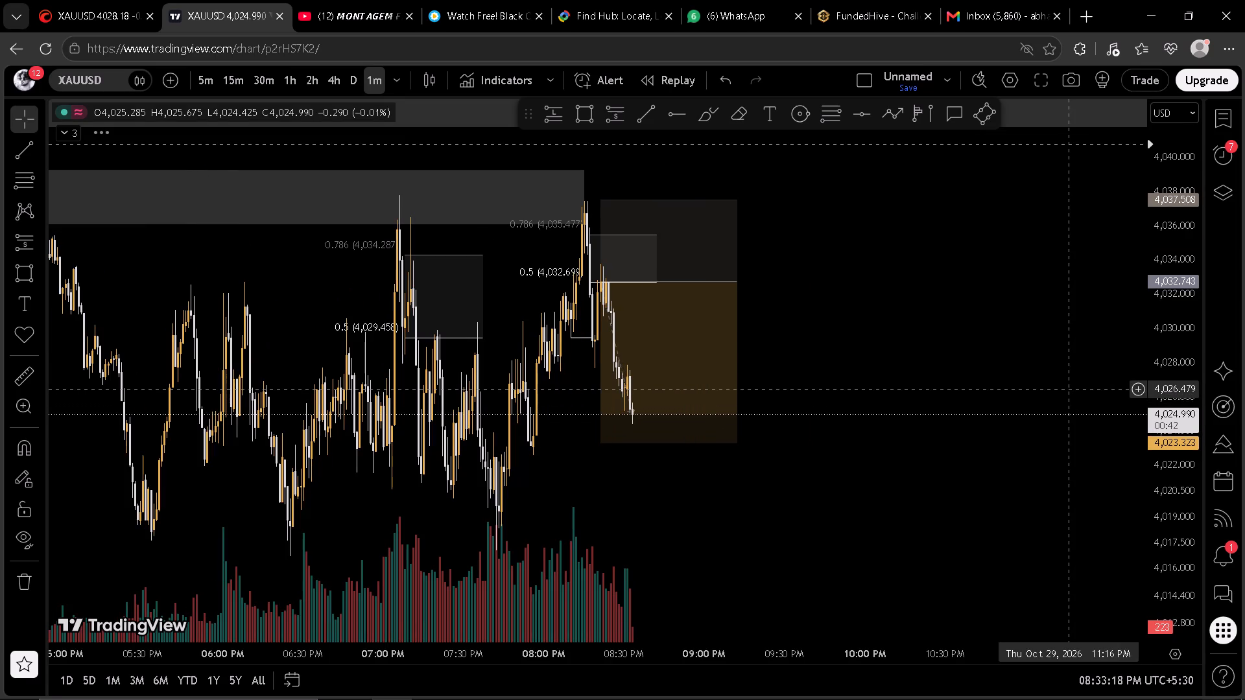
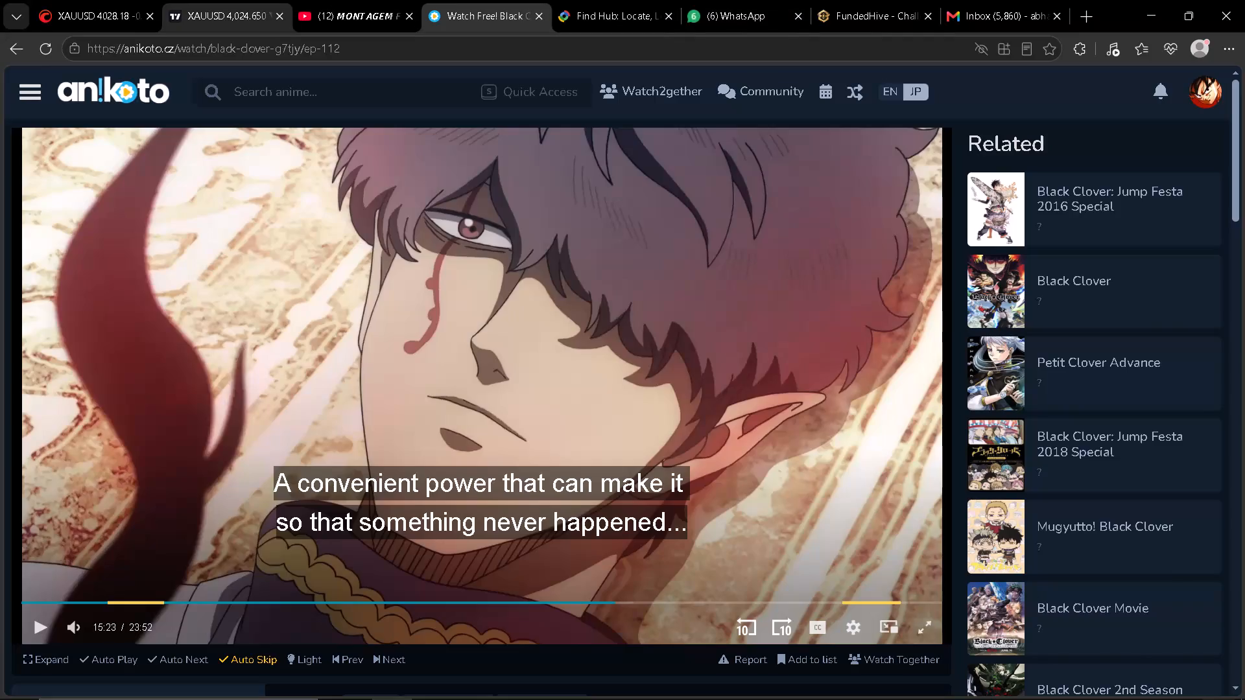
Switch back to the TradingView XAUUSD chart and examine the latest 1-minute candles relative to the CPP zone and the 4,021.940 line.
left_click(226, 0)
left_click_drag(890, 351, 875, 338)
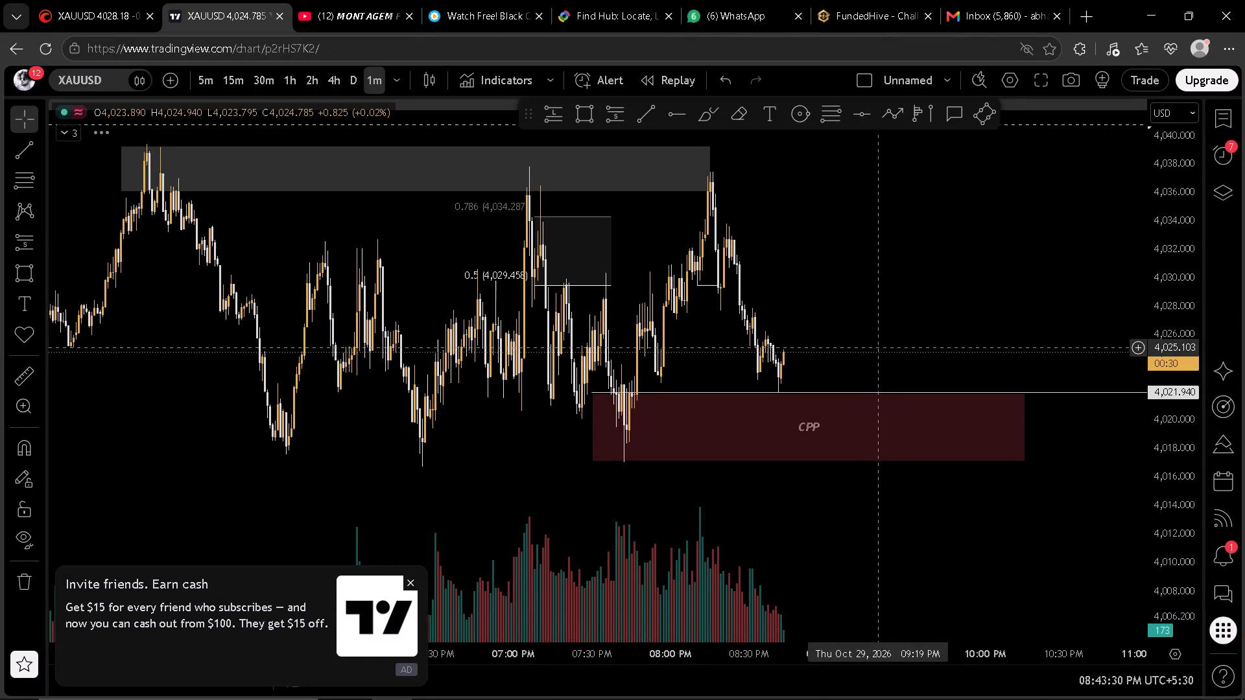
scroll(1183, 391, "up", 2)
scroll(1025, 363, "up", 1)
left_click_drag(1029, 312, 1007, 356)
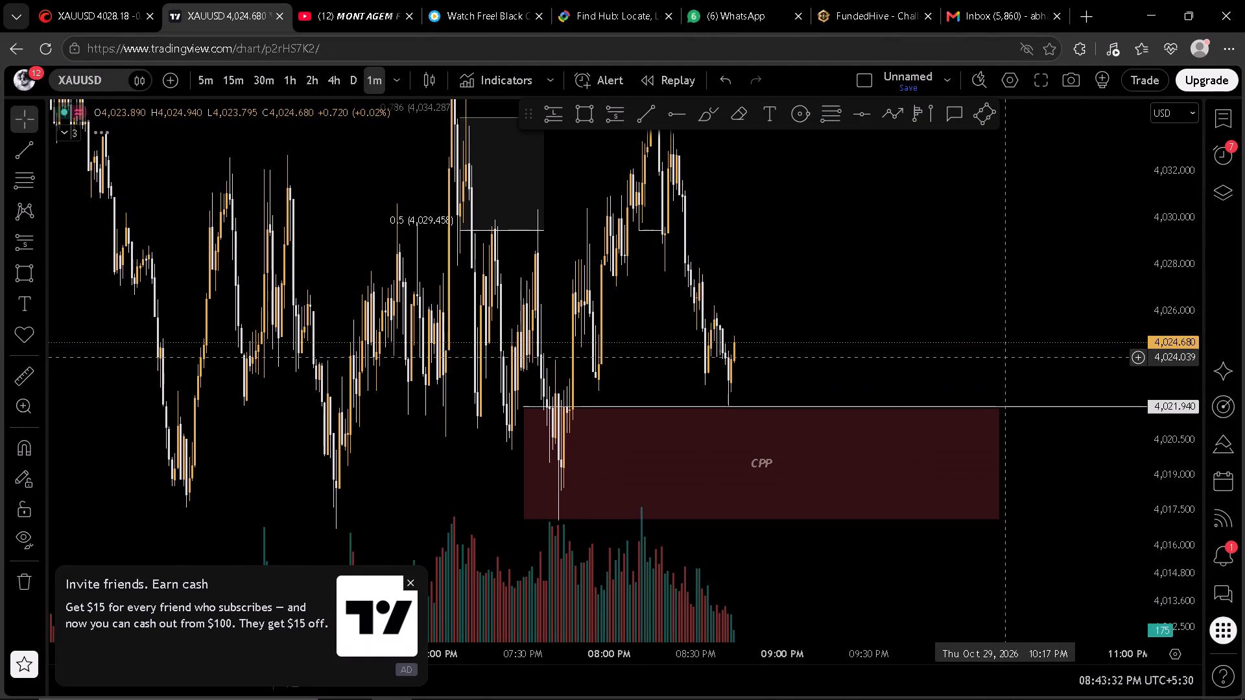
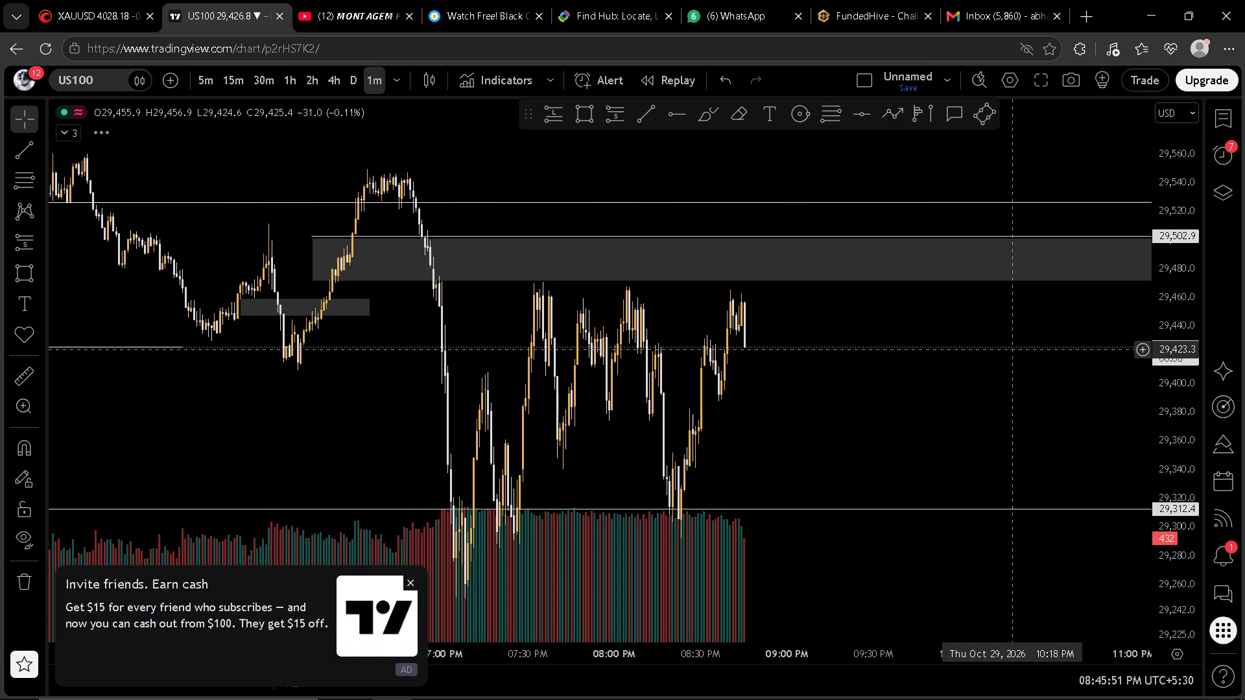
Set the US100 chart to the 5-minute timeframe and examine price between the grey zone under 29,502.9 and the 29,312.4 line.
left_click(195, 79)
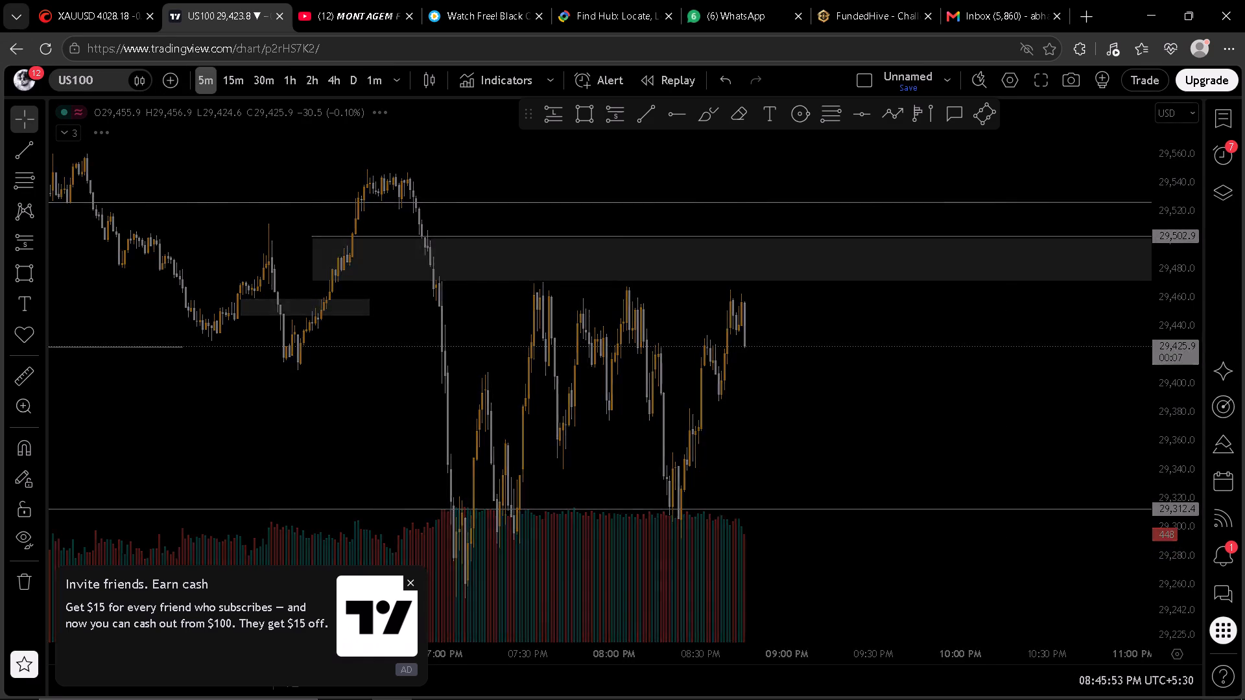
scroll(1010, 325, "up", 4)
left_click_drag(856, 355, 926, 327)
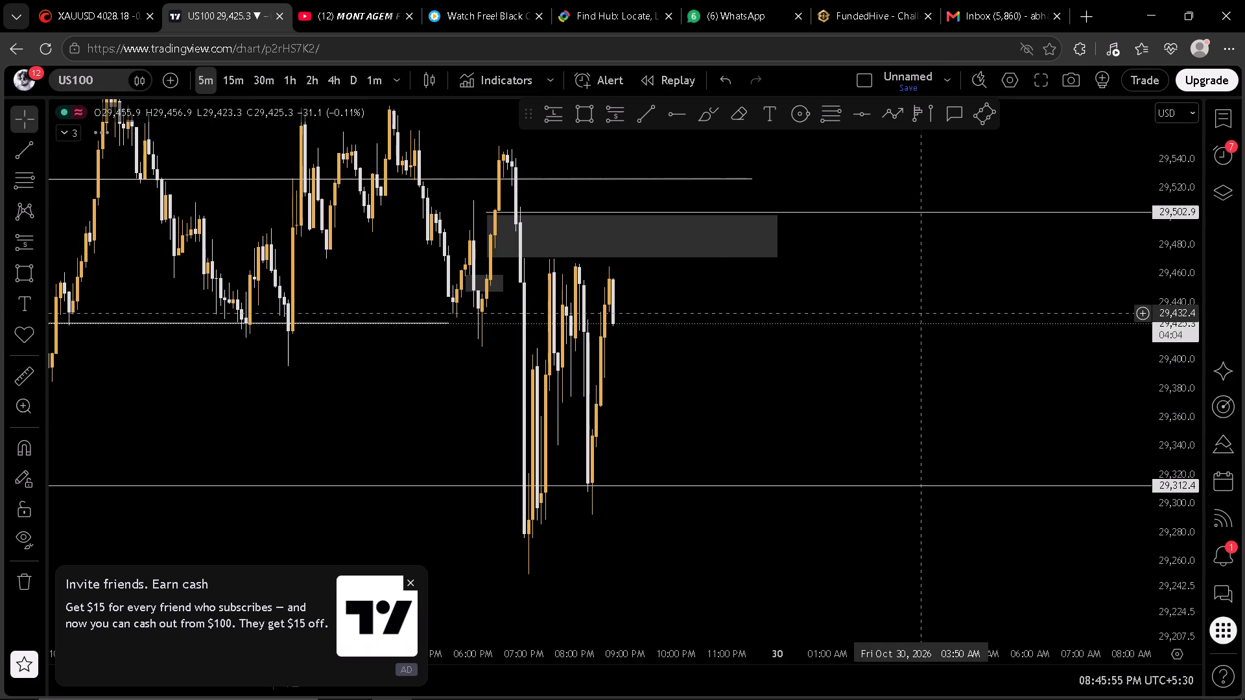
scroll(1188, 307, "up", 5)
left_click_drag(986, 246, 1007, 366)
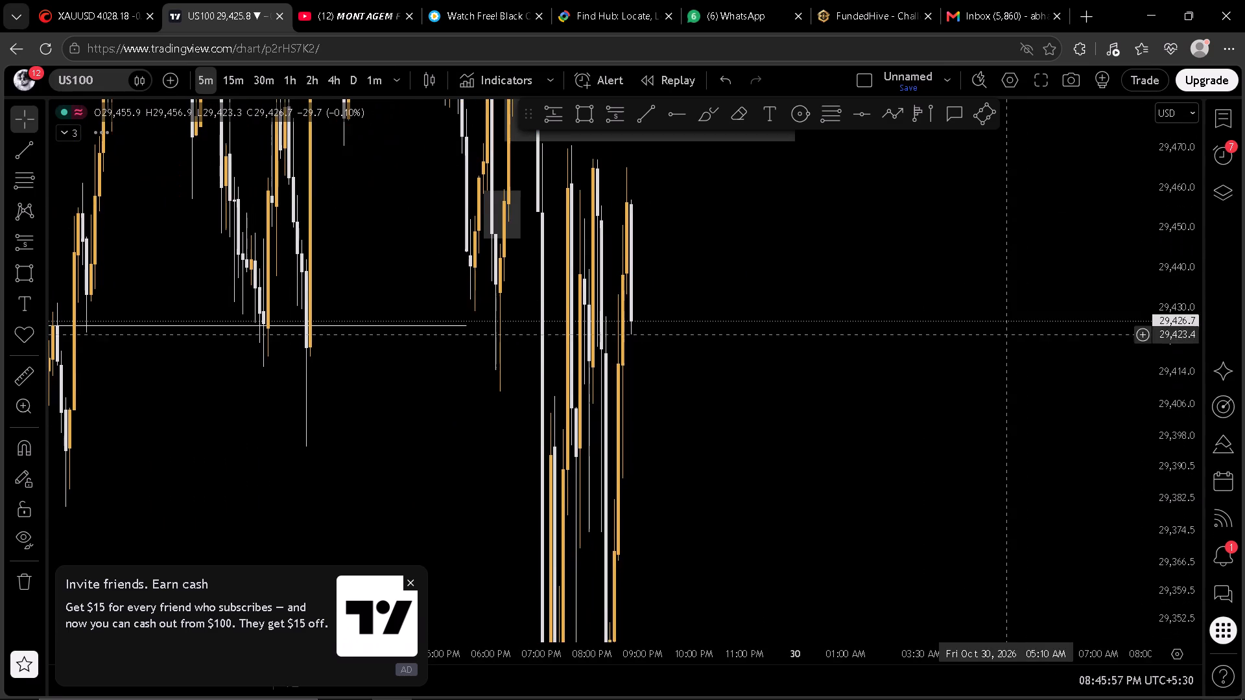
scroll(1181, 280, "down", 3)
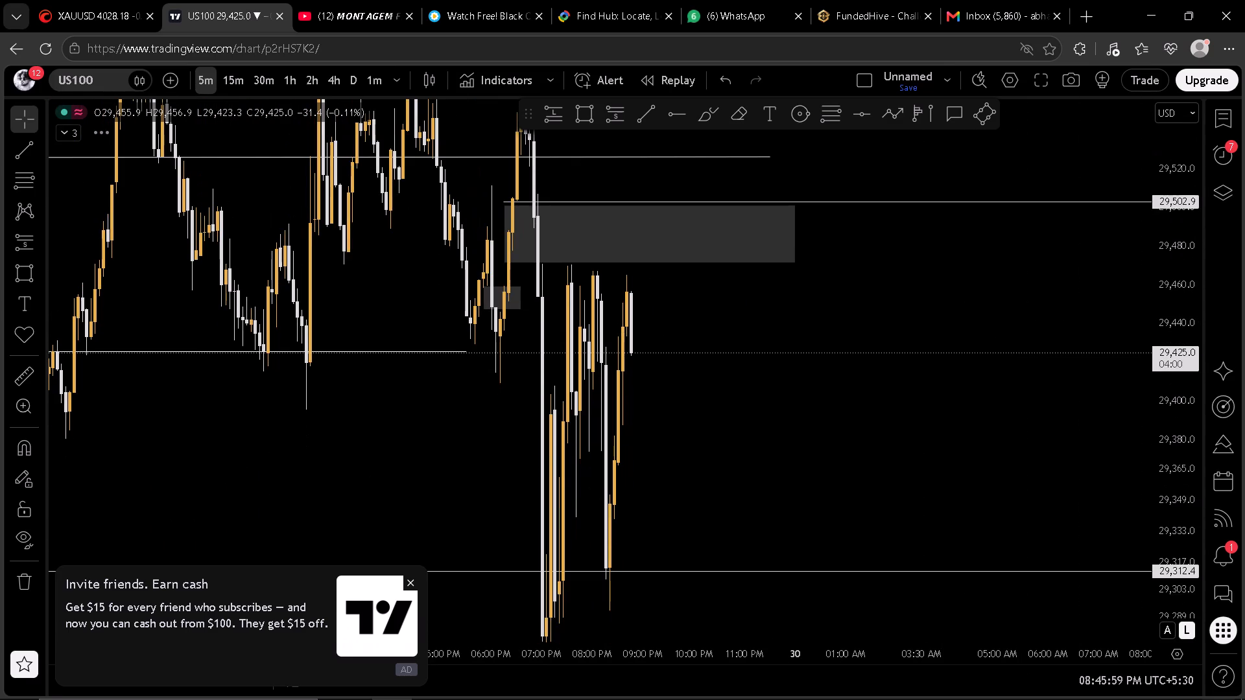
left_click(980, 325)
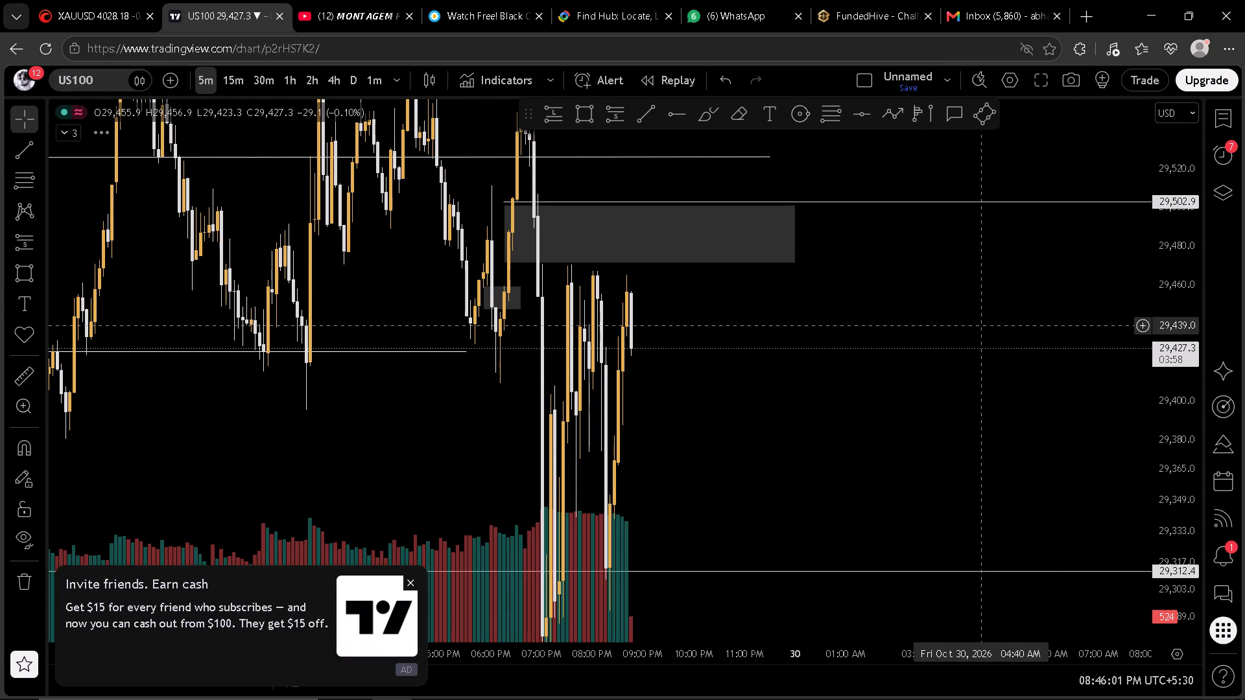
scroll(1165, 329, "down", 3)
left_click(1002, 347)
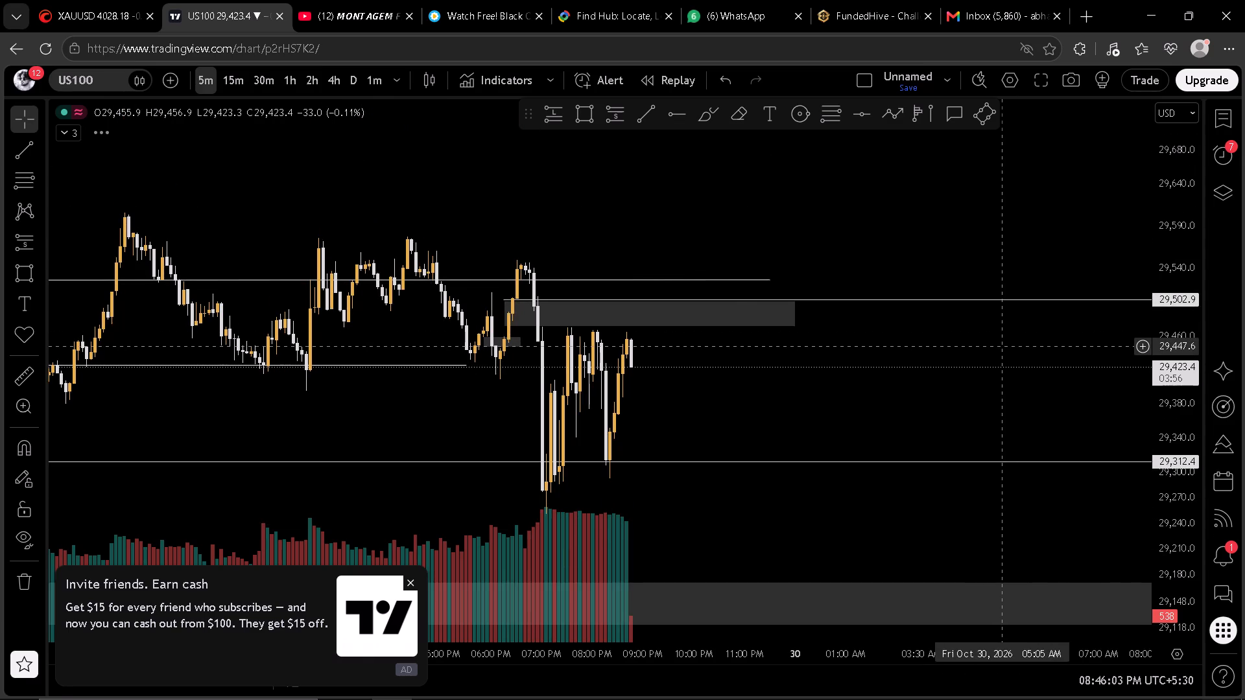
Return the US100 chart to the 1-minute timeframe and examine the latest candles against the grey zone and horizontal levels.
key("1")
key("Return")
scroll(1170, 342, "up", 4)
scroll(1049, 340, "down", 3)
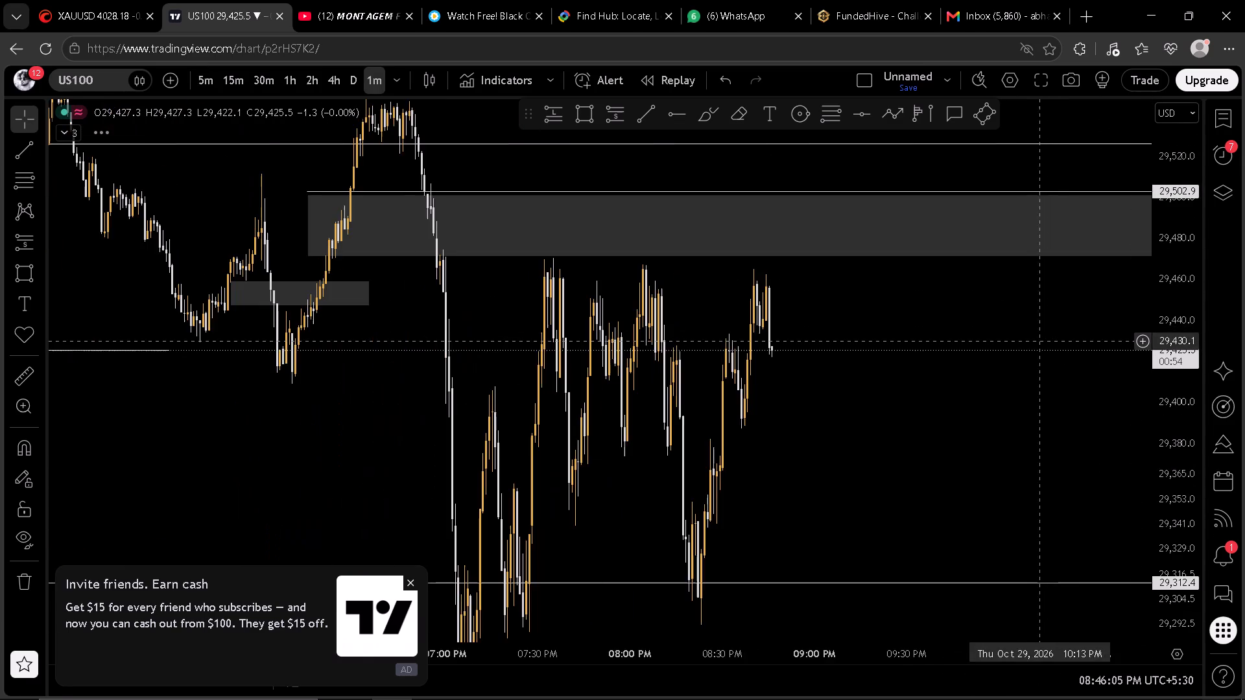
left_click_drag(1032, 338, 997, 337)
scroll(949, 345, "up", 2)
left_click_drag(949, 345, 928, 318)
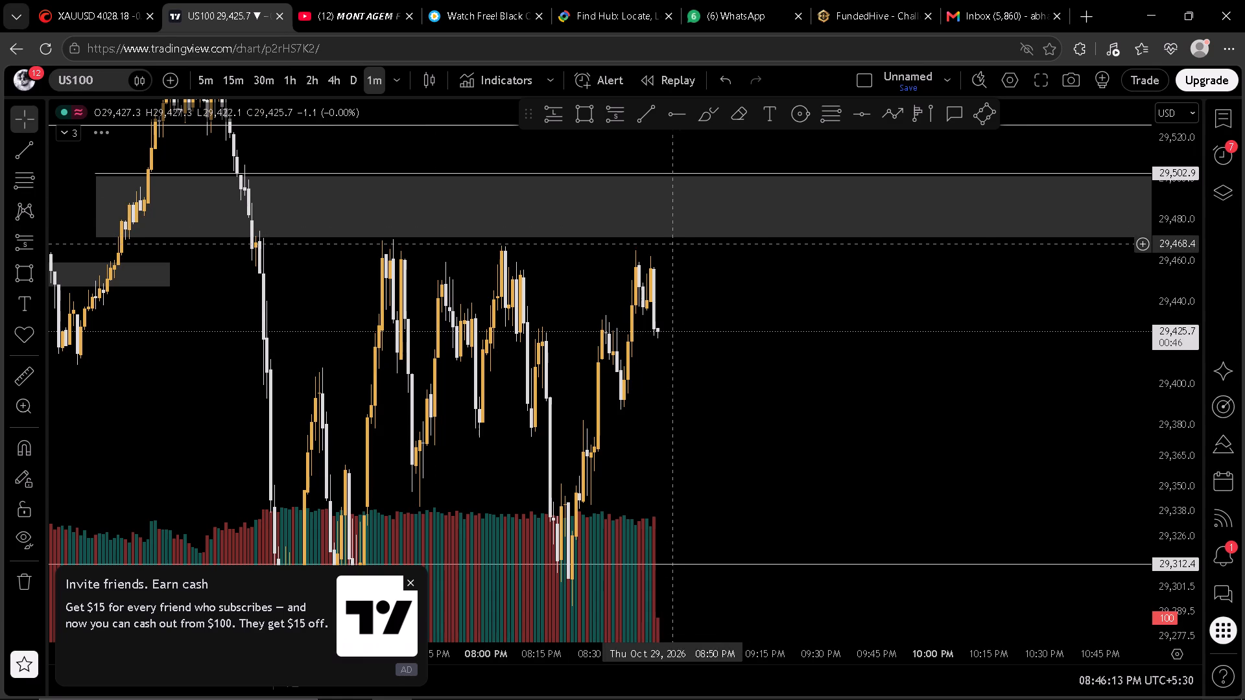
left_click(116, 0)
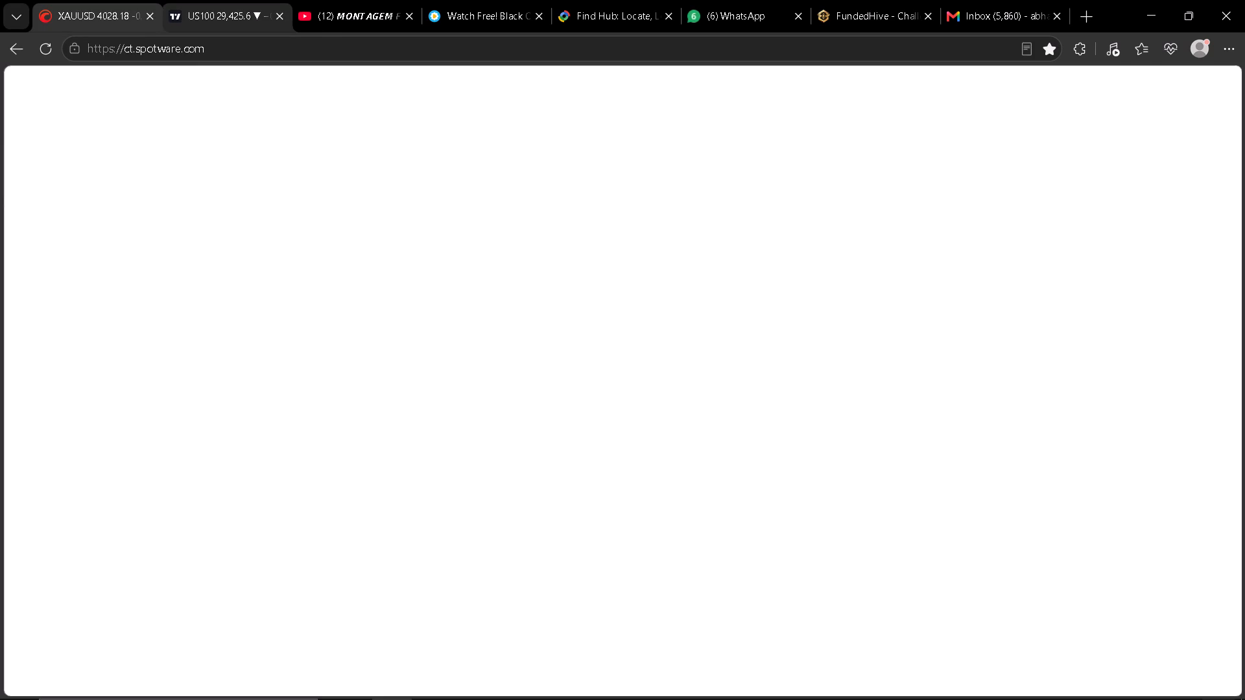
left_click(193, 0)
scroll(816, 316, "down", 4)
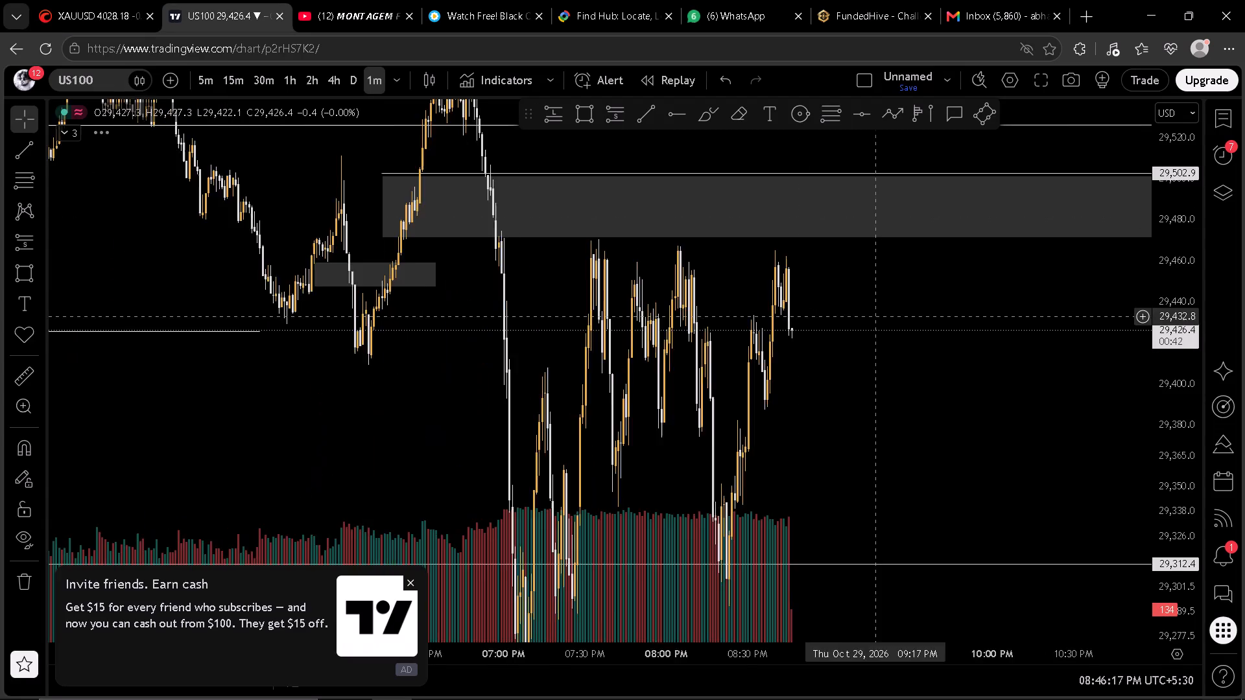
scroll(1198, 320, "down", 2)
left_click_drag(1027, 386, 999, 312)
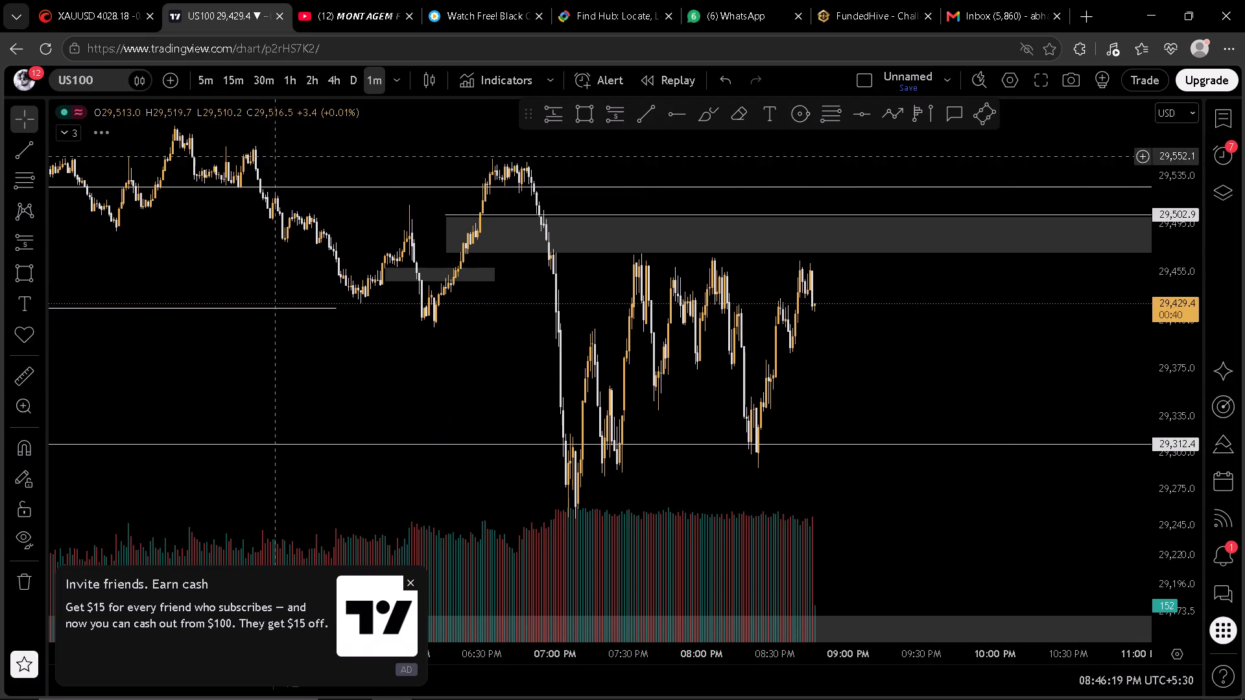
Switch to the cTrader page, clear the watchlist search and open Nasdaq100 for trading.
left_click(83, 0)
scroll(214, 377, "up", 4)
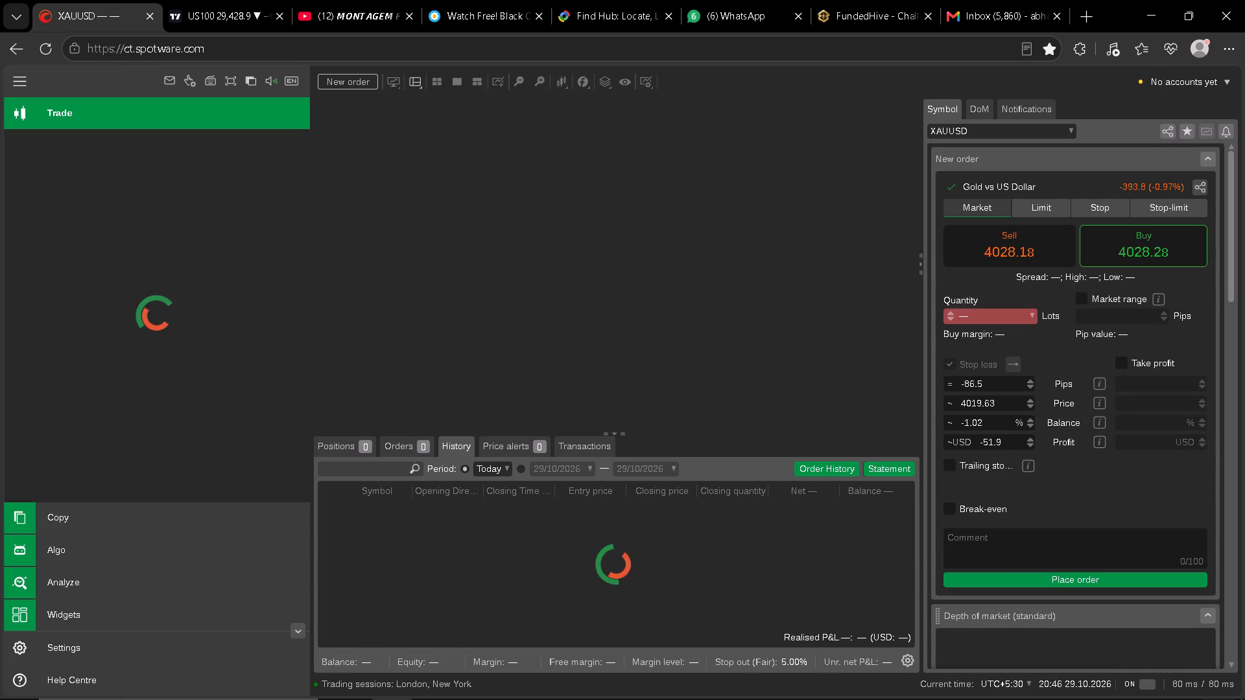
scroll(177, 216, "up", 3)
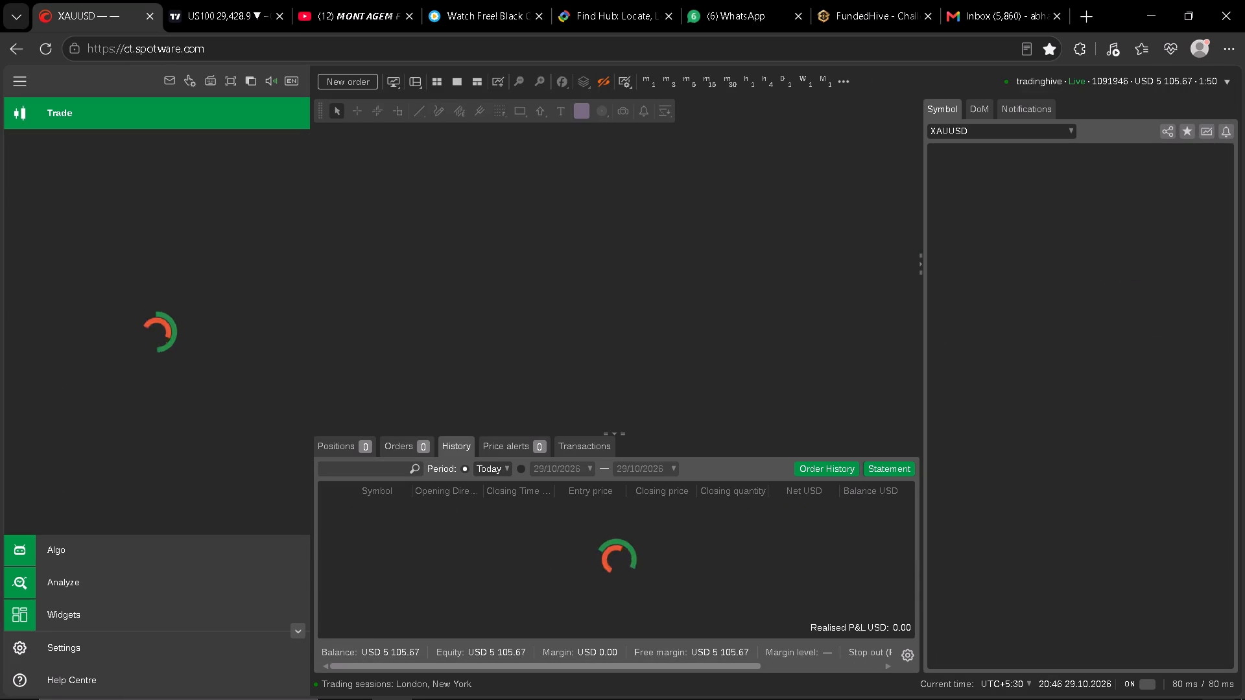
left_click(215, 0)
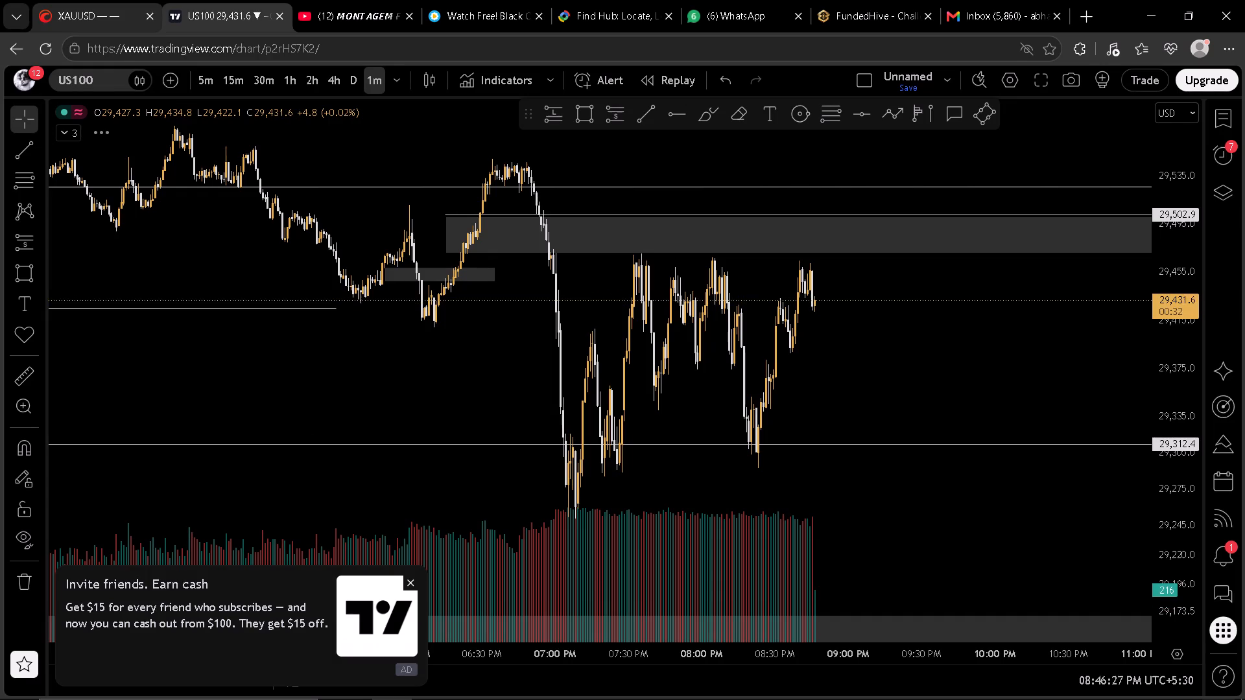
left_click(95, 0)
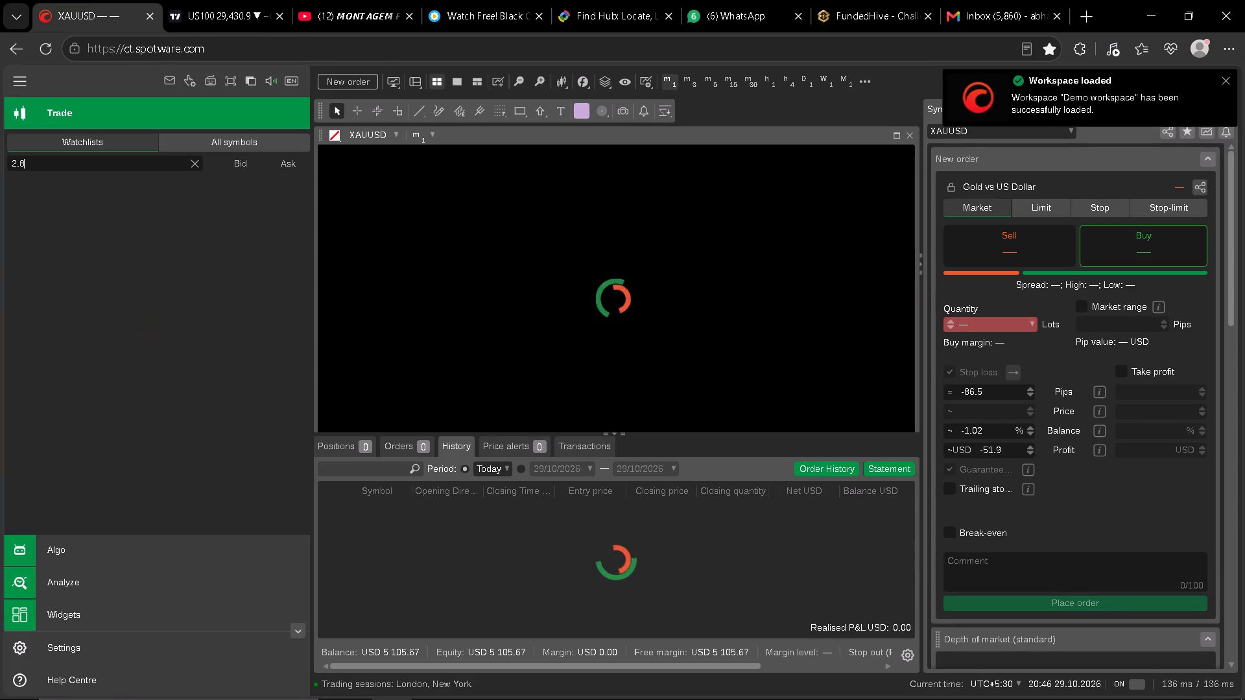
left_click(1229, 82)
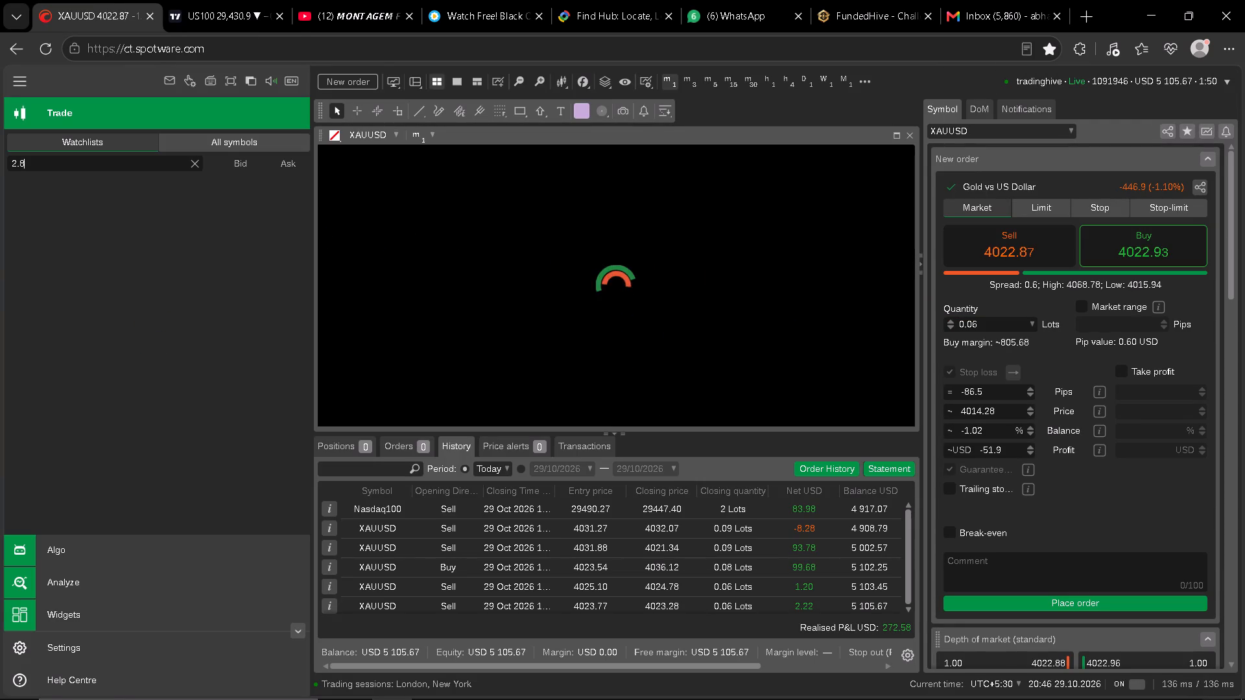
left_click(195, 167)
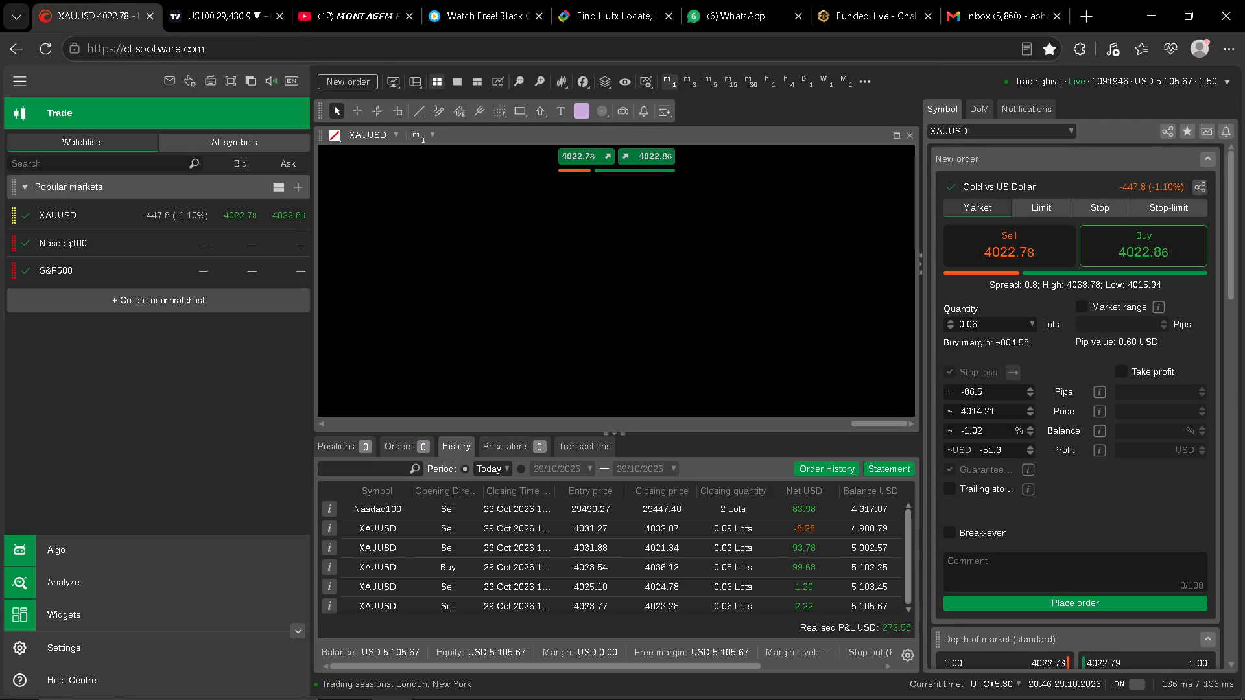
left_click(85, 245)
left_click(235, 0)
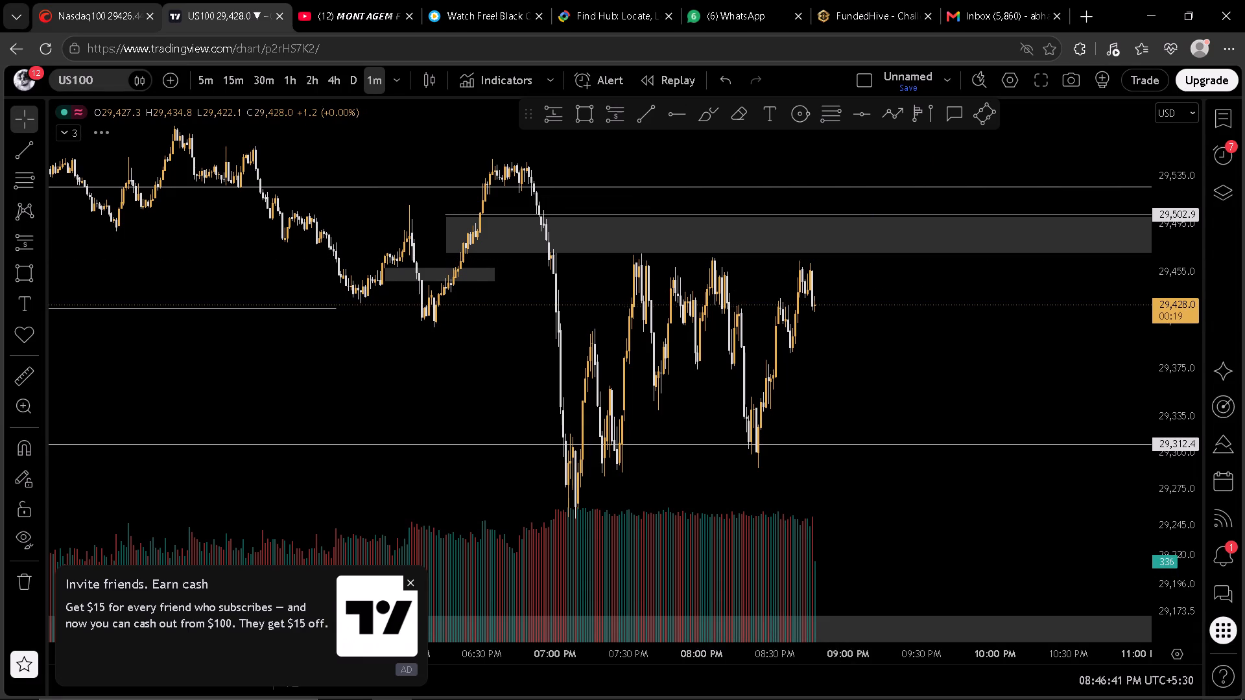
left_click(104, 0)
left_click(108, 239)
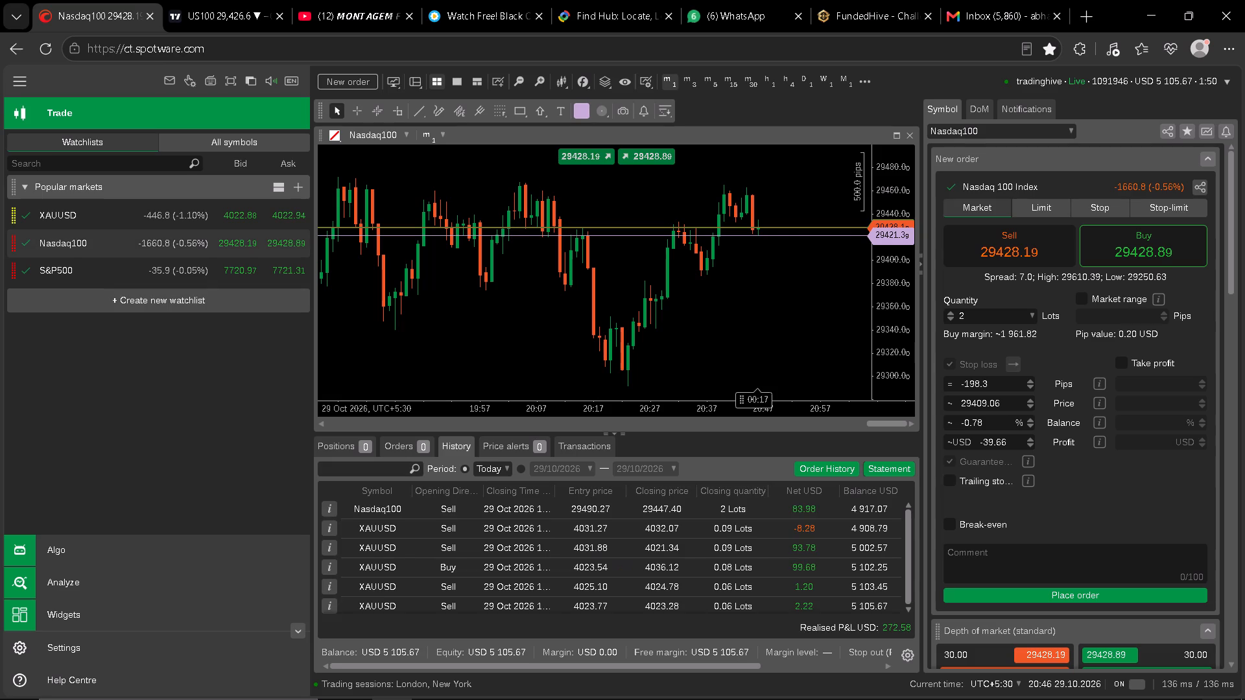
Set the Nasdaq100 market order to Sell with a stop loss price of 29466.8.
left_click(1019, 266)
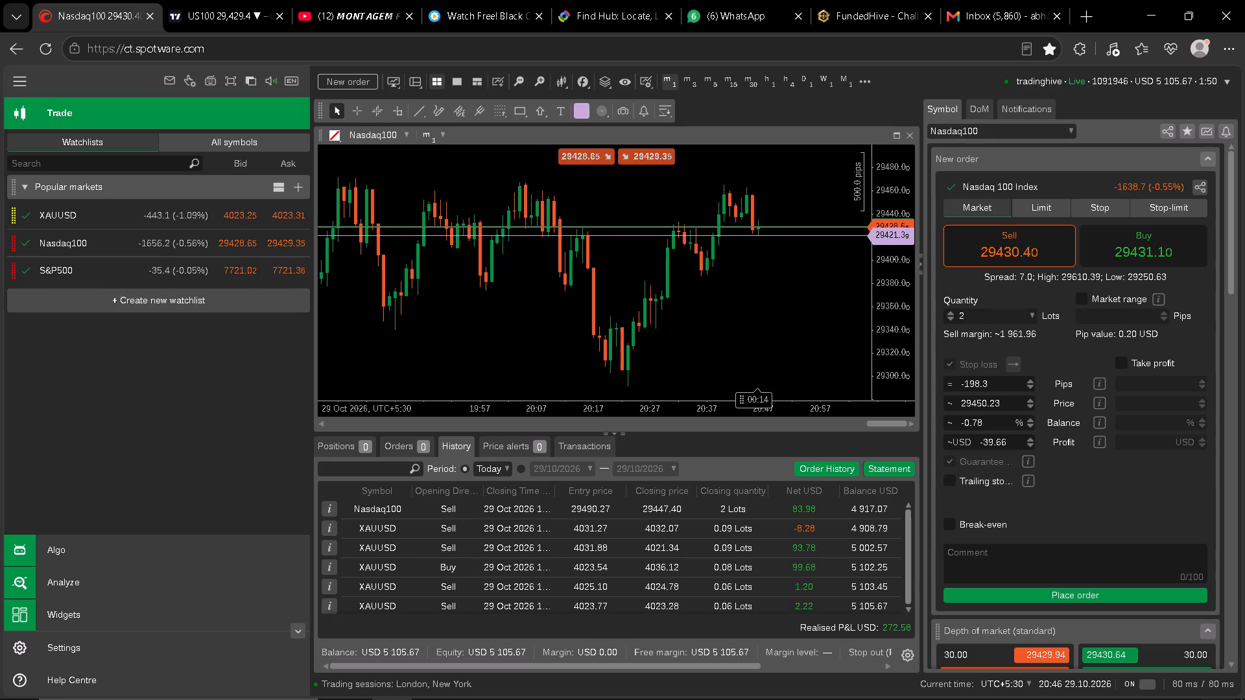
left_click(999, 402)
key("BackSpace")
key("BackSpace")
key("BackSpace")
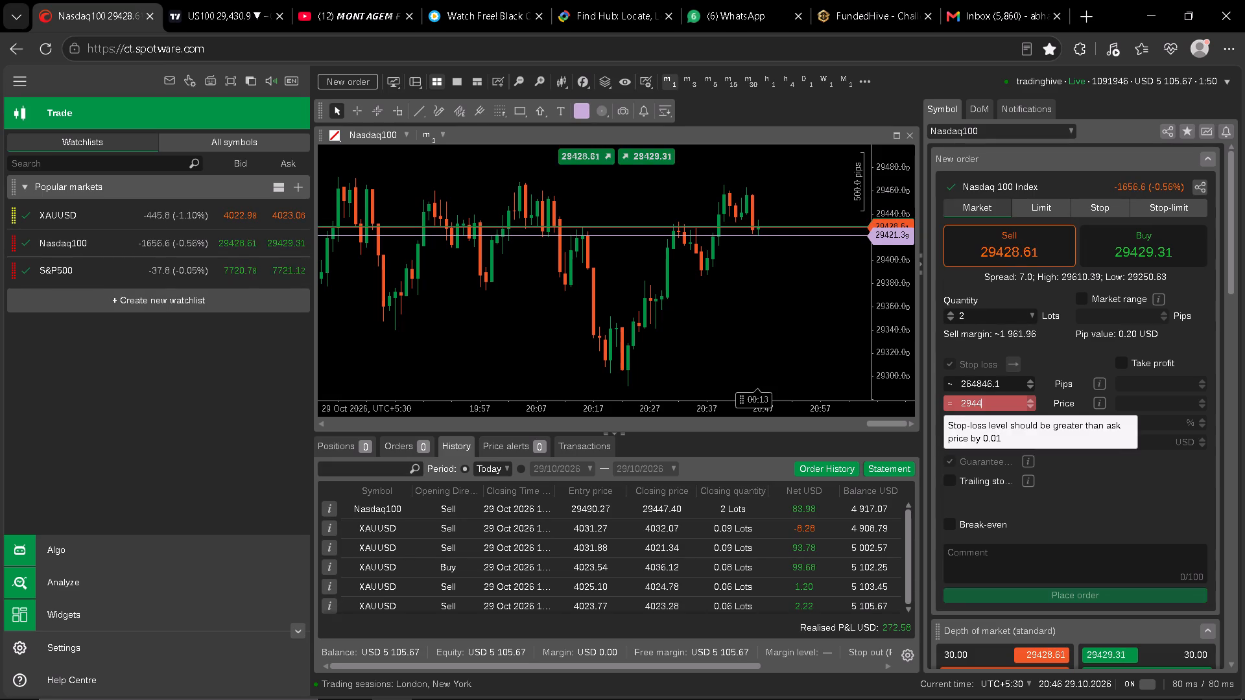
key("BackSpace")
type("66")
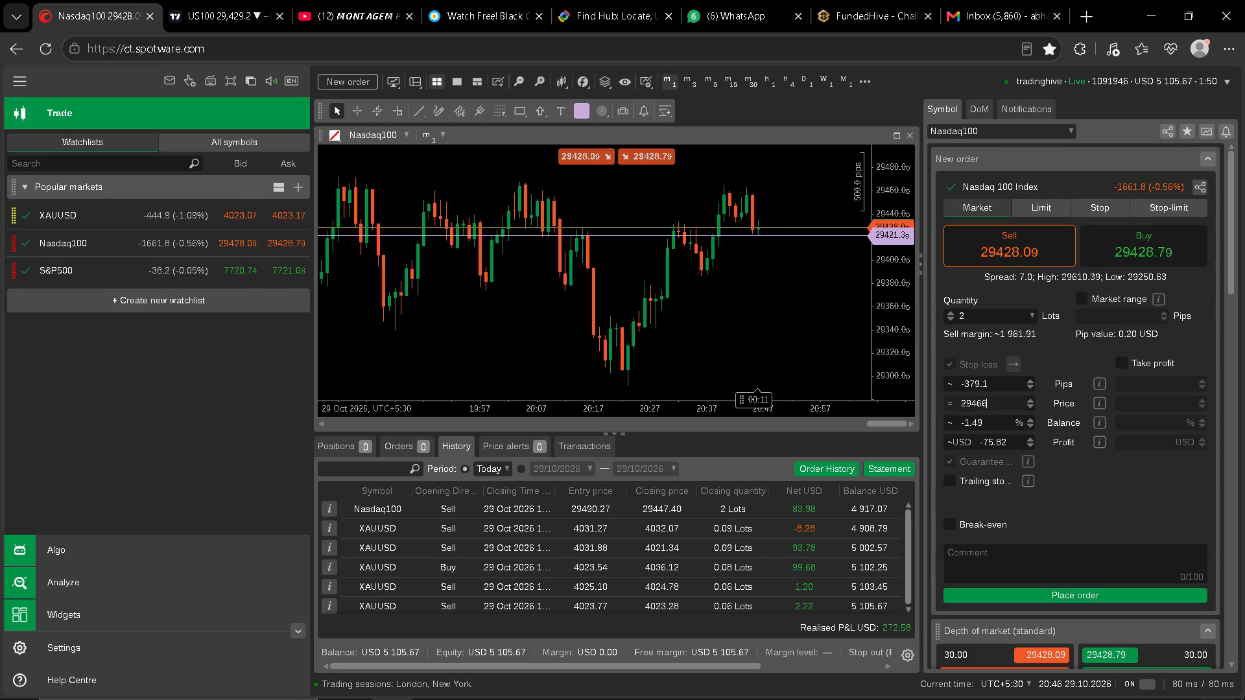
key("period")
key("8")
left_click(1085, 491)
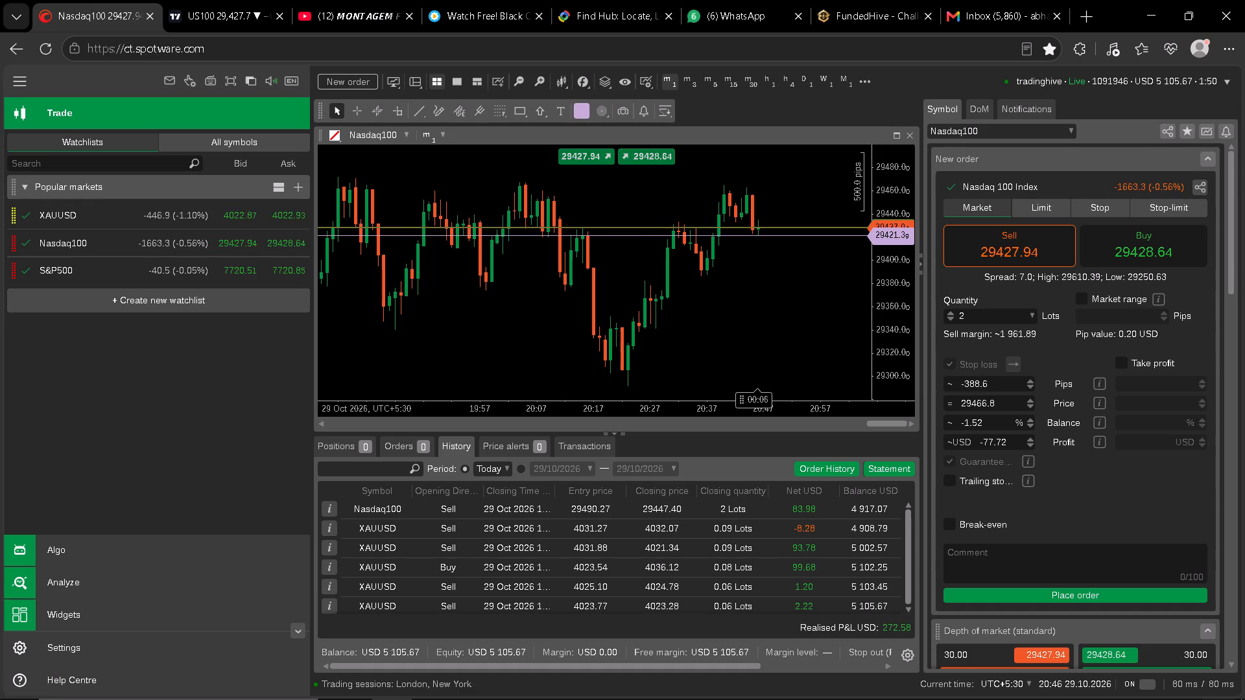
Set the Nasdaq100 sell order's quantity to 1 lot.
left_click_drag(751, 277, 747, 333)
left_click_drag(900, 315, 894, 271)
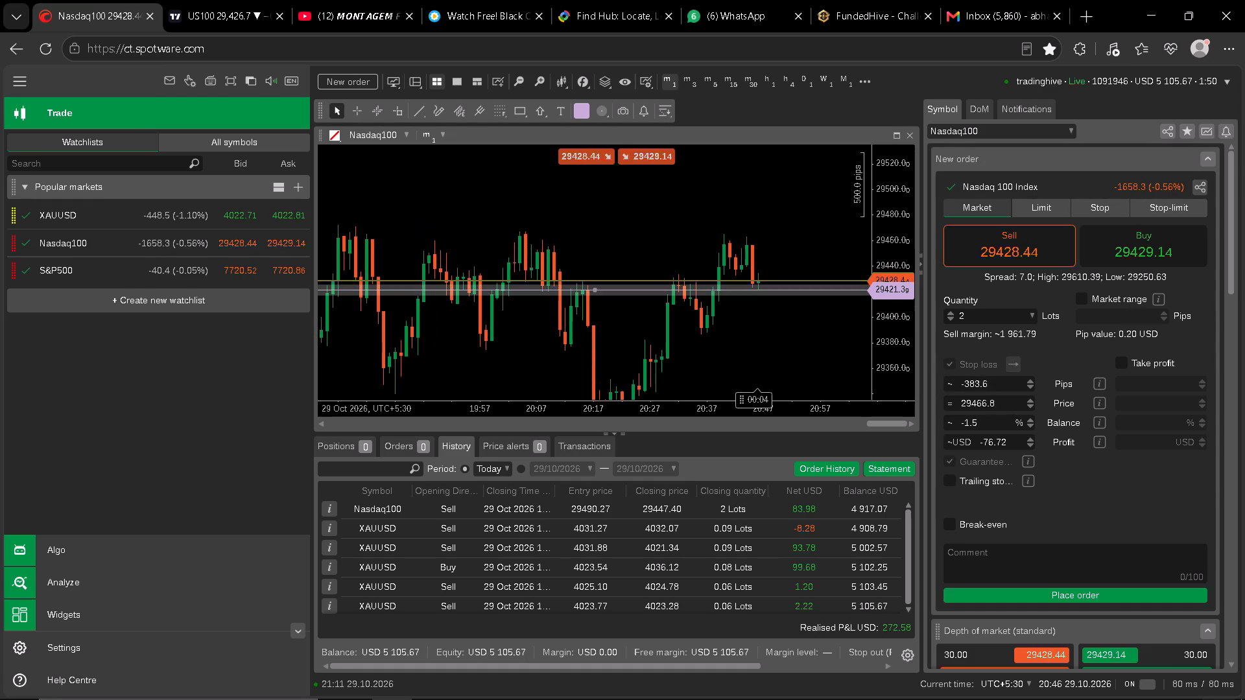
left_click_drag(894, 271, 901, 183)
left_click(799, 199)
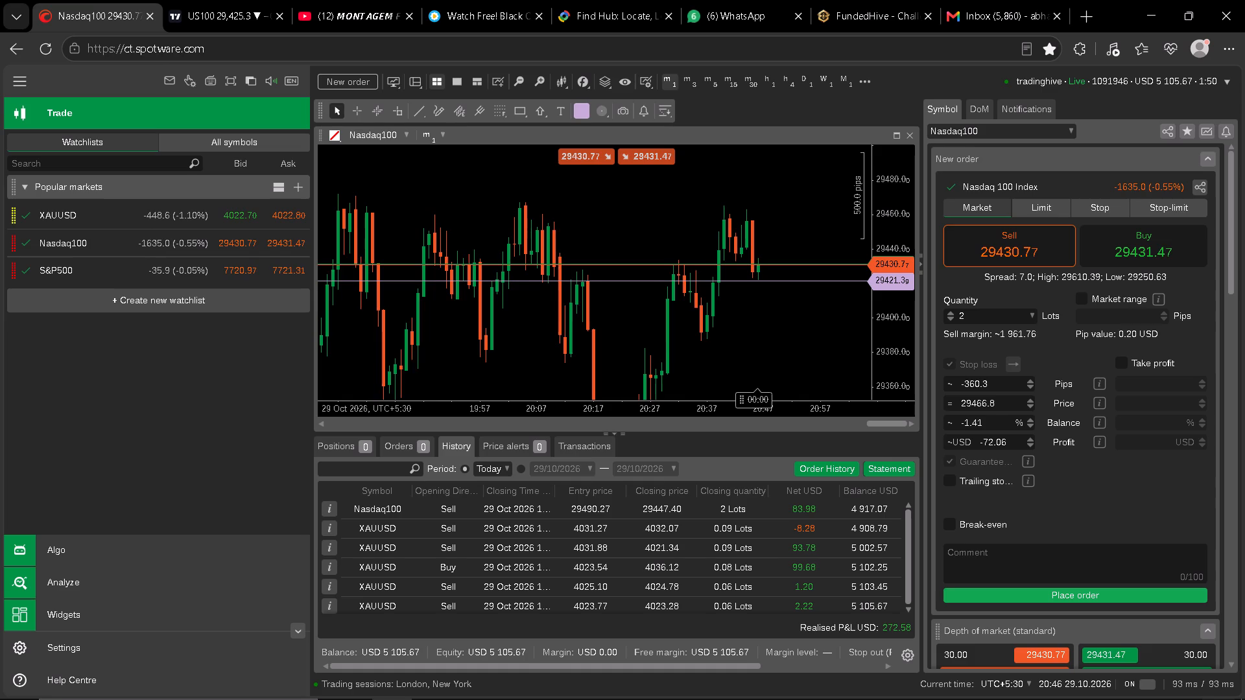
left_click(977, 313)
key("BackSpace")
key("1")
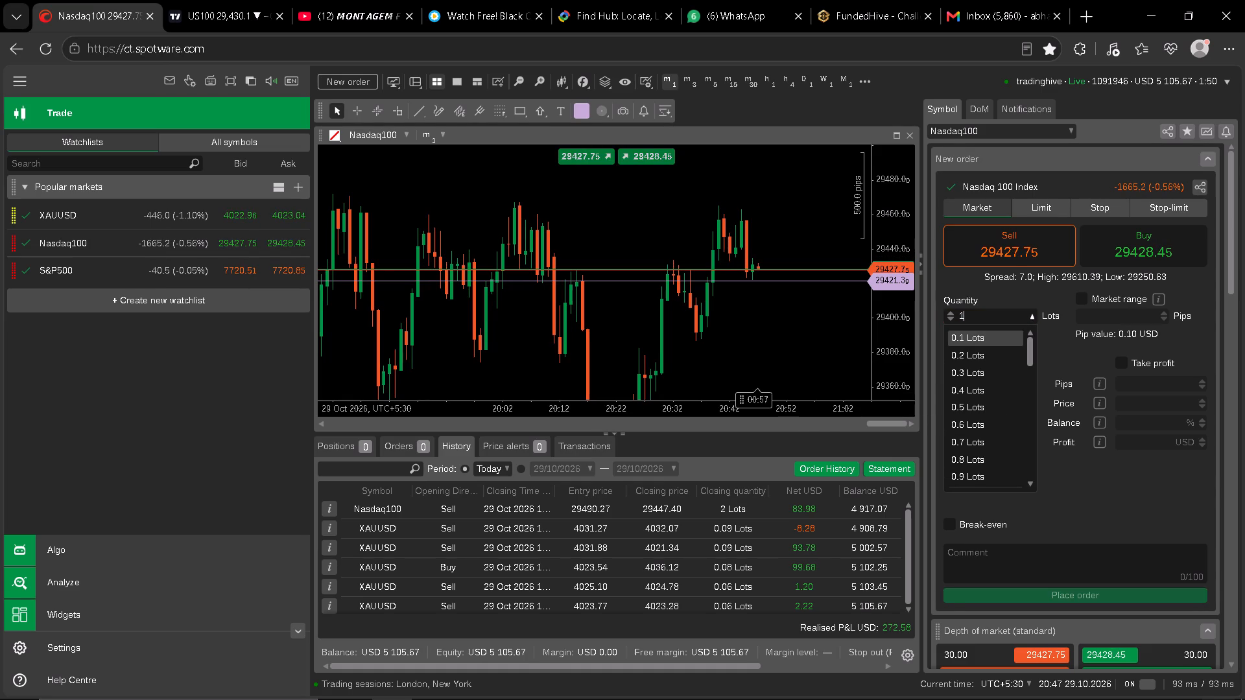
left_click(1100, 506)
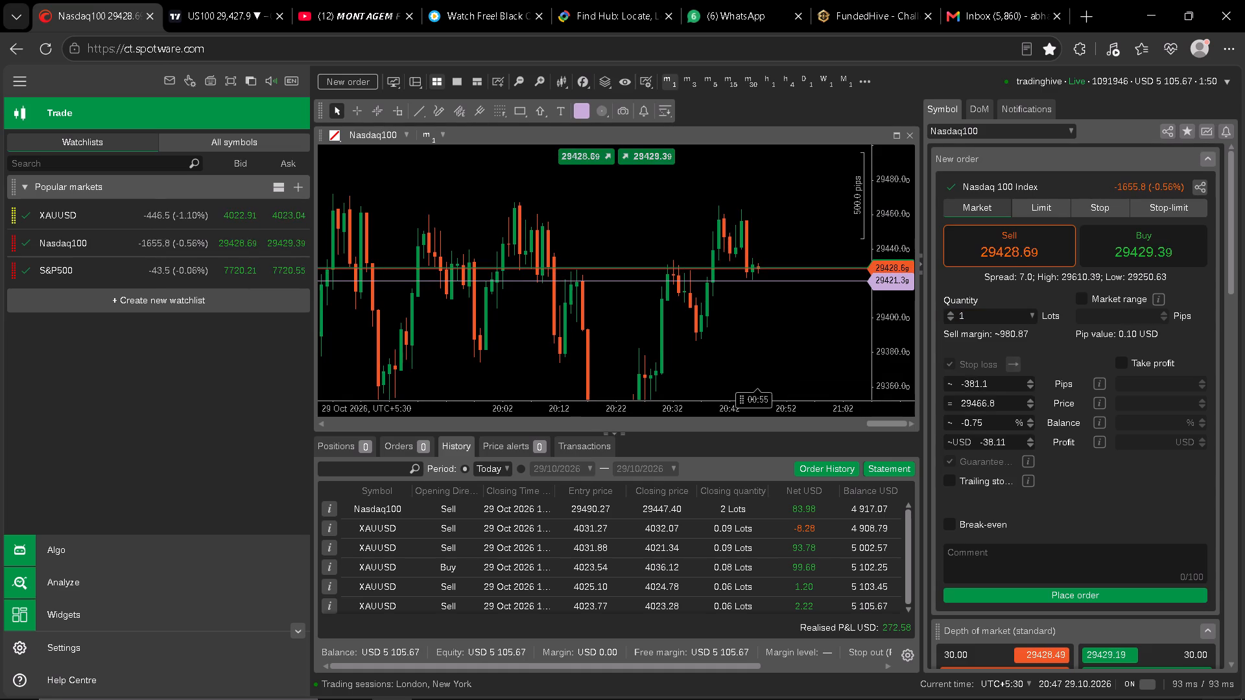
Place the Nasdaq100 market sell order and give the position a take profit at about 29375.4.
left_click(1074, 594)
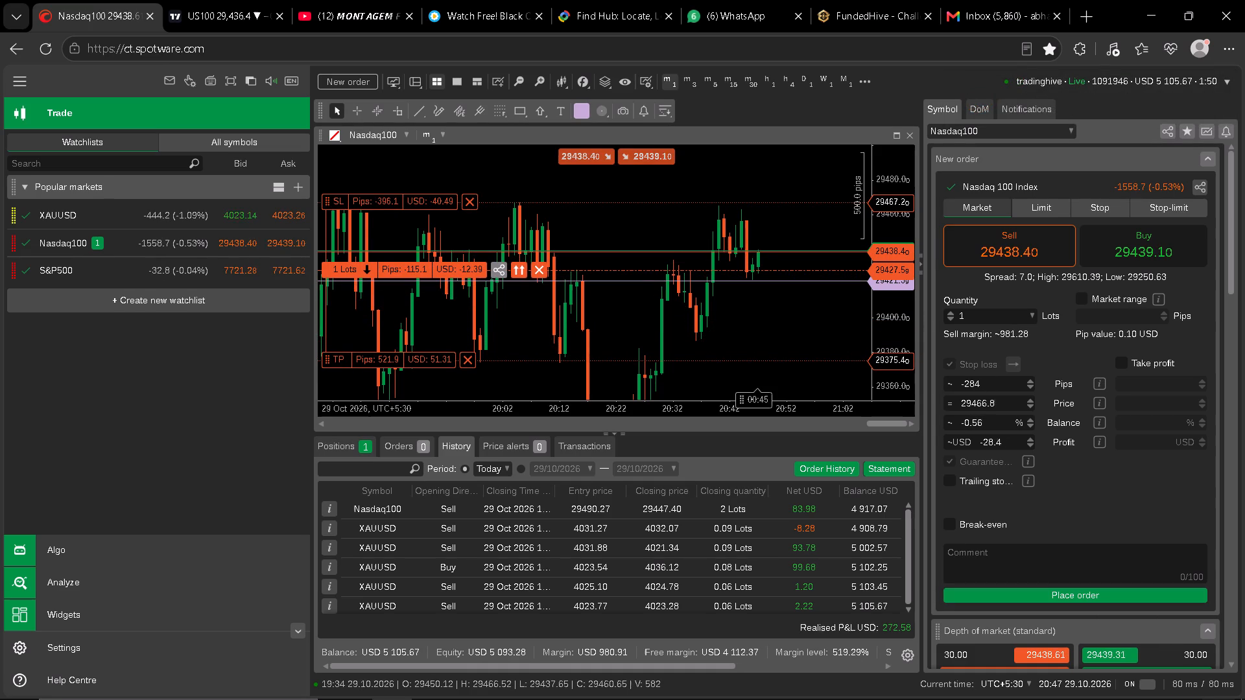
left_click(731, 338)
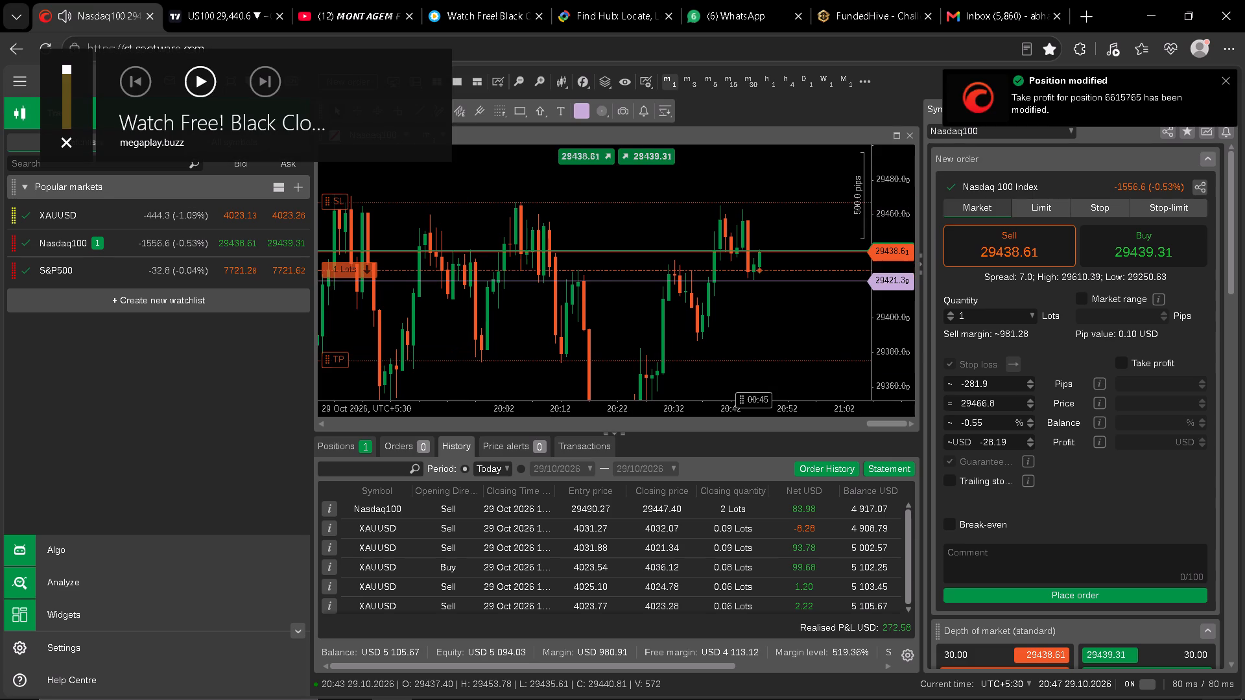
Examine the open Nasdaq100 short's entry, stop loss and take profit levels against the recent 1-minute candles.
left_click_drag(742, 332, 740, 318)
left_click_drag(891, 303, 894, 276)
left_click_drag(894, 323, 900, 282)
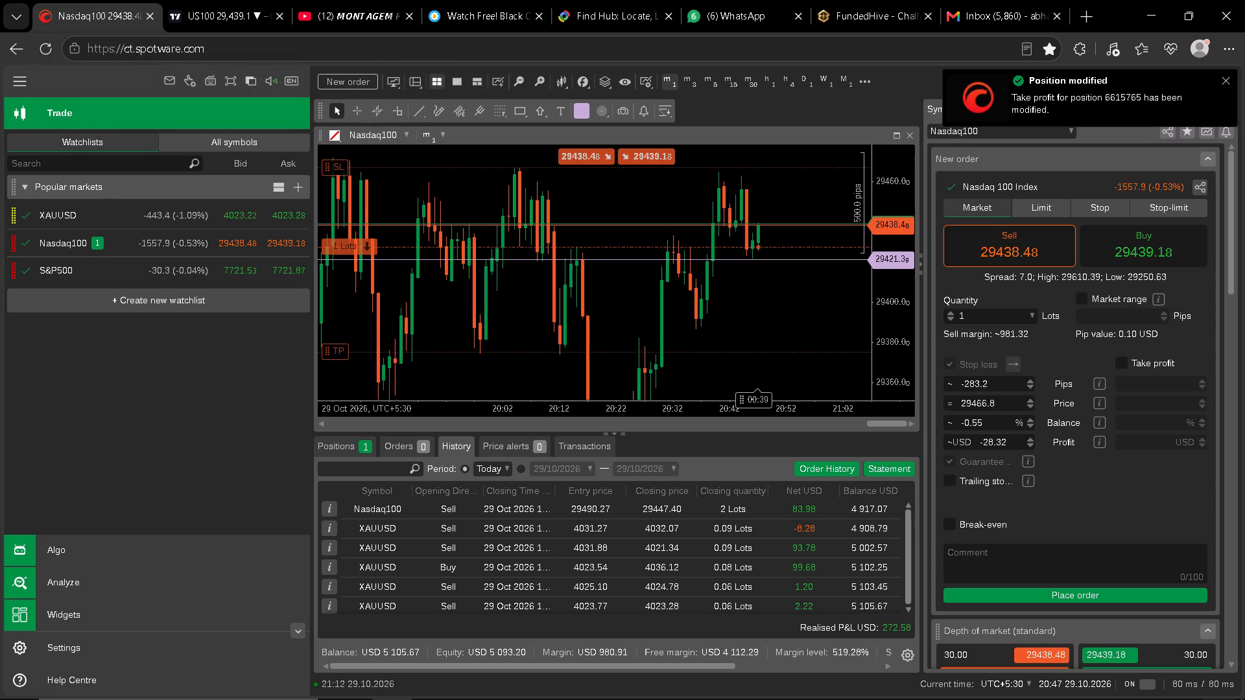
left_click_drag(833, 313, 803, 329)
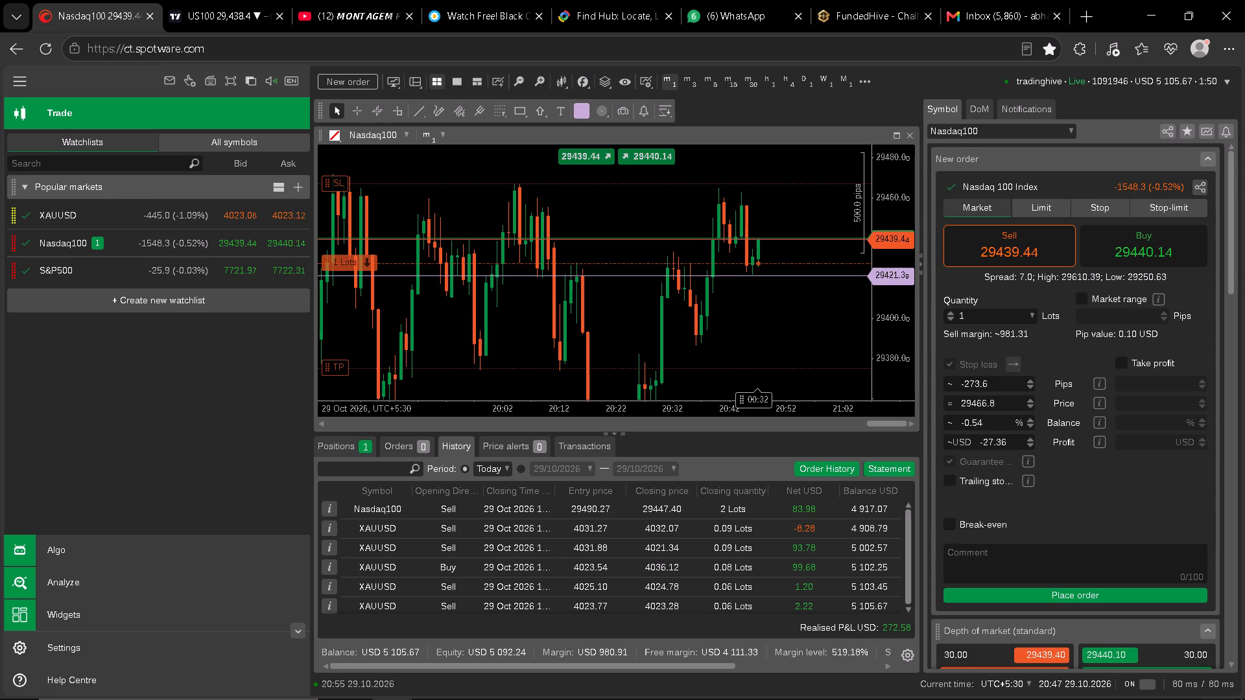
scroll(805, 327, "down", 3)
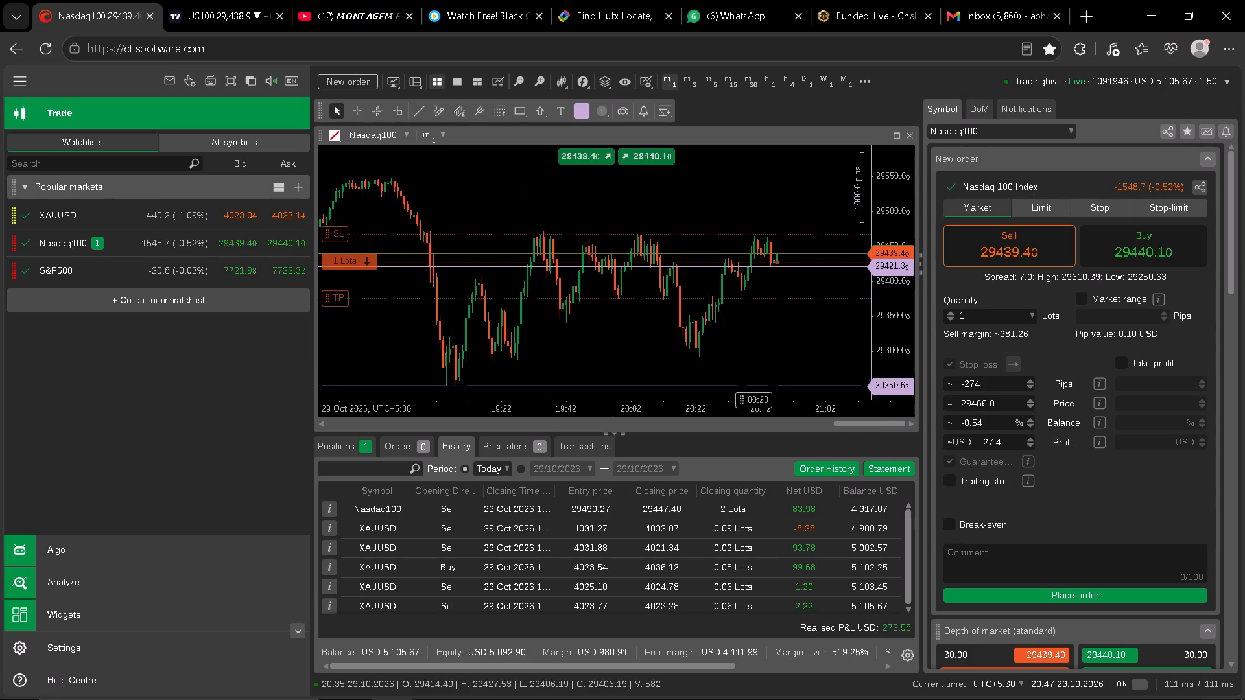
left_click_drag(885, 326, 885, 177)
scroll(842, 286, "up", 4)
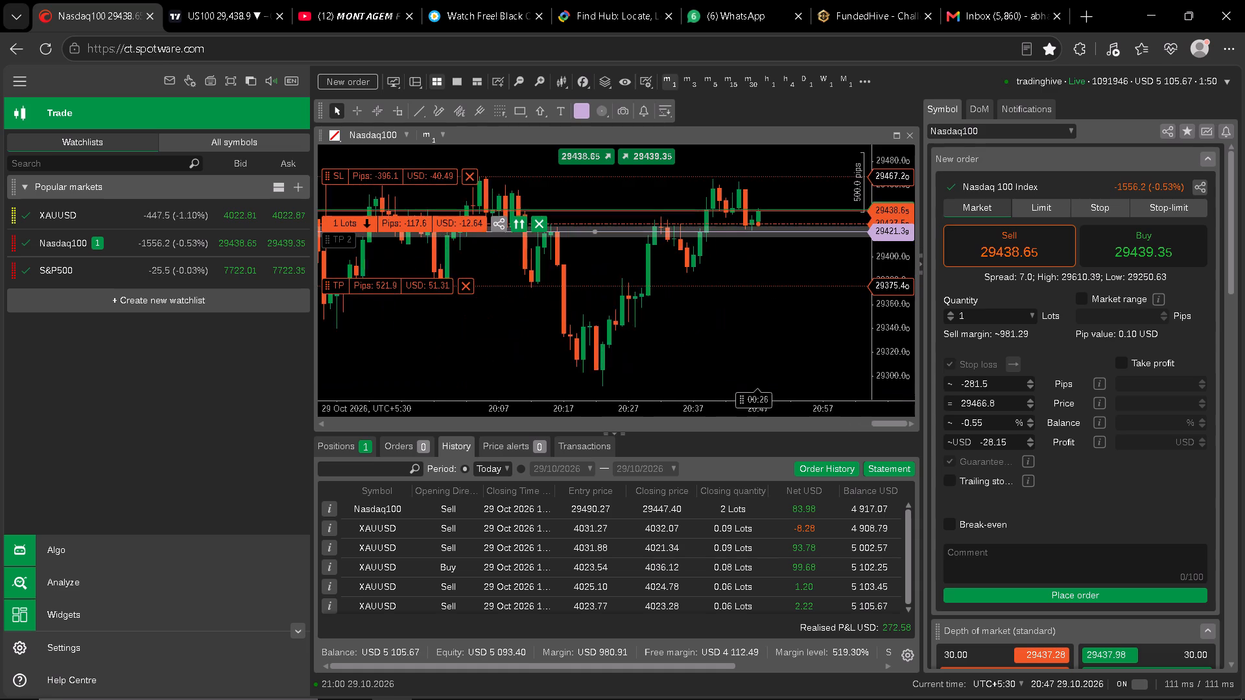
scroll(842, 297, "up", 6)
left_click_drag(826, 328, 826, 362)
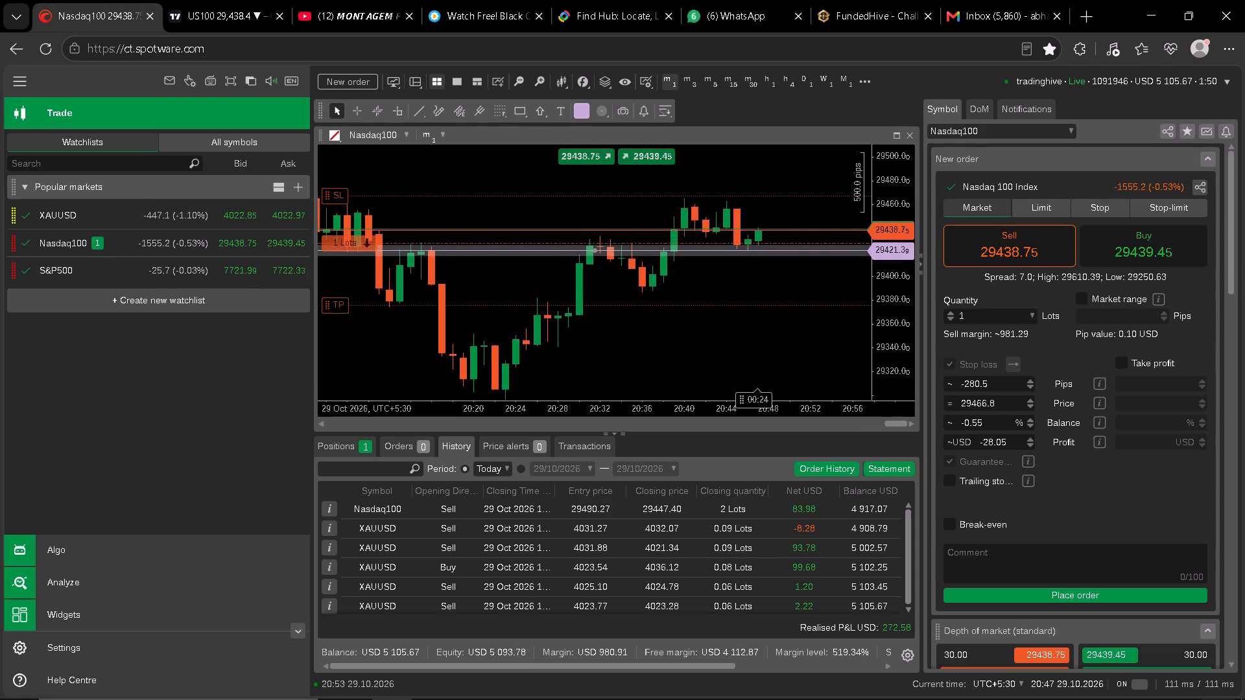
left_click_drag(826, 362, 827, 369)
left_click_drag(897, 367, 895, 152)
left_click_drag(806, 243, 790, 312)
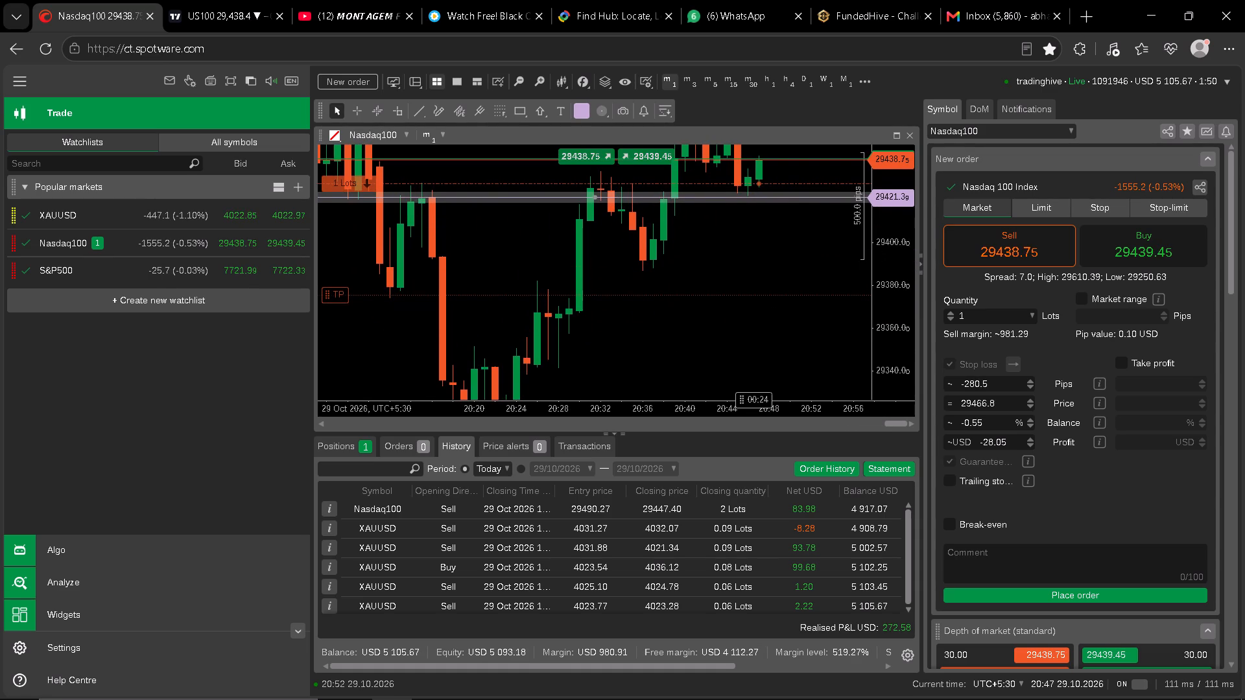
Examine the 1-minute Nasdaq100 candles around the open short's entry, stop loss and take profit levels.
left_click_drag(790, 312, 790, 331)
left_click_drag(890, 325, 892, 242)
scroll(801, 332, "down", 1)
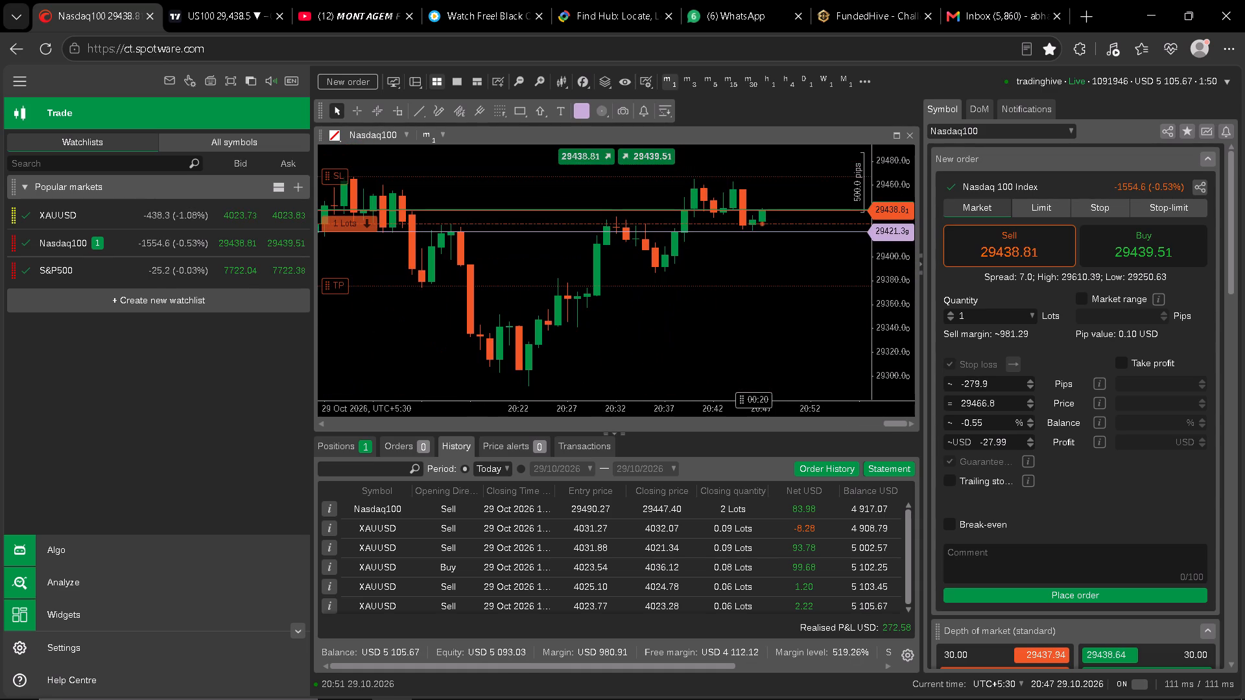
left_click_drag(883, 335, 891, 177)
left_click_drag(900, 316, 898, 310)
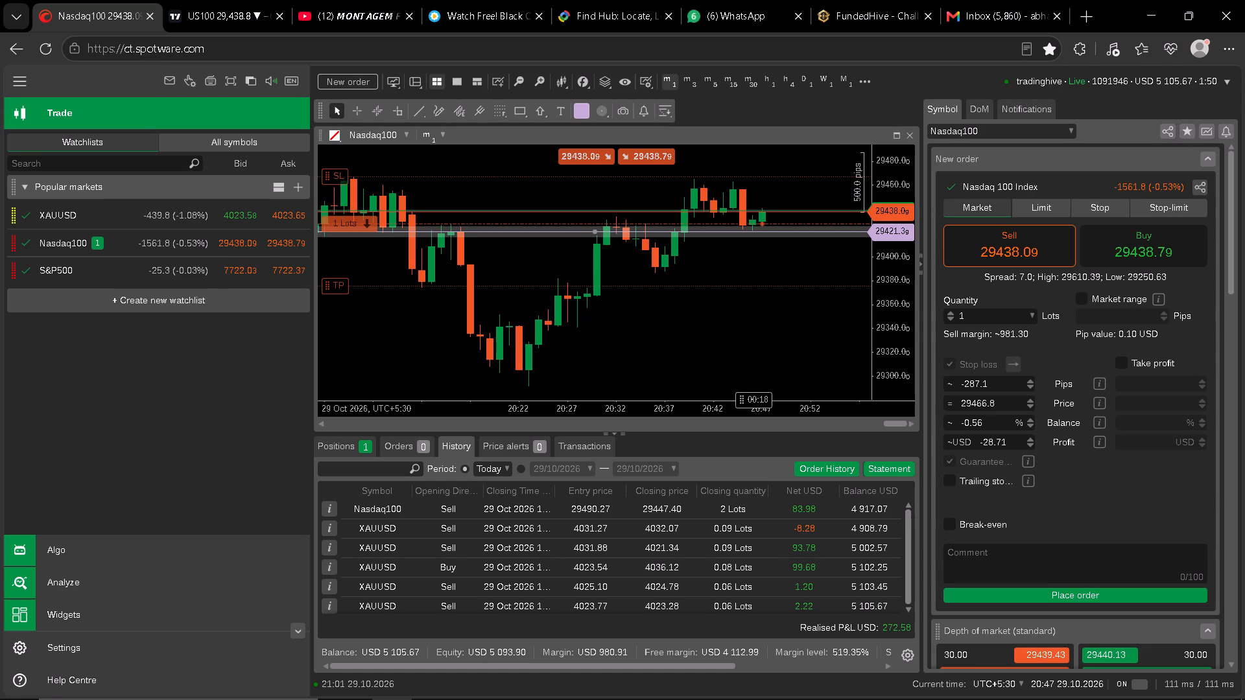
left_click_drag(898, 310, 890, 205)
left_click(795, 322)
left_click_drag(794, 323, 799, 369)
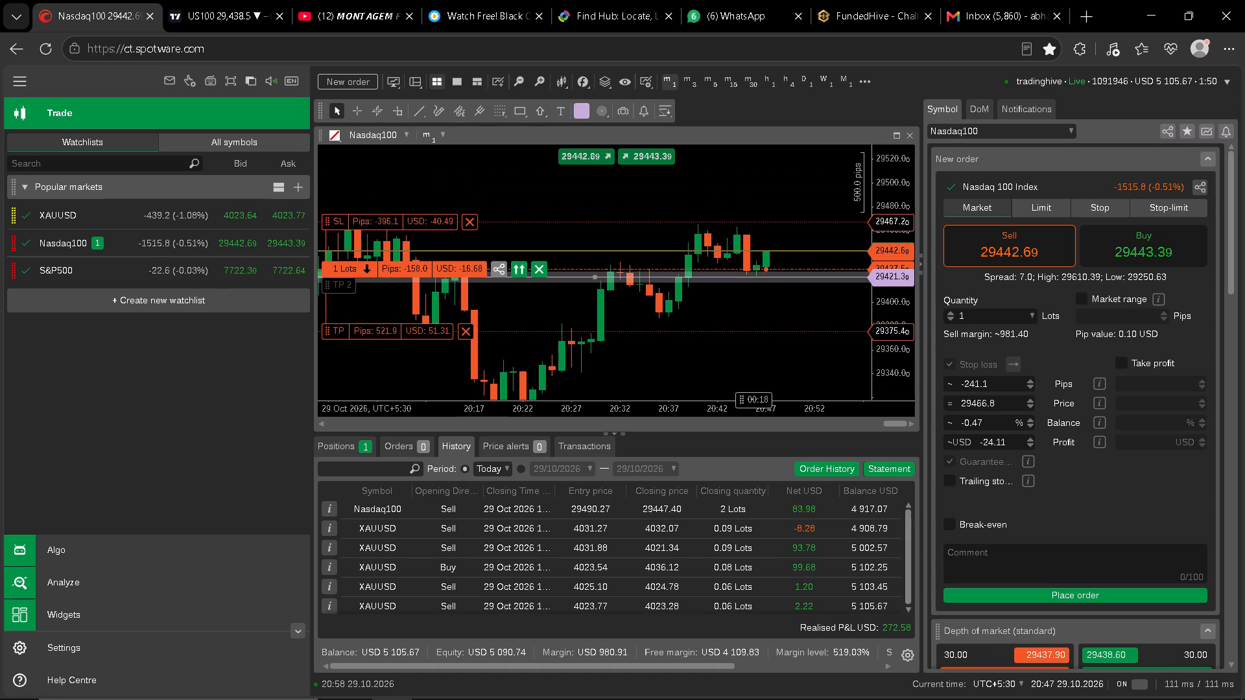
left_click_drag(889, 310, 892, 168)
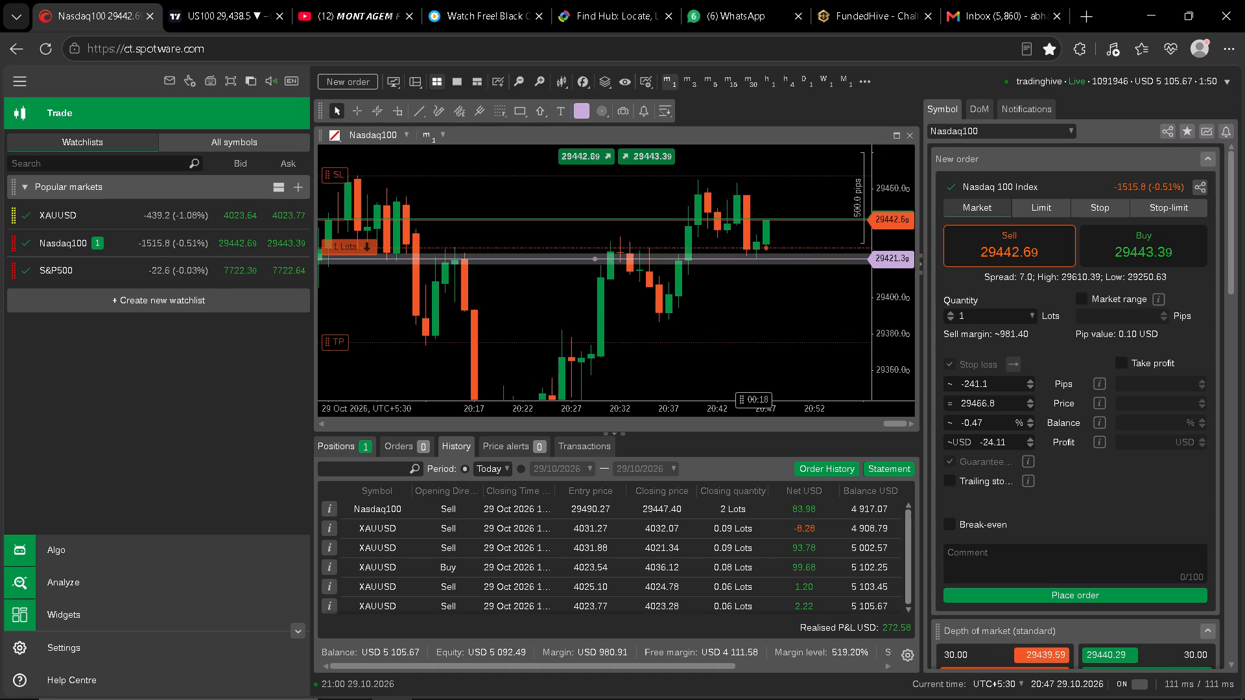
Show the open positions list and monitor the Nasdaq100 short against the latest 1-minute candles.
left_click(337, 441)
left_click_drag(822, 297, 818, 318)
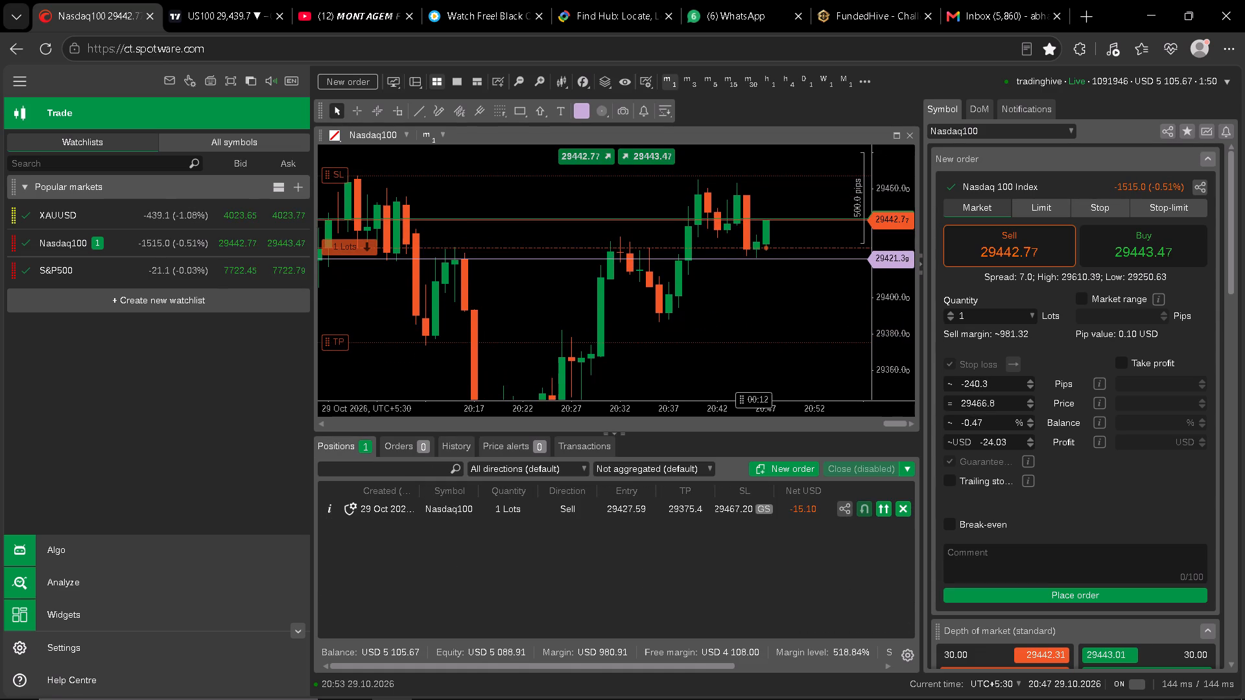
left_click_drag(818, 318, 817, 318)
left_click_drag(897, 310, 891, 178)
left_click(821, 336)
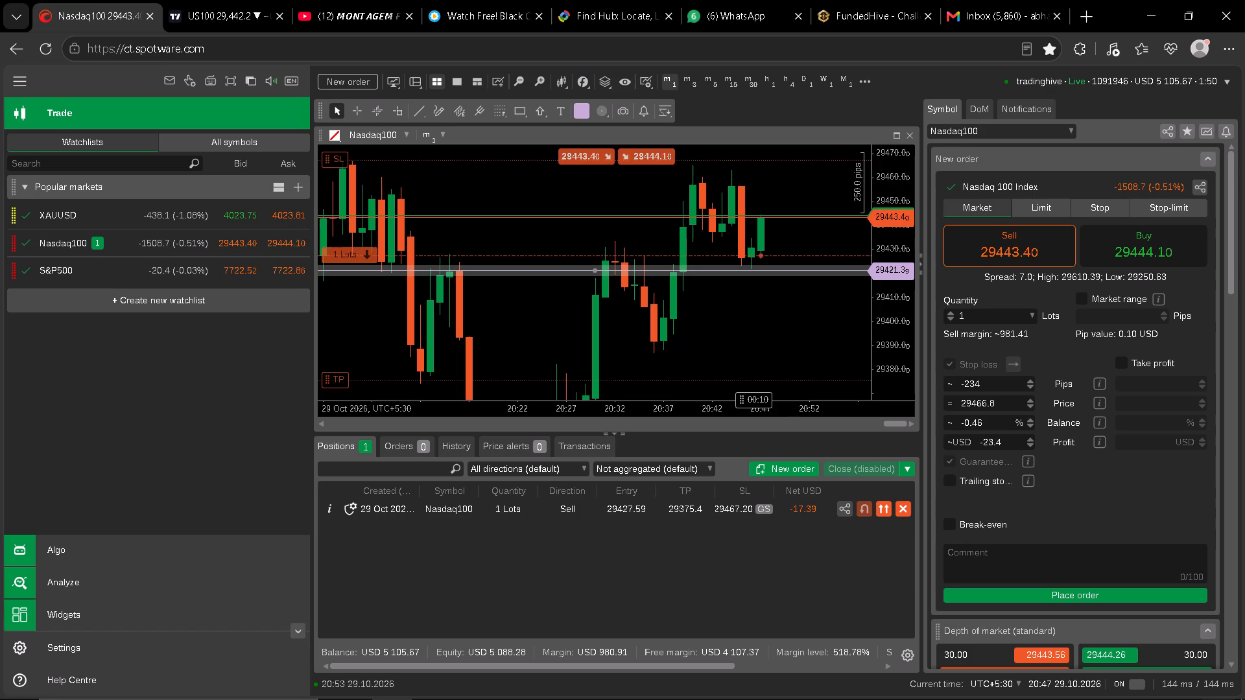
left_click_drag(829, 323, 836, 310)
left_click_drag(895, 301, 895, 316)
left_click_drag(838, 312, 830, 322)
left_click(830, 322)
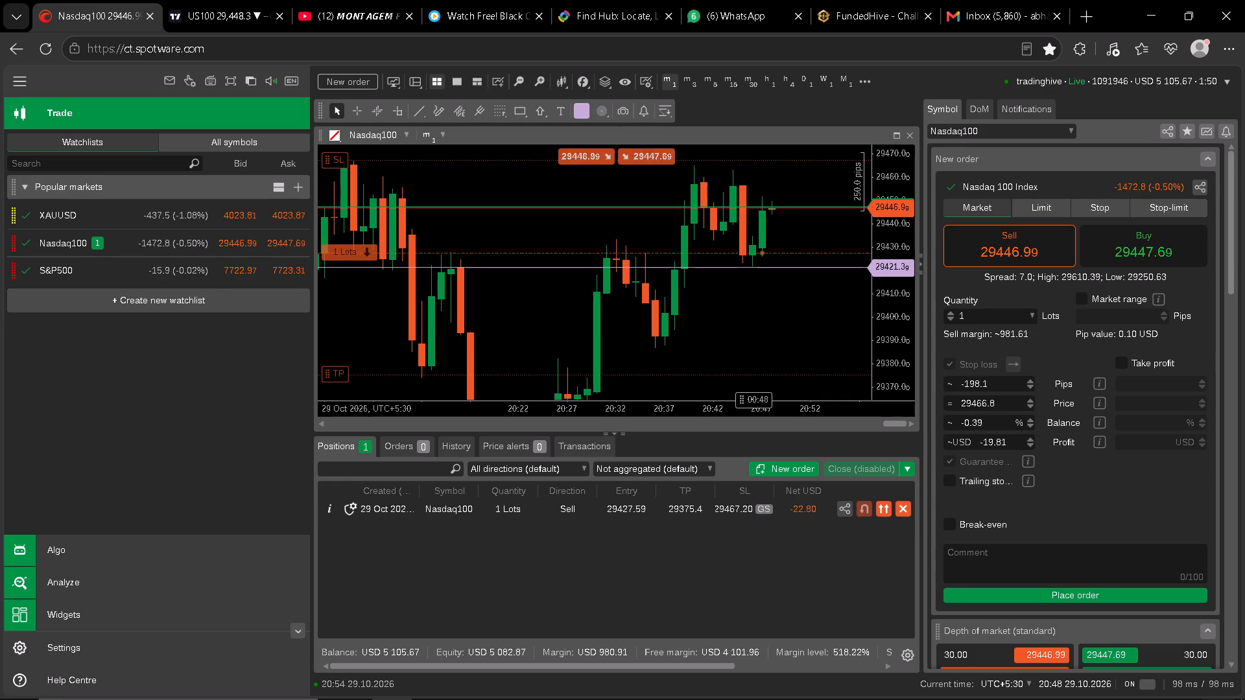
Move the open Nasdaq100 short's stop loss up on the chart to about 29476.6.
left_click_drag(829, 322, 829, 364)
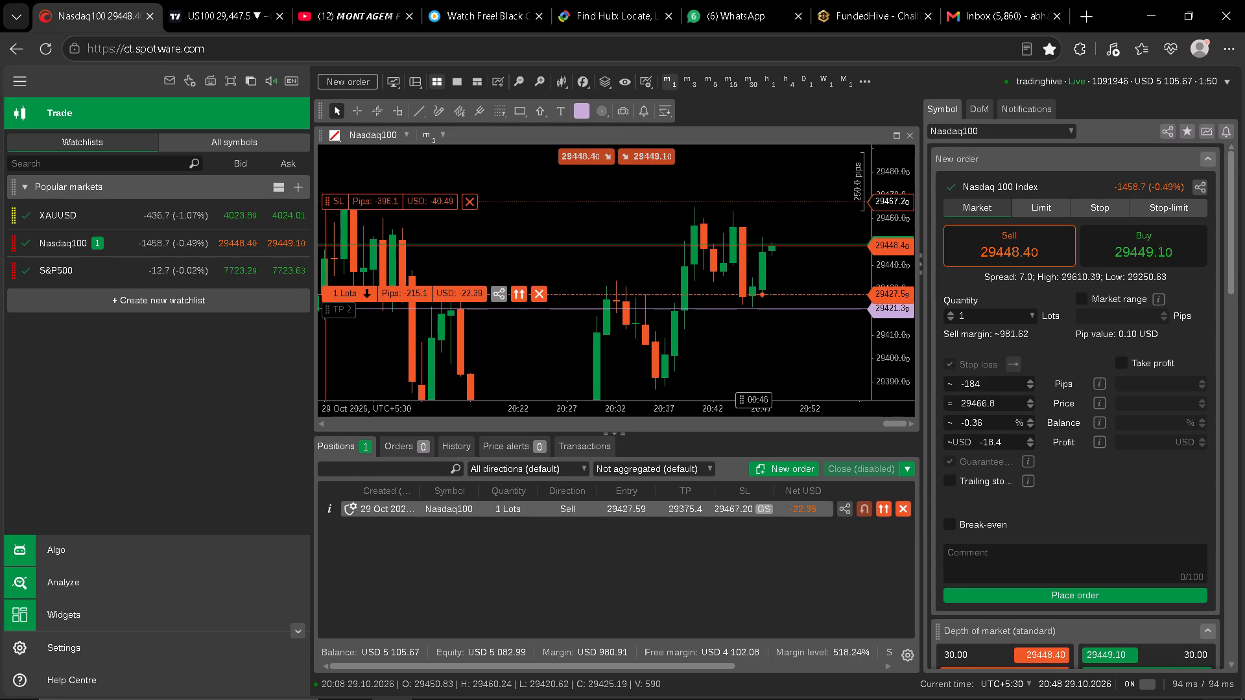
left_click_drag(386, 197, 392, 171)
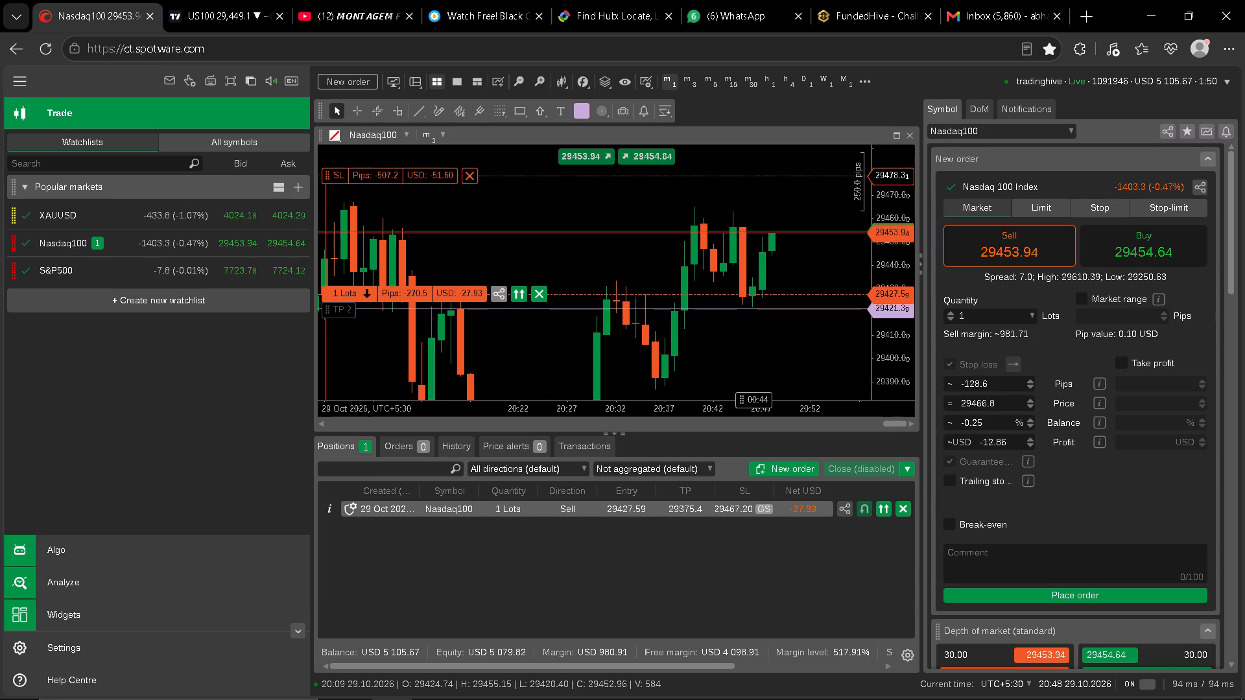
left_click_drag(392, 171, 392, 190)
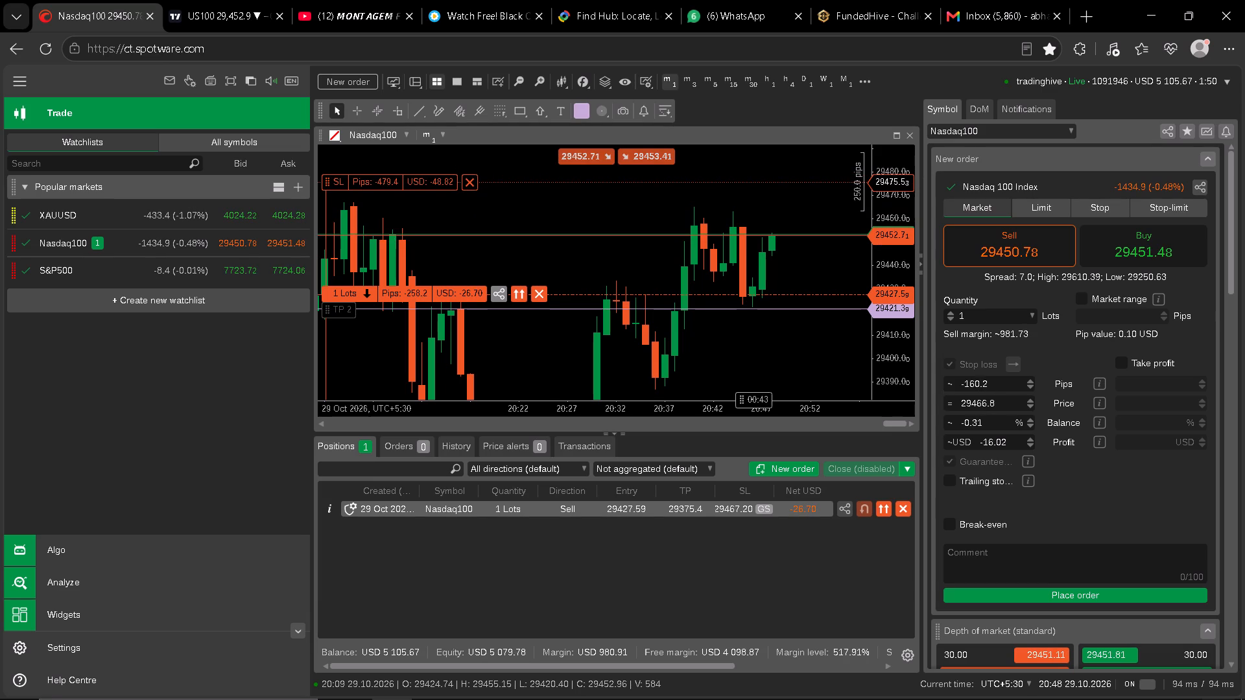
left_click_drag(392, 190, 395, 190)
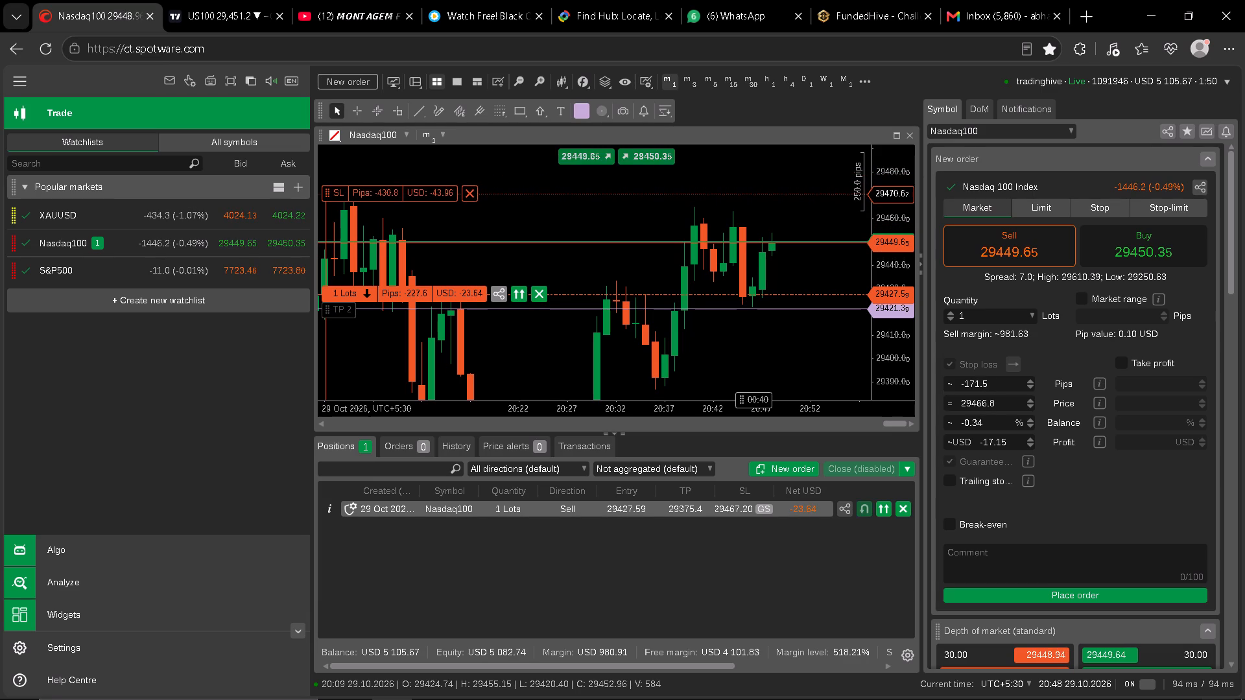
left_click_drag(395, 190, 398, 198)
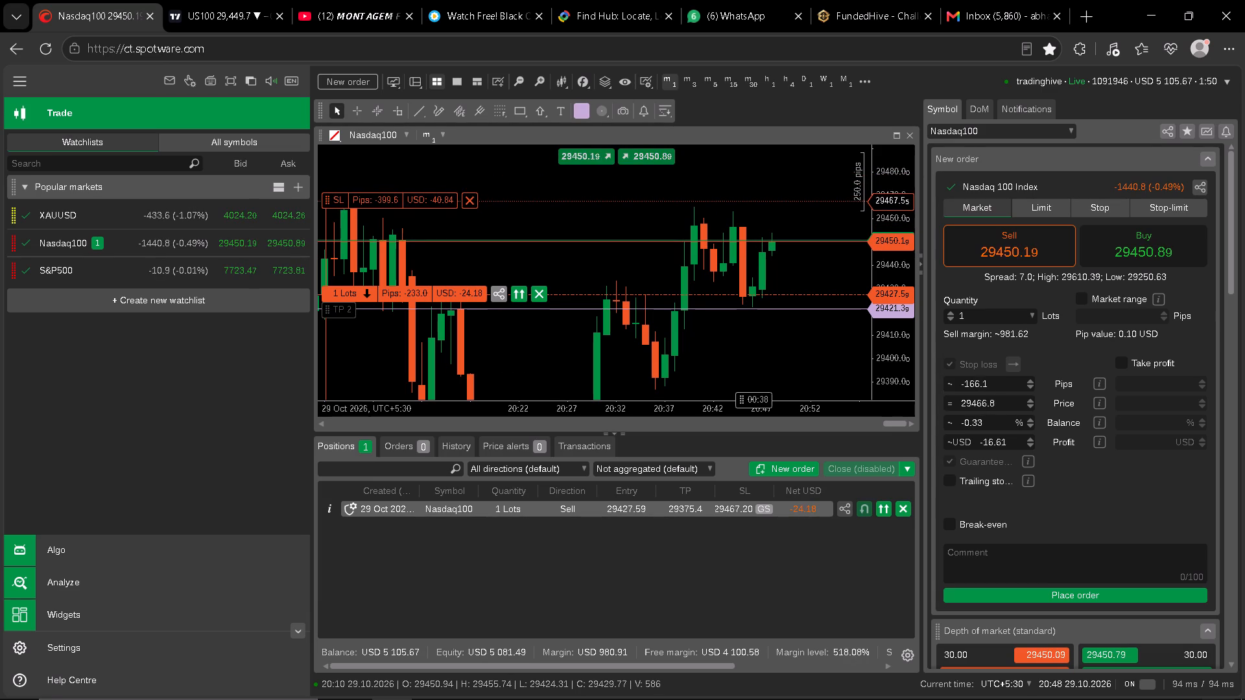
left_click_drag(398, 198, 397, 196)
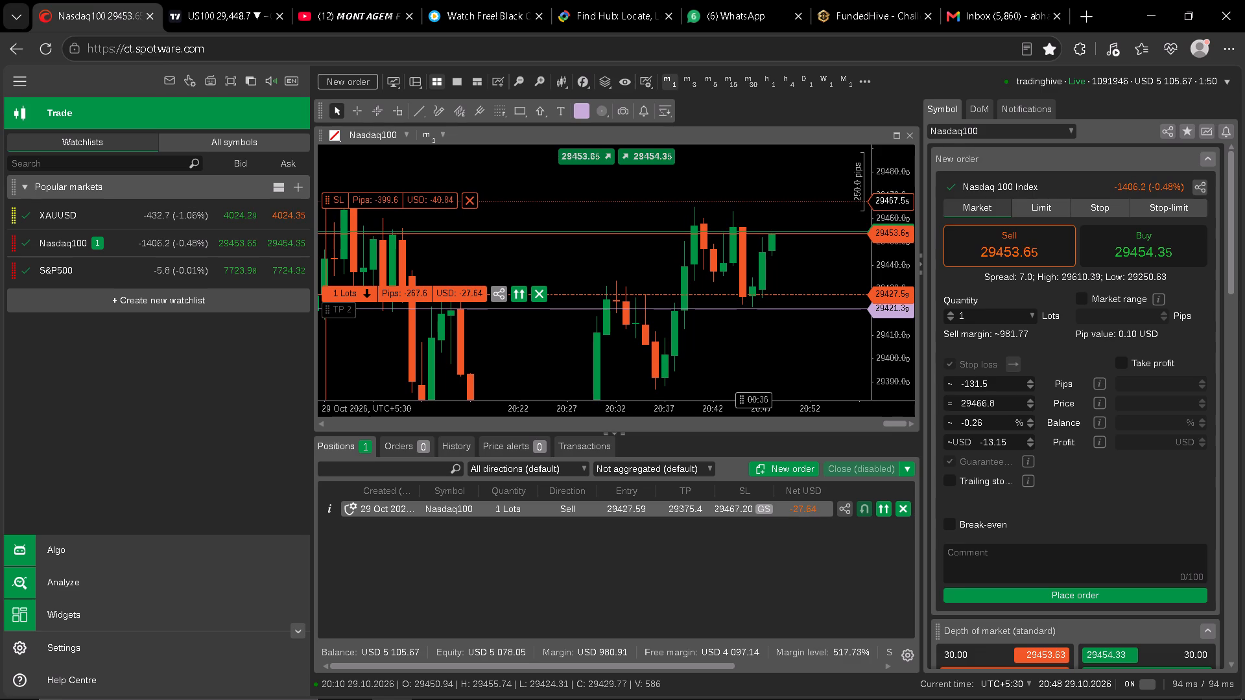
left_click_drag(397, 196, 397, 178)
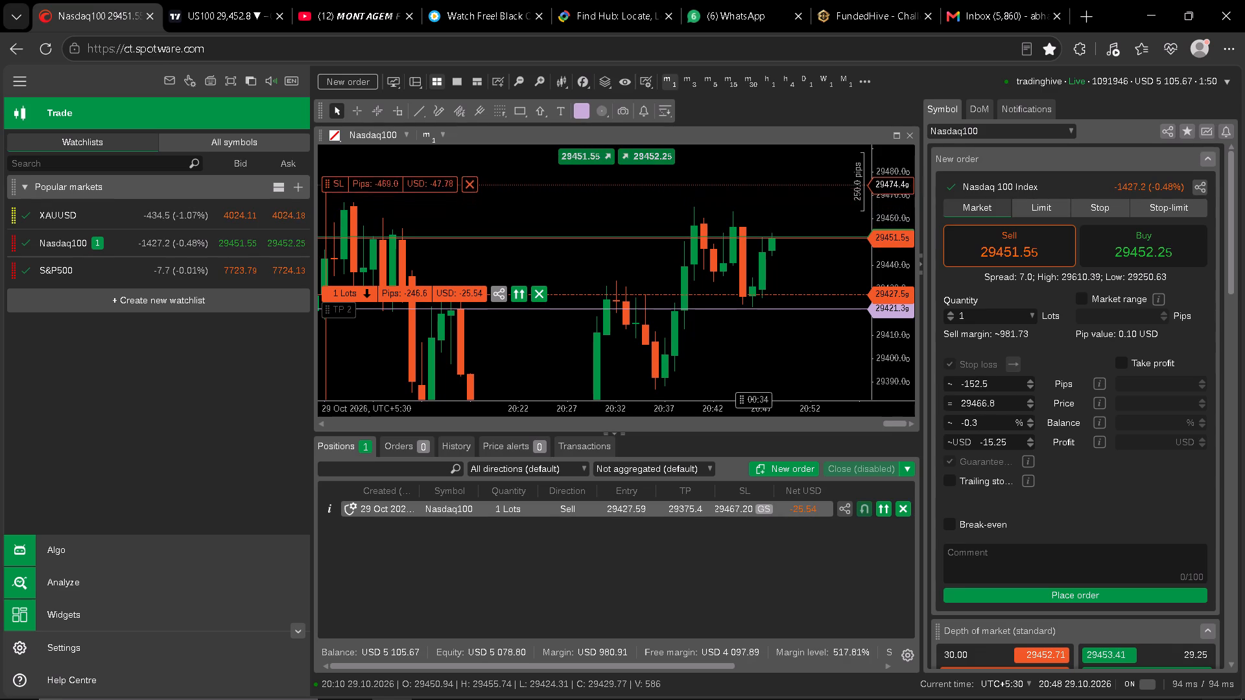
left_click_drag(397, 178, 397, 176)
left_click(480, 208)
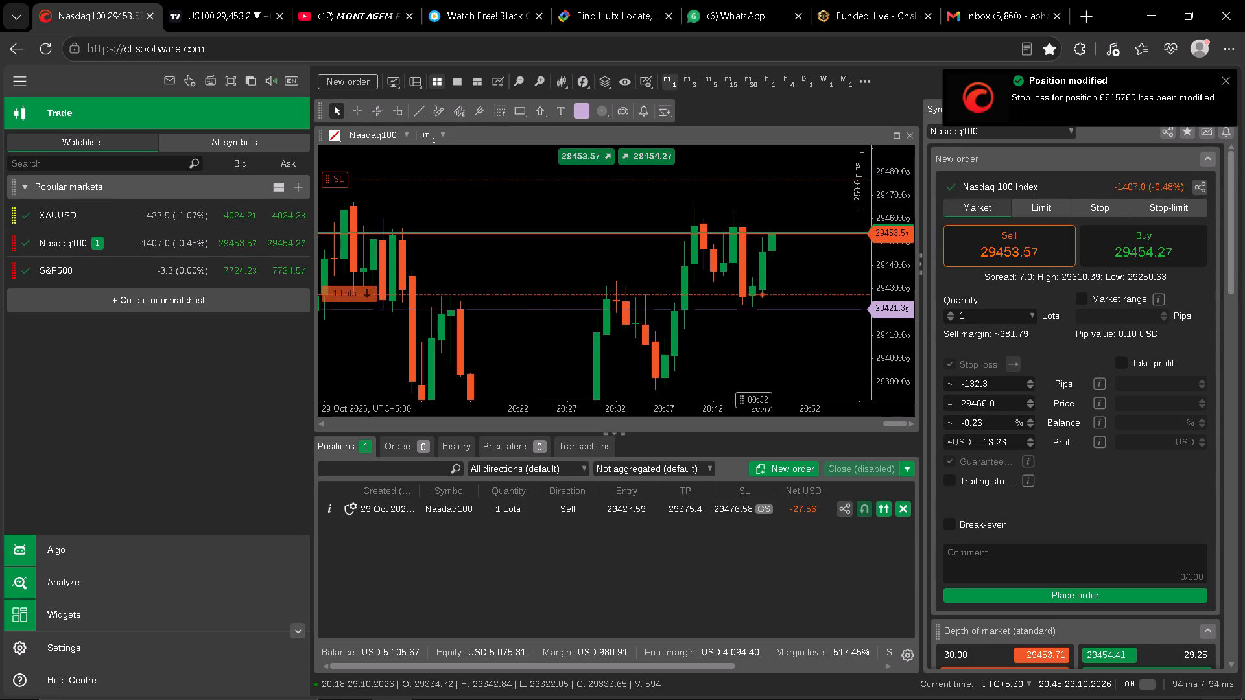
Draw a short horizontal trend line across the latest 1-minute Nasdaq100 candles at about 29434.
left_click_drag(481, 208, 521, 213)
left_click_drag(562, 219, 504, 213)
left_click_drag(811, 247, 807, 229)
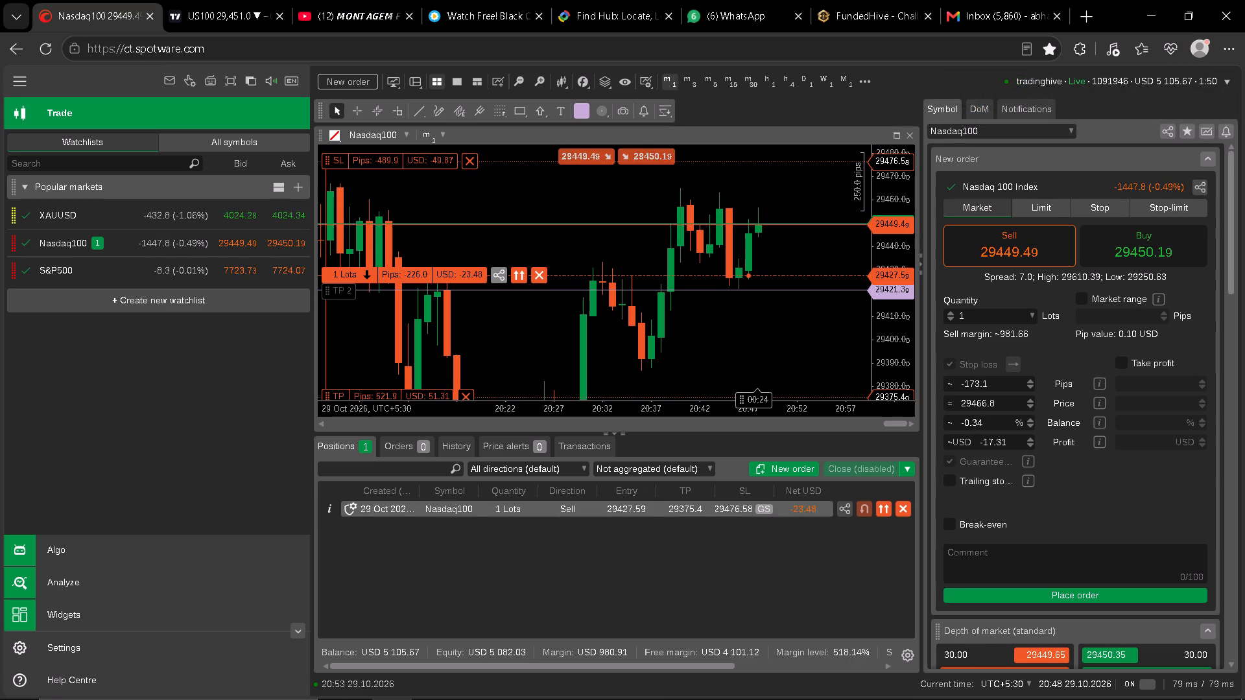
left_click_drag(813, 229, 814, 243)
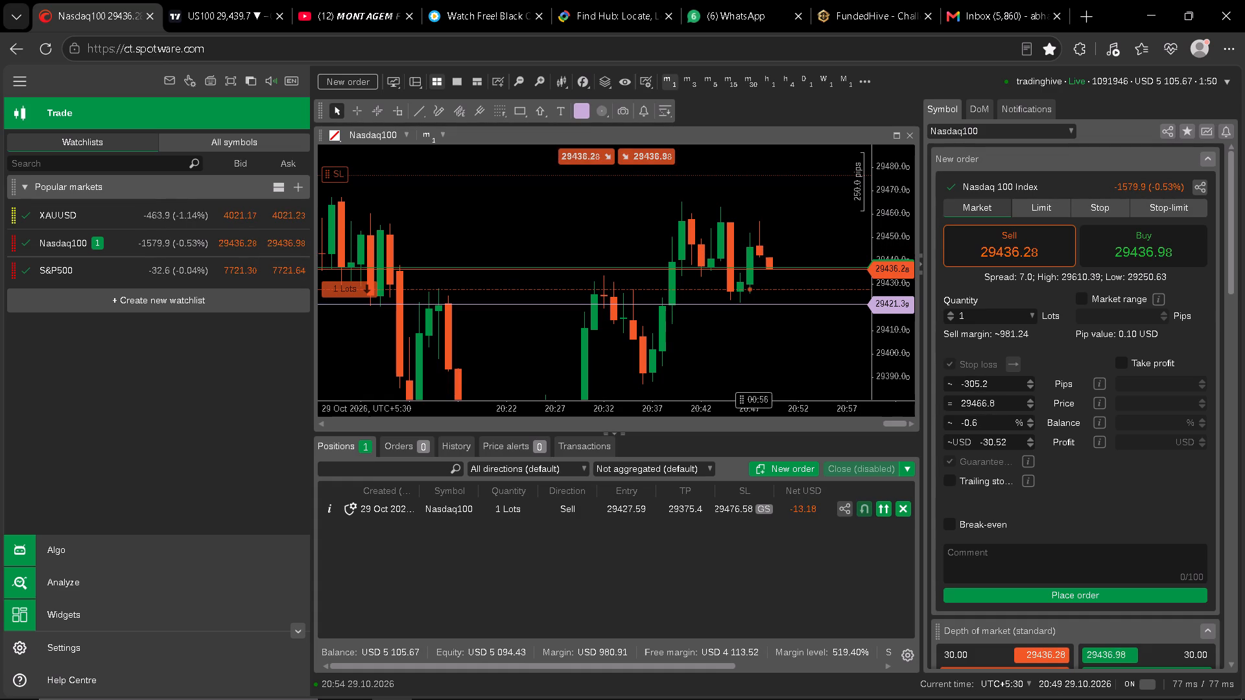
left_click(420, 104)
left_click(432, 138)
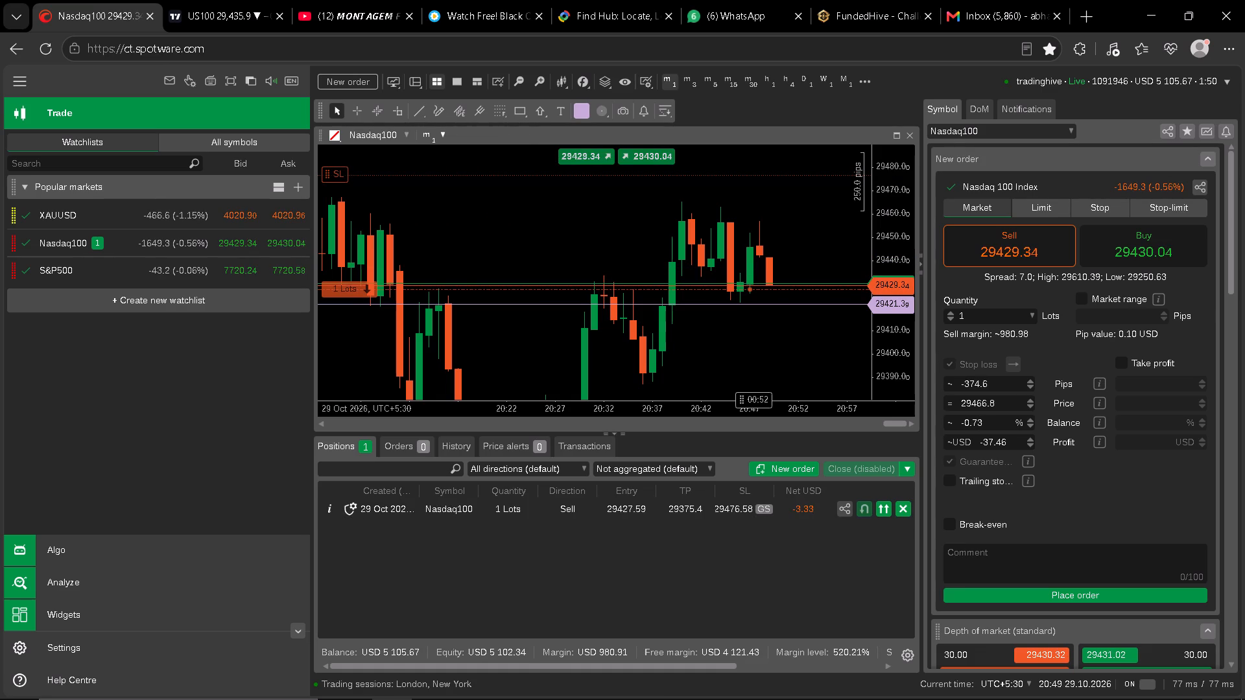
left_click(452, 140)
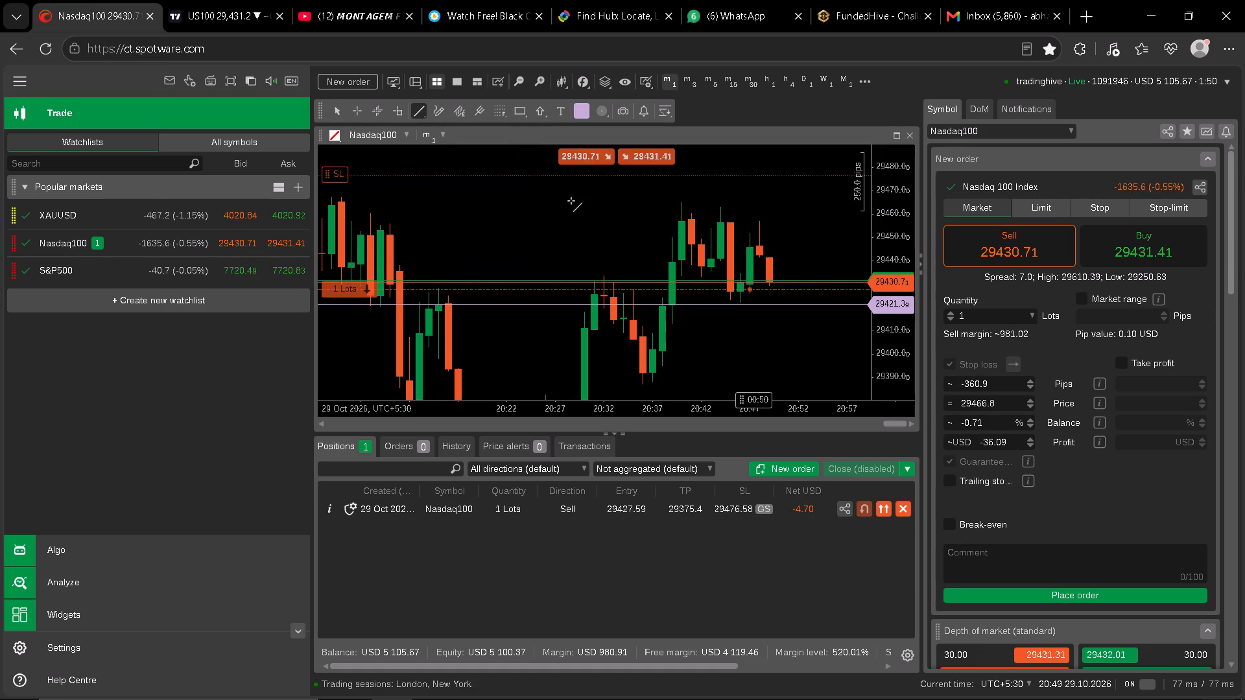
left_click_drag(722, 272, 782, 273)
left_click(782, 272)
left_click(824, 244)
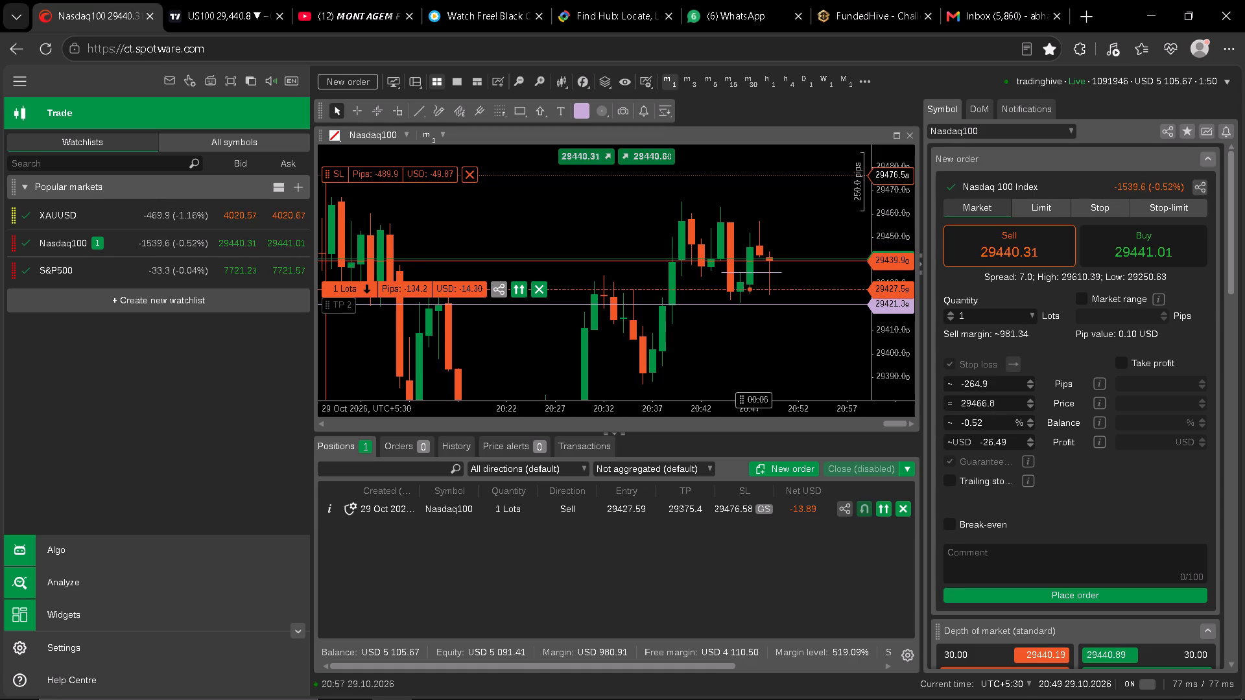
Move the open Nasdaq100 short's take profit up on the chart to about 29421.2, near the marked 29421.3 level.
left_click_drag(895, 217, 891, 243)
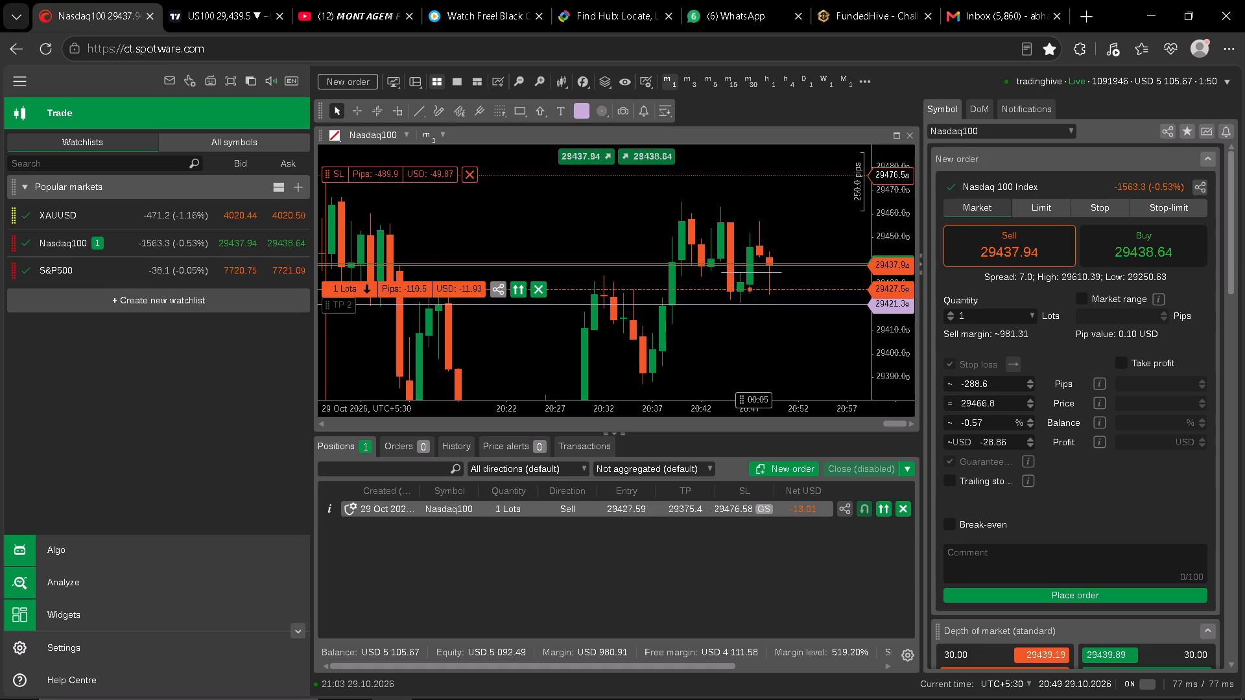
left_click_drag(891, 243, 893, 302)
left_click(788, 346)
left_click_drag(790, 344, 790, 338)
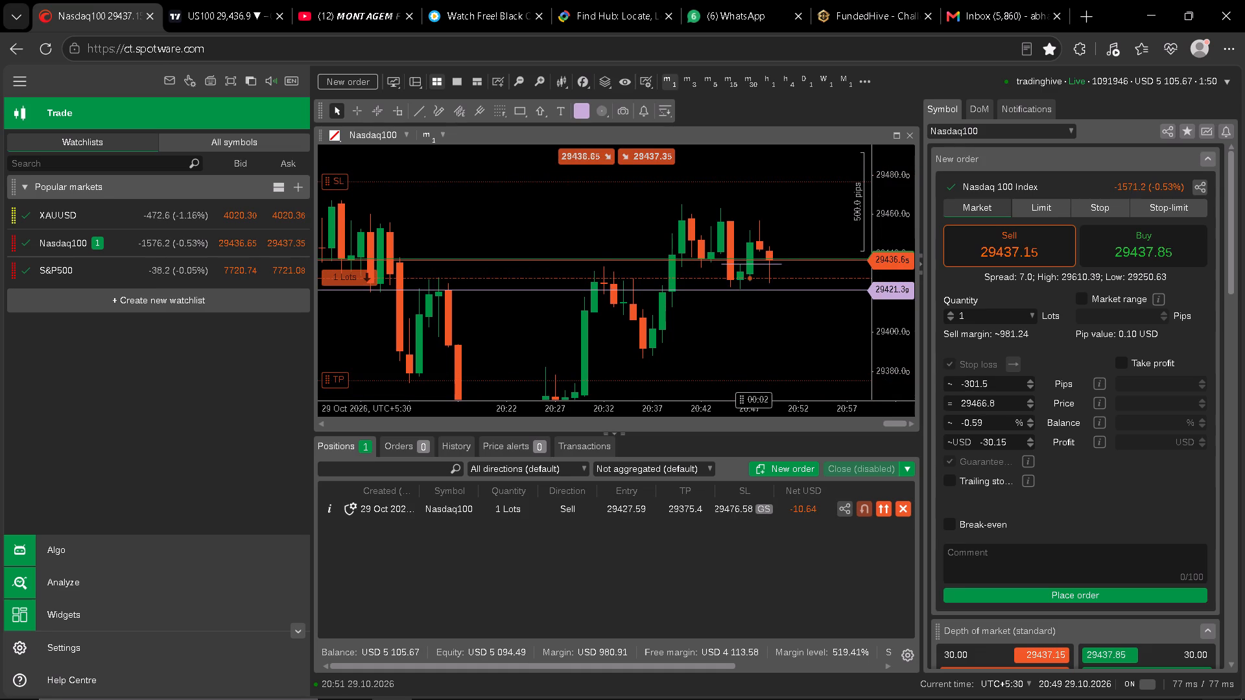
left_click_drag(790, 338, 788, 329)
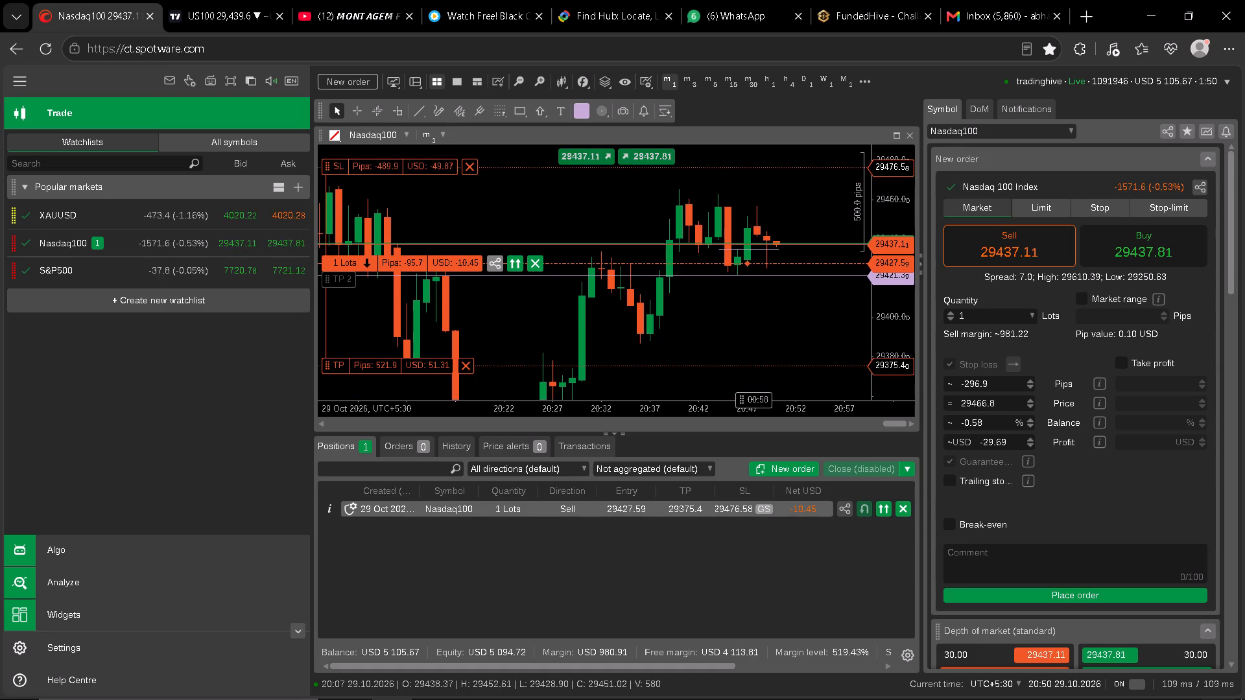
left_click_drag(355, 367, 402, 307)
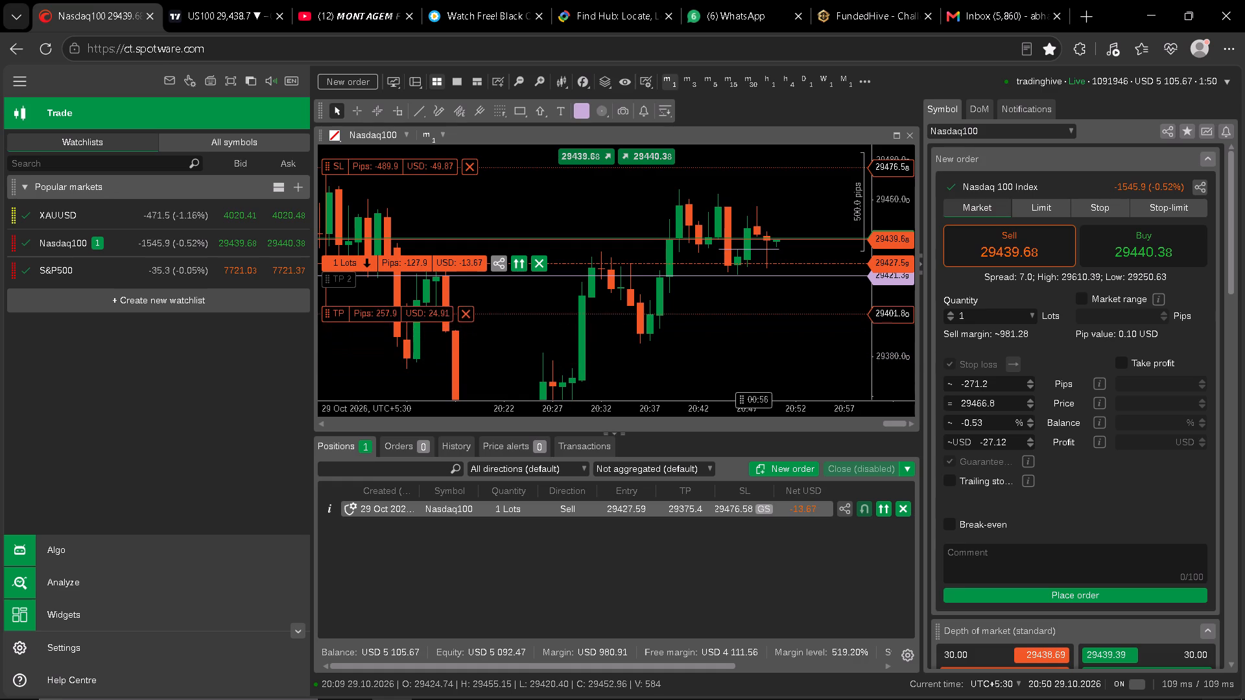
left_click_drag(402, 307, 550, 277)
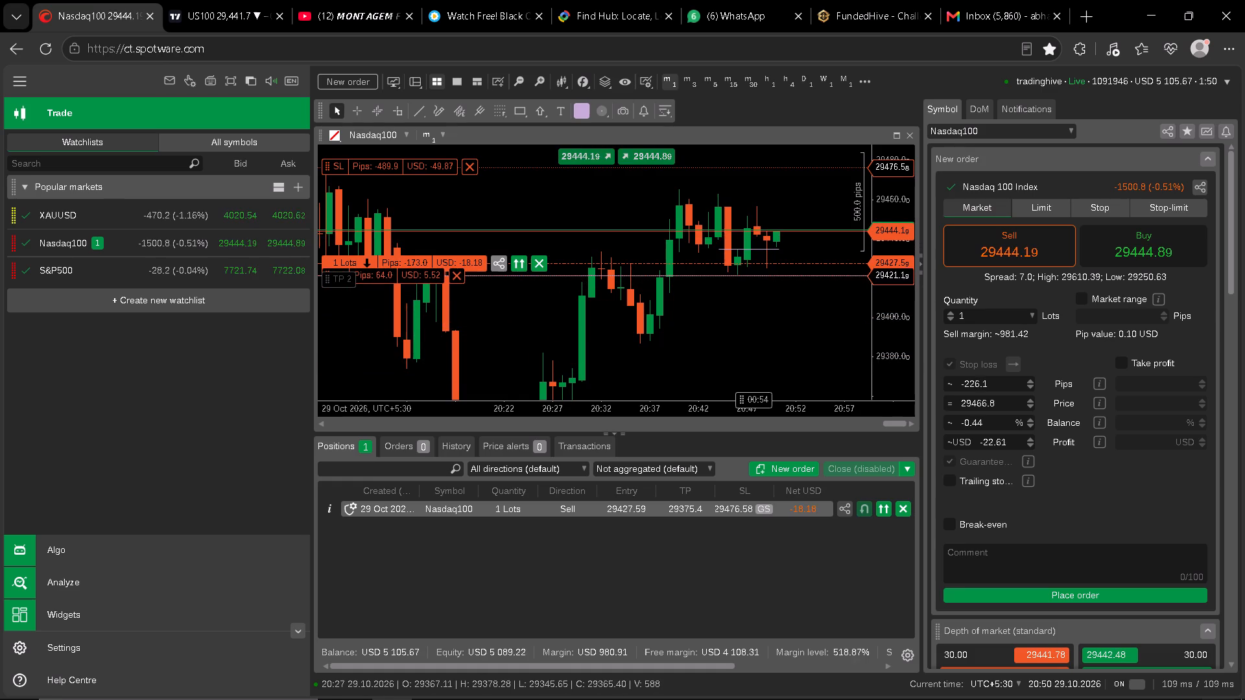
left_click_drag(550, 277, 550, 277)
left_click(768, 313)
left_click_drag(886, 318, 884, 292)
Mute the trading platform's sounds.
left_click(272, 82)
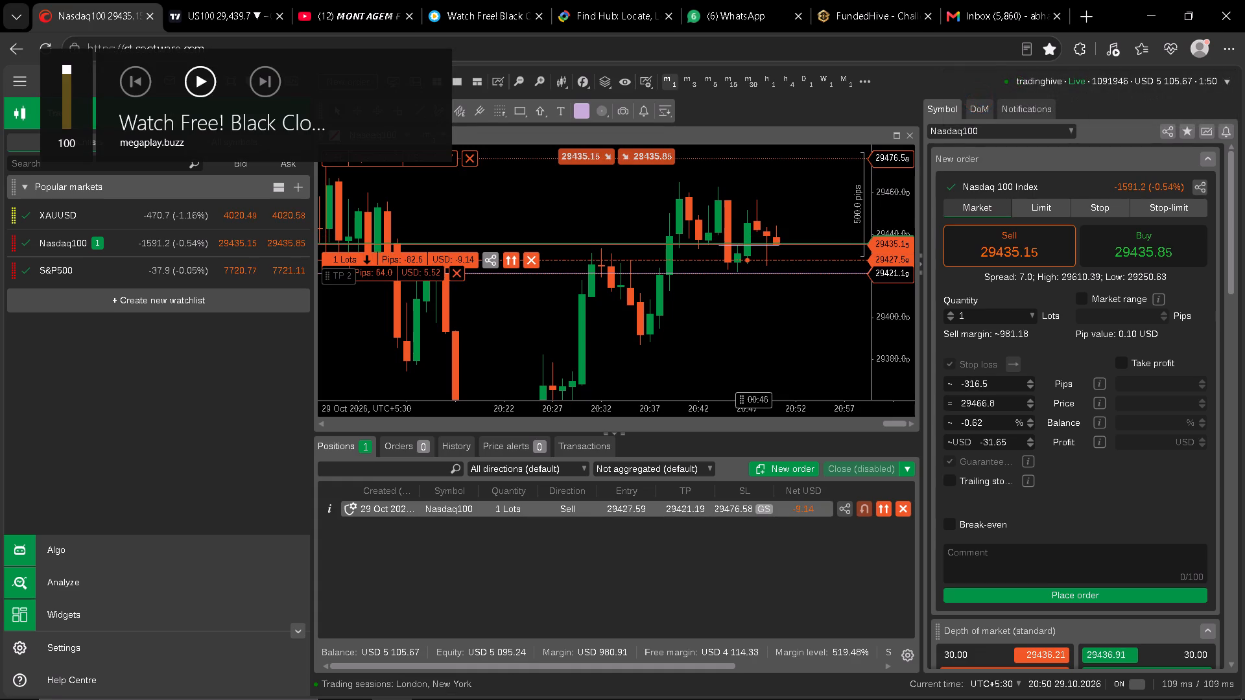
Monitor the Nasdaq100 short's entry, stop loss and take profit levels against the current 1-minute candle.
left_click_drag(817, 334, 824, 379)
left_click_drag(893, 349, 893, 325)
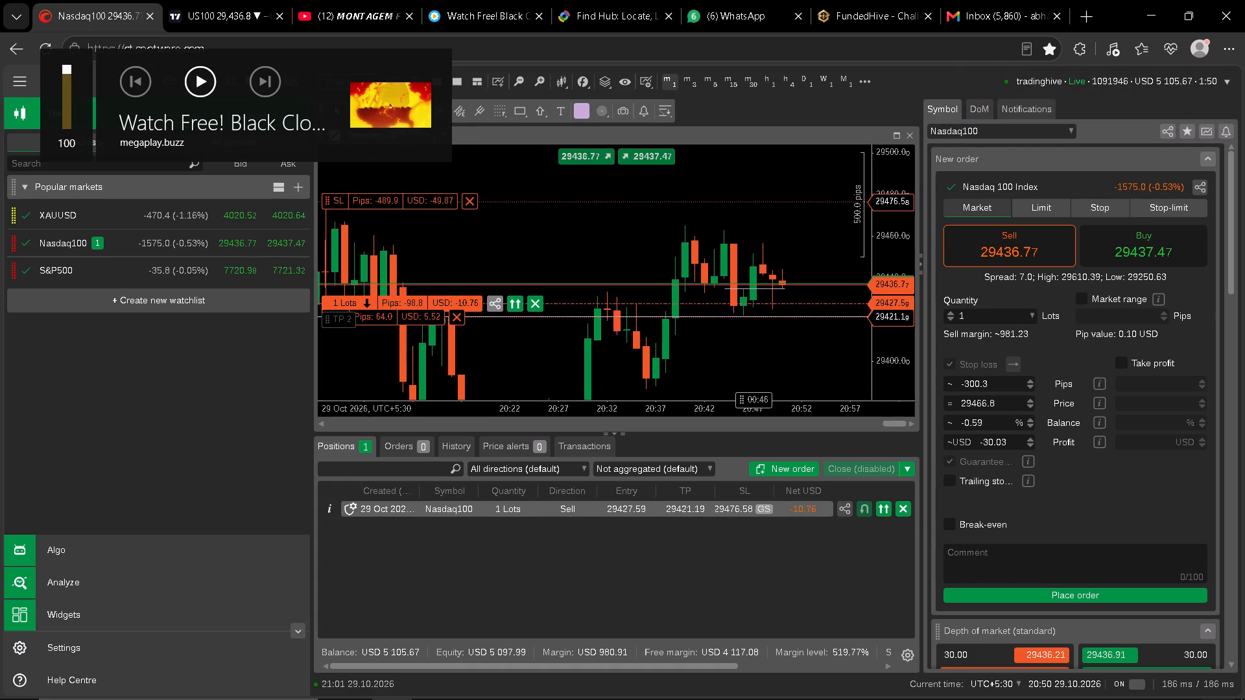
left_click_drag(893, 325, 874, 197)
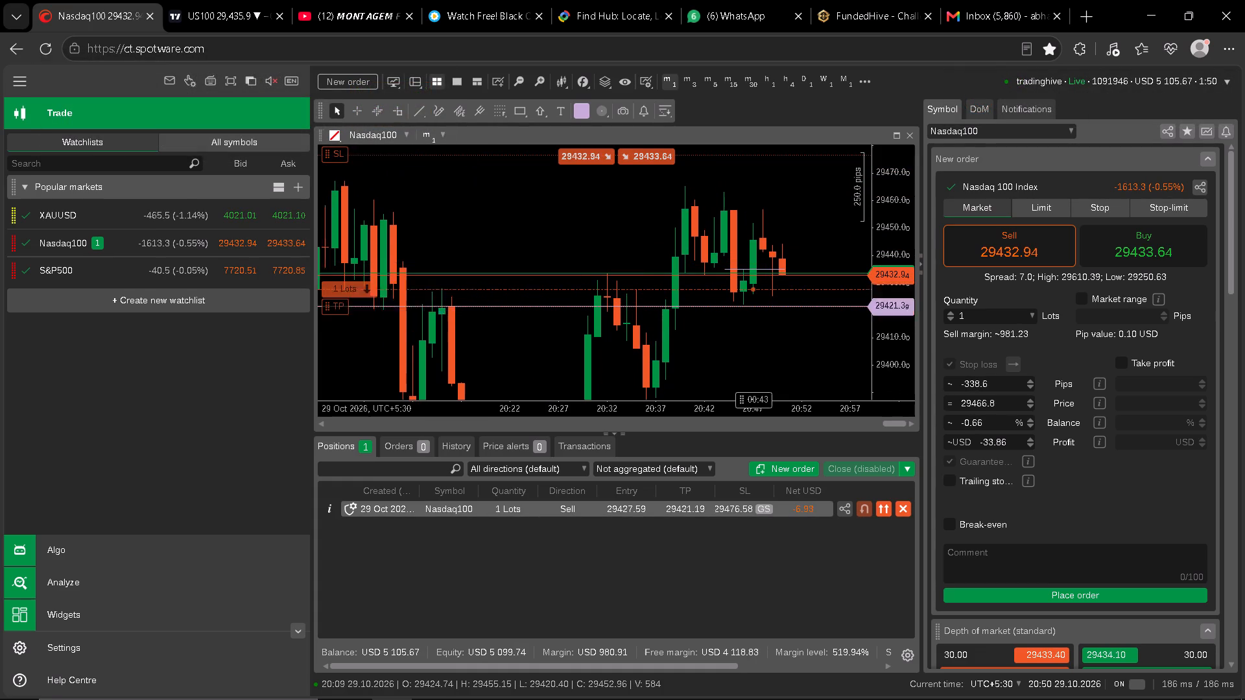
left_click(746, 349)
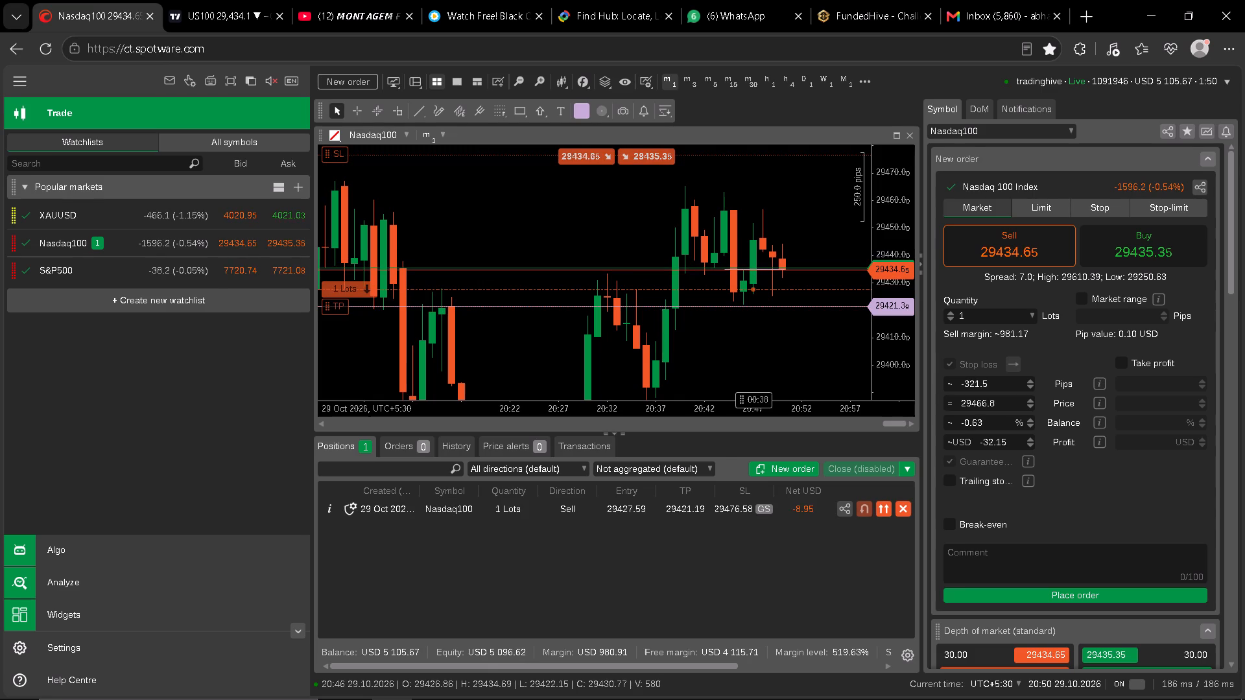
left_click_drag(896, 326, 896, 311)
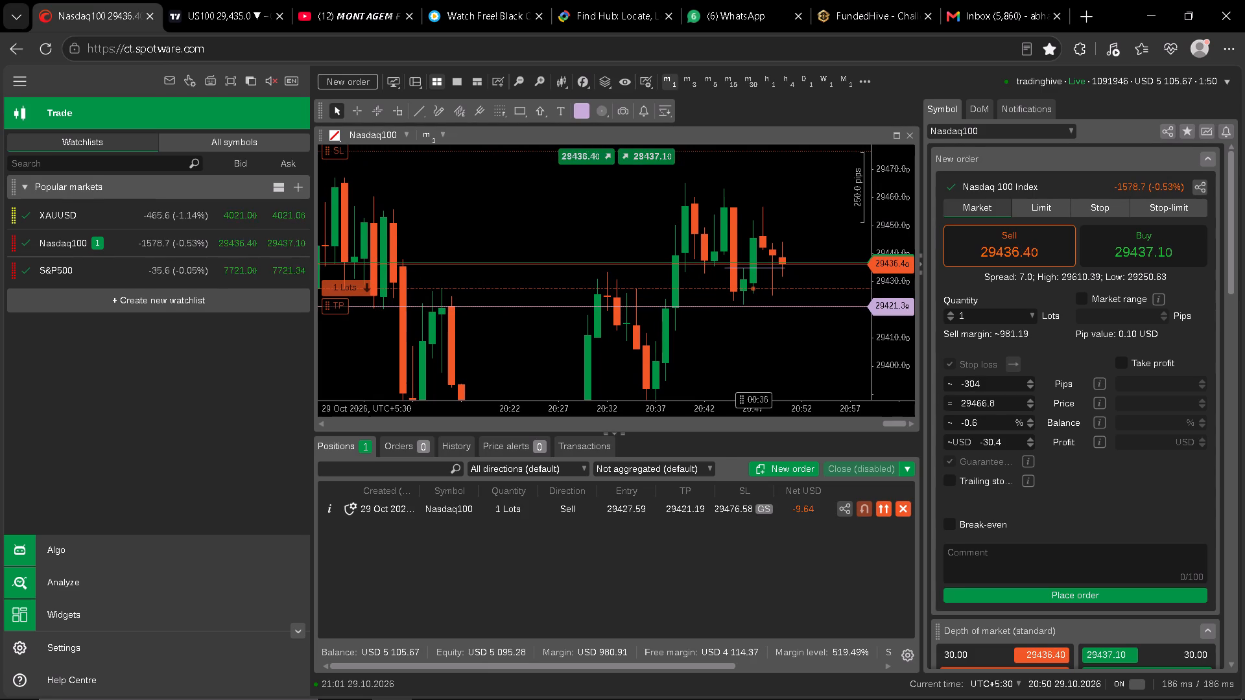
left_click(822, 337)
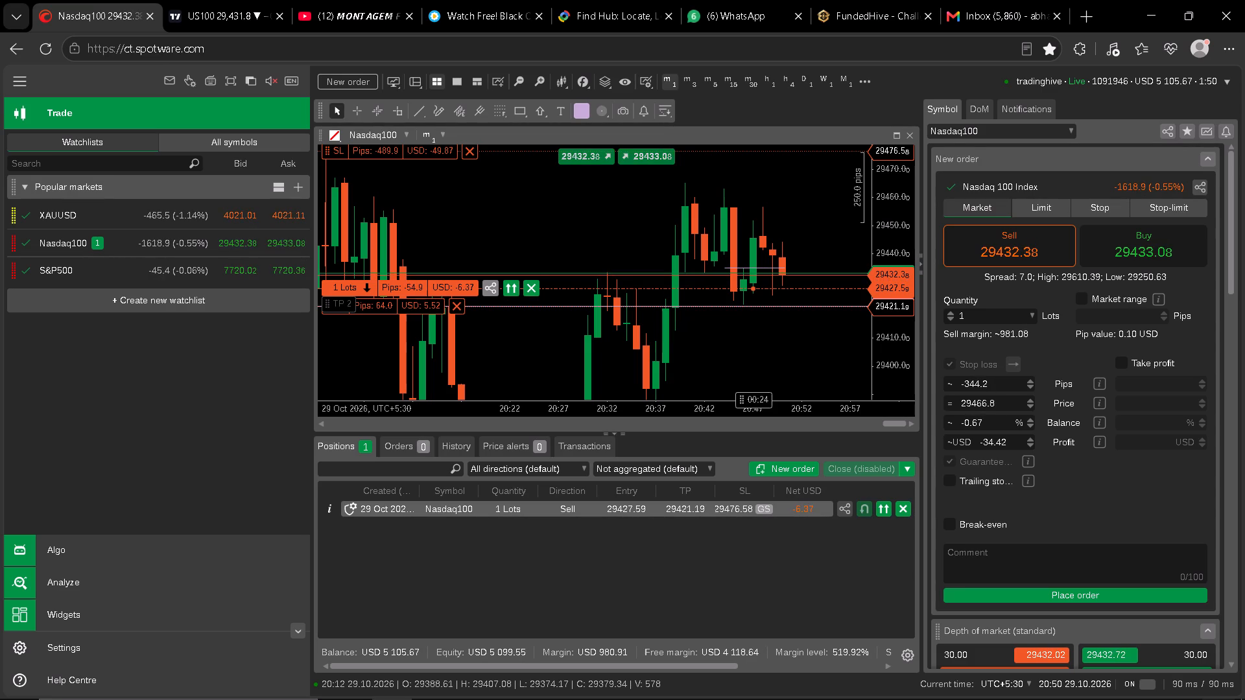
Switch to TradingView and review US100 on the 2-hour timeframe around the marked price levels.
left_click(204, 0)
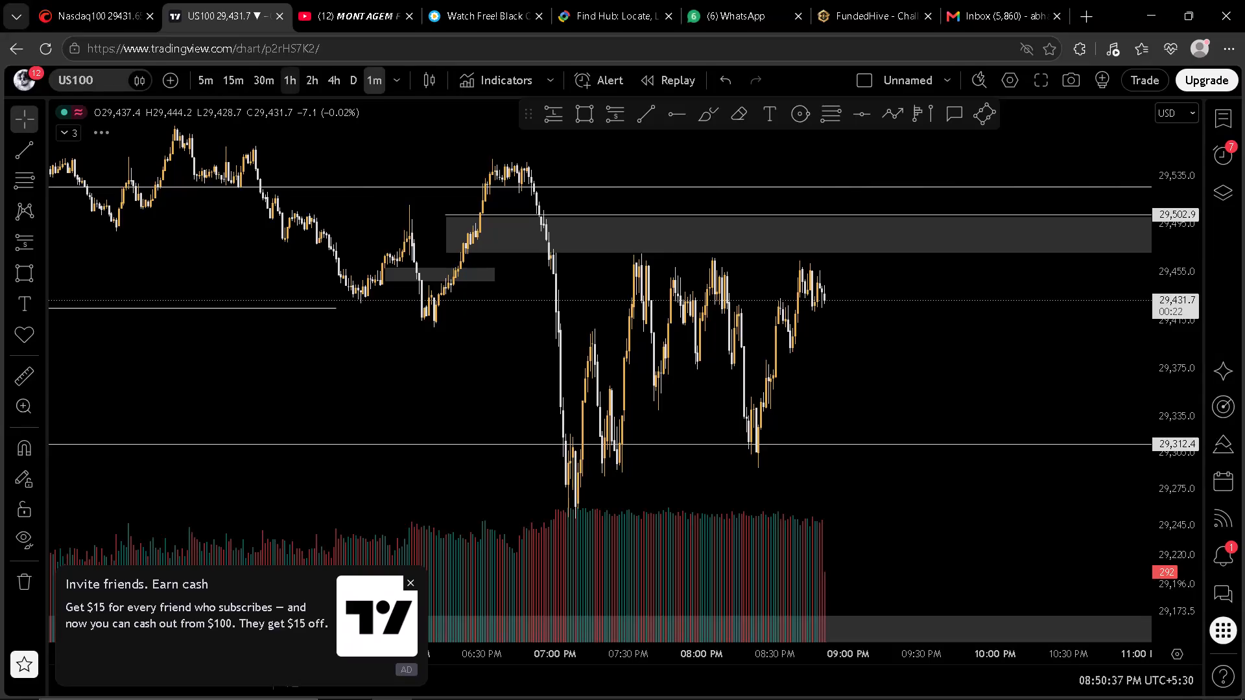
left_click(311, 78)
scroll(1004, 311, "up", 6)
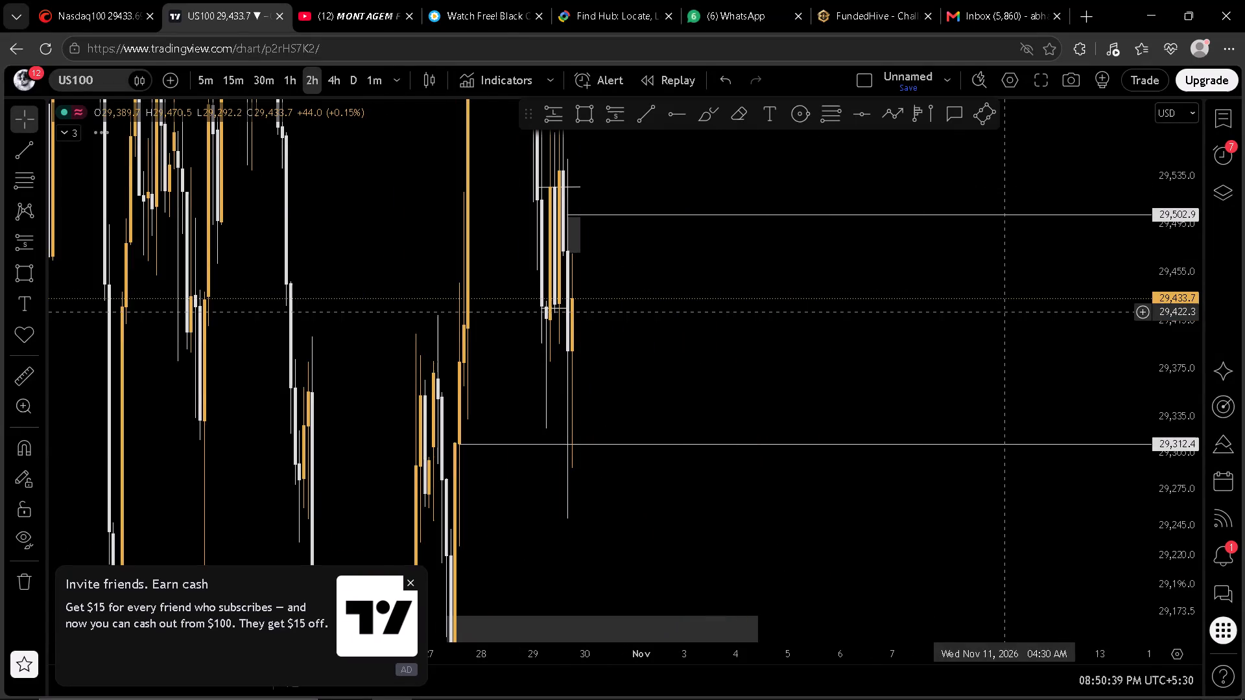
scroll(1187, 288, "down", 2)
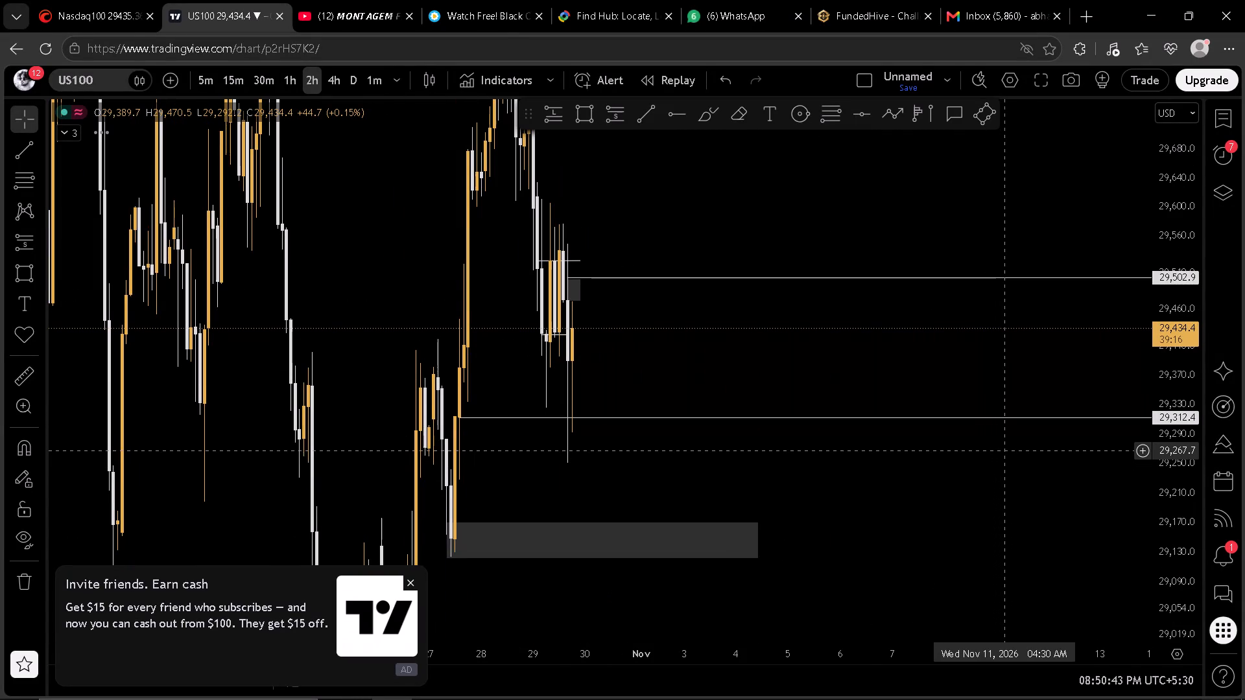
Return to cTrader and monitor the Nasdaq100 short against the drawn line and its stop and target levels.
left_click(78, 0)
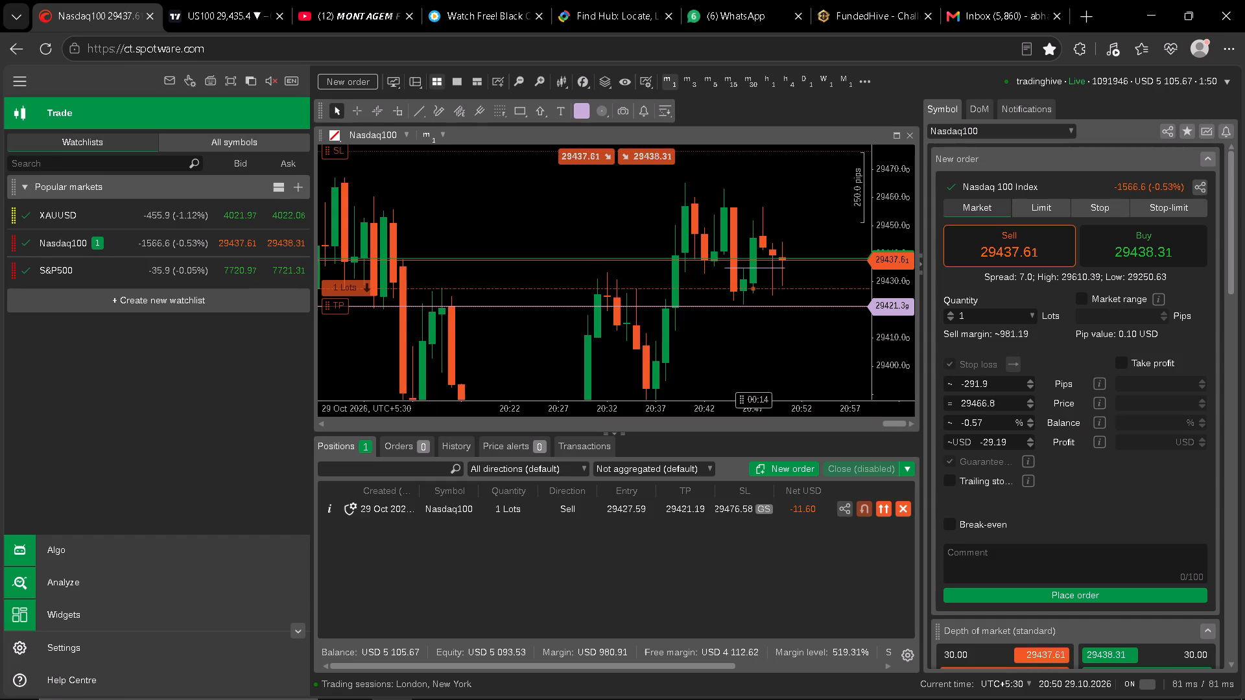
left_click(797, 216)
left_click(793, 213)
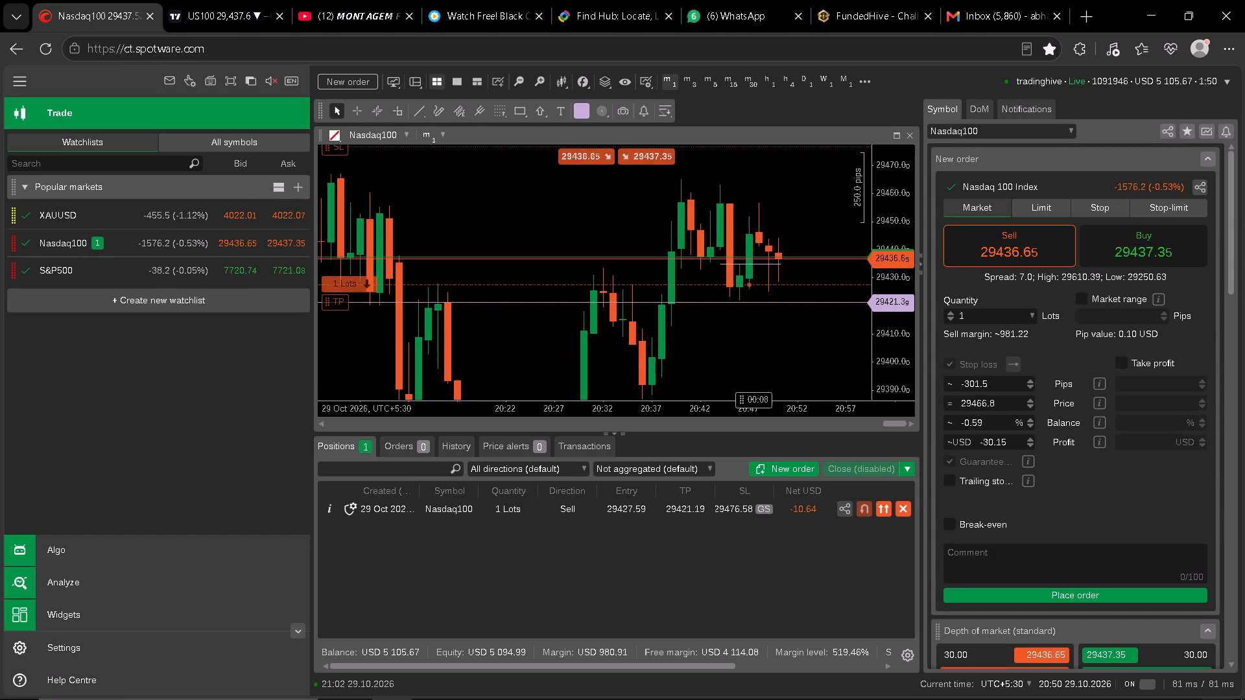
left_click_drag(894, 266, 893, 198)
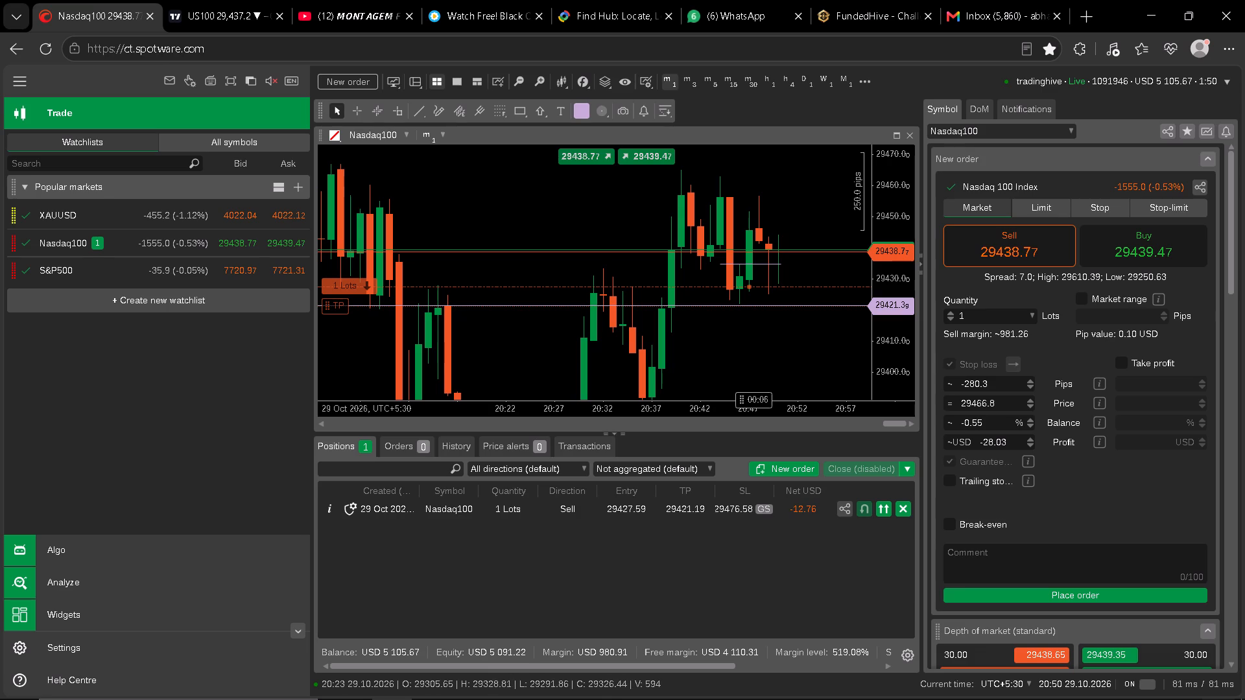
left_click_drag(895, 200, 897, 209)
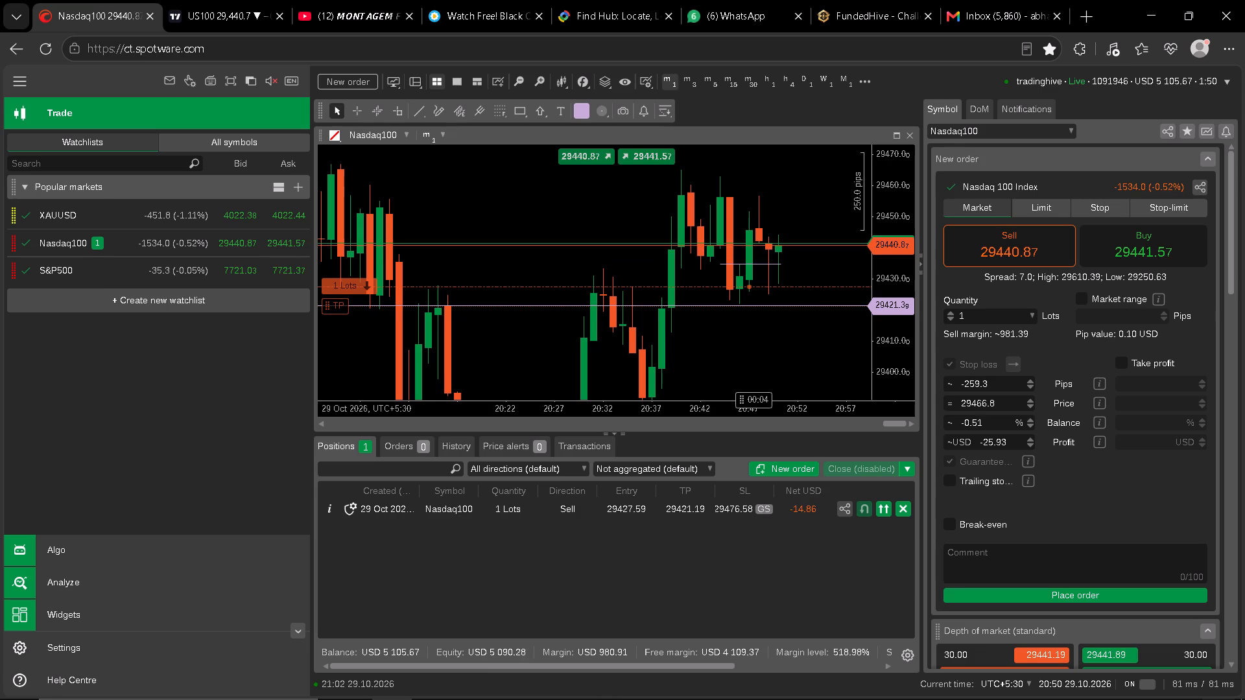
left_click_drag(897, 209, 897, 222)
left_click_drag(813, 211, 816, 227)
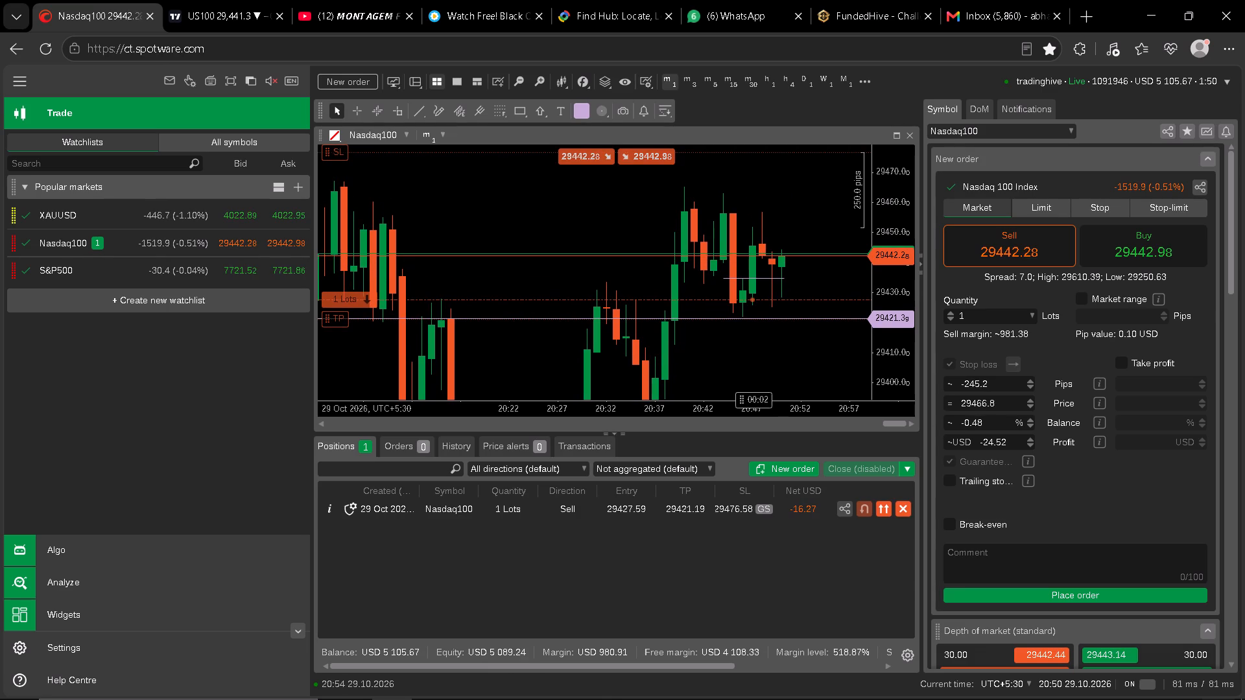
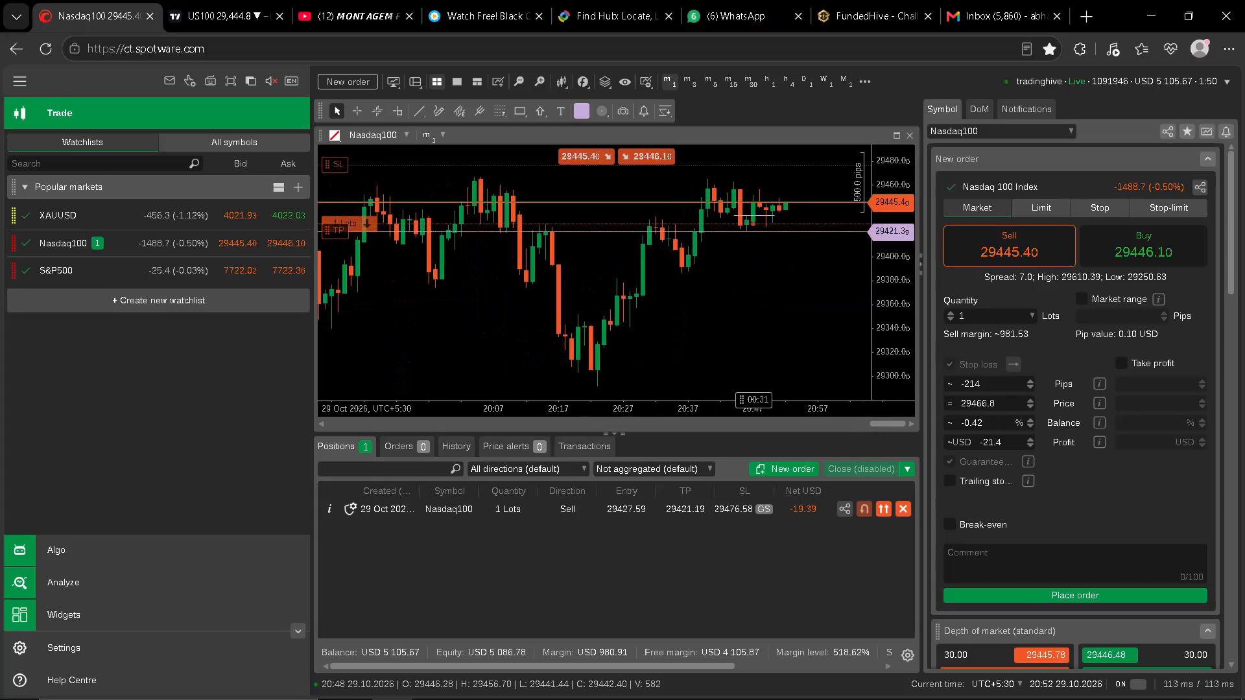
Review the Nasdaq100 short against the wider 1-minute price swings of the session, including the earlier highs and lows.
scroll(761, 259, "down", 8)
scroll(788, 281, "up", 6)
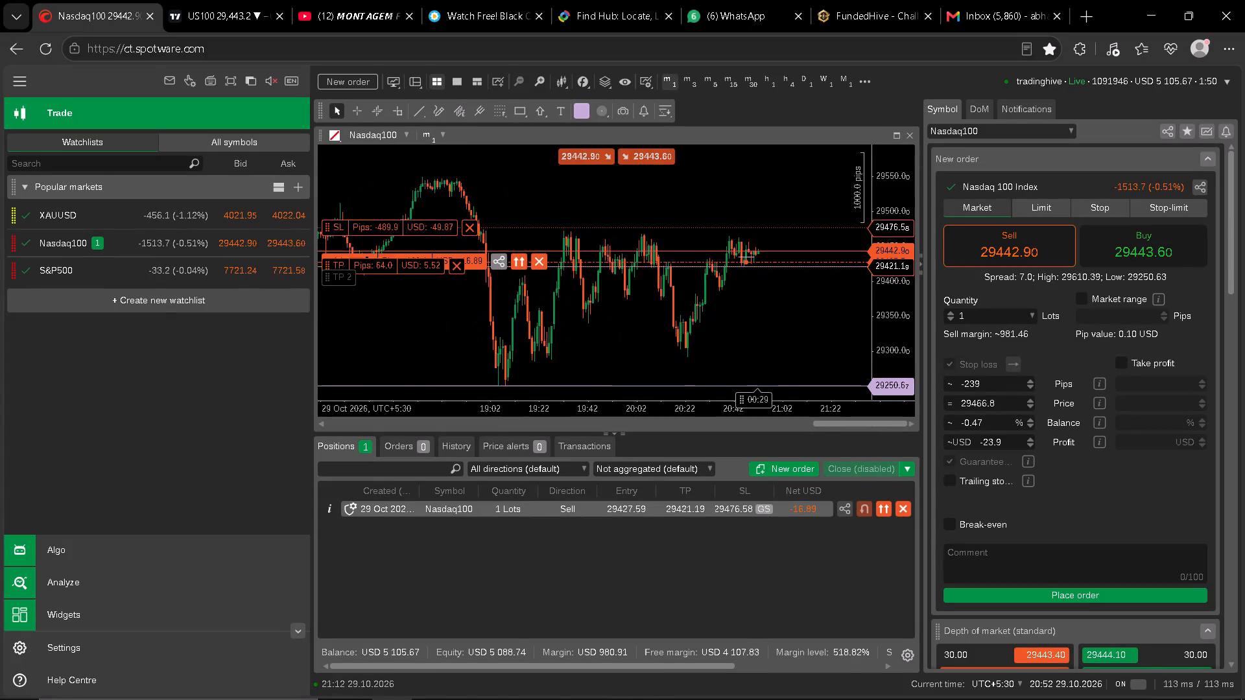
scroll(789, 281, "up", 7)
left_click_drag(795, 287, 798, 336)
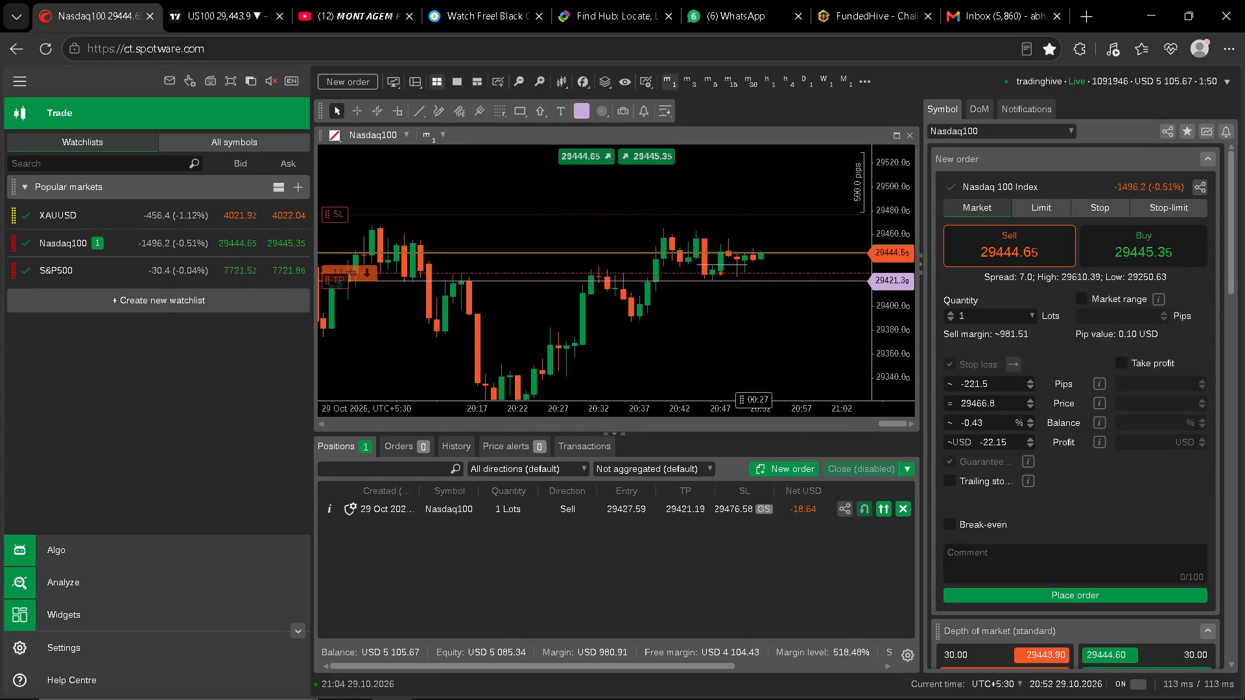
Monitor the latest 1-minute Nasdaq100 candles closely against the short's entry, stop loss, take profit and the drawn horizontal line.
left_click_drag(876, 326, 859, 147)
left_click_drag(805, 182, 803, 238)
left_click_drag(882, 246, 883, 159)
left_click_drag(894, 276, 894, 242)
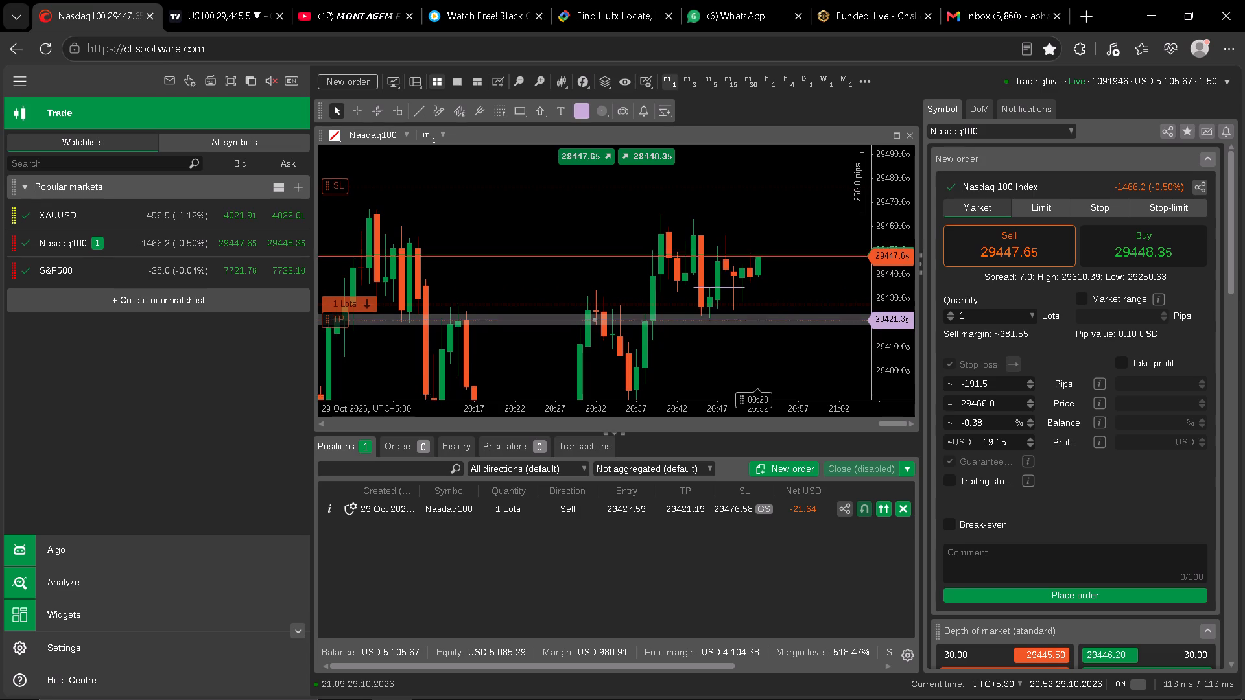
left_click_drag(894, 242, 894, 233)
left_click_drag(787, 222, 761, 218)
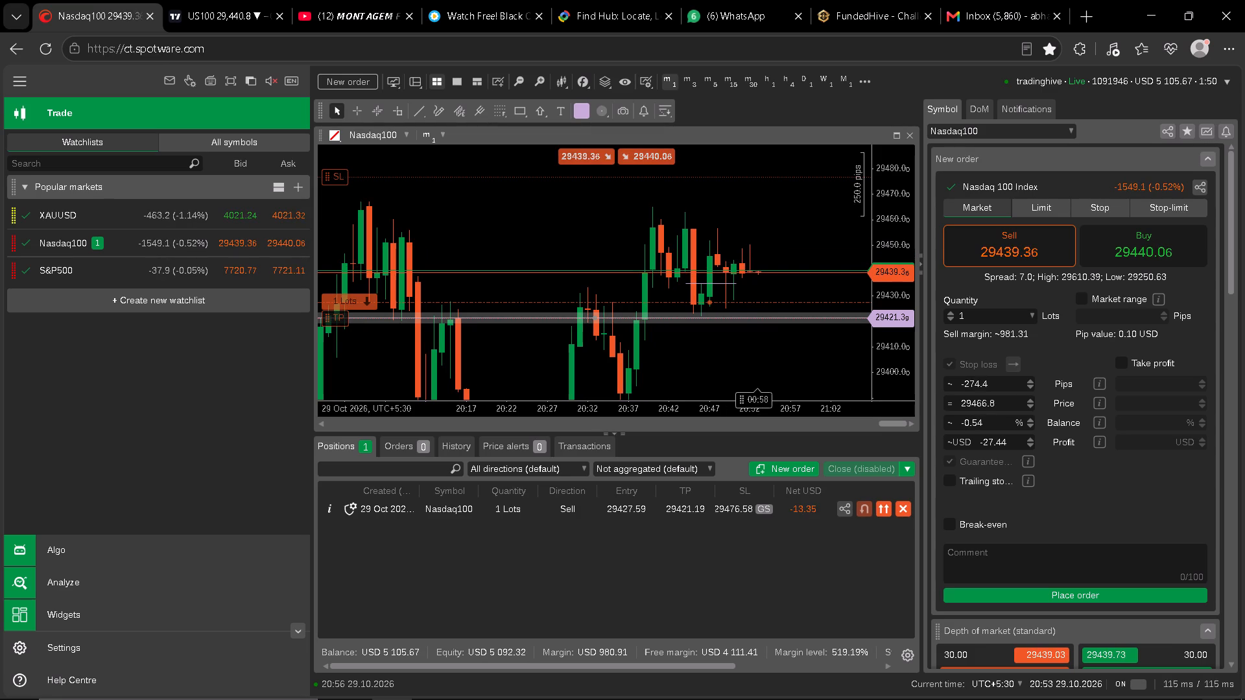
left_click_drag(785, 235, 785, 224)
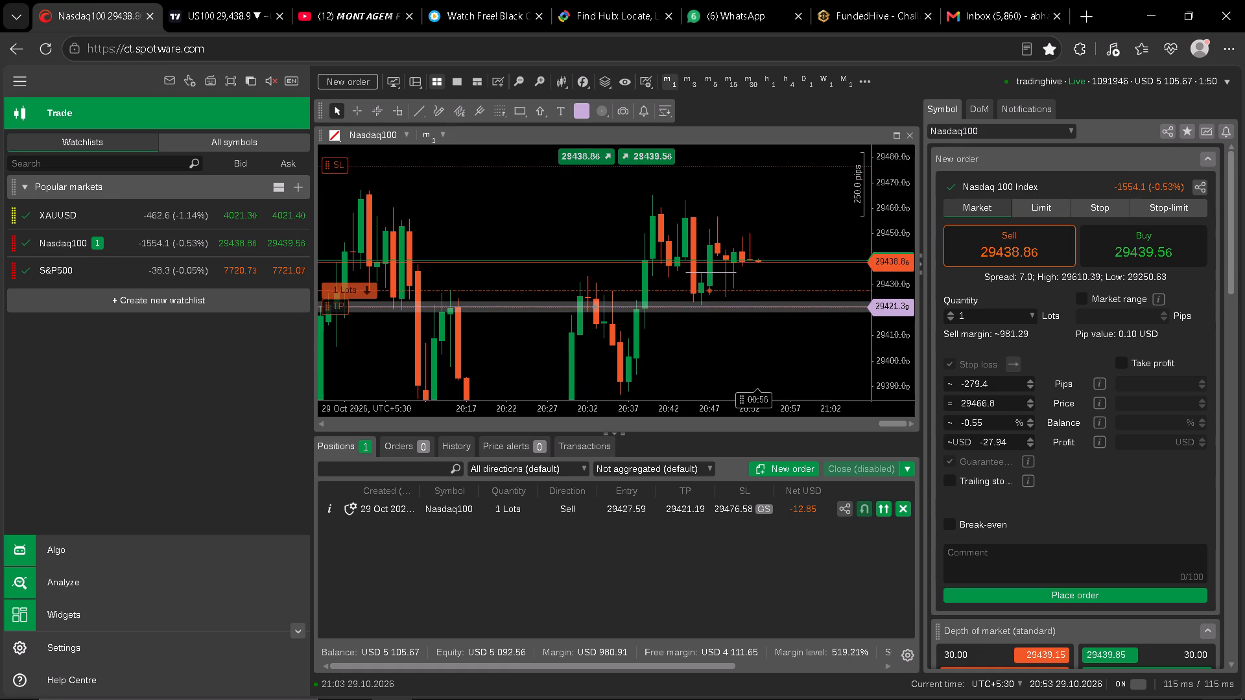
left_click_drag(893, 360, 888, 217)
left_click_drag(805, 207, 801, 227)
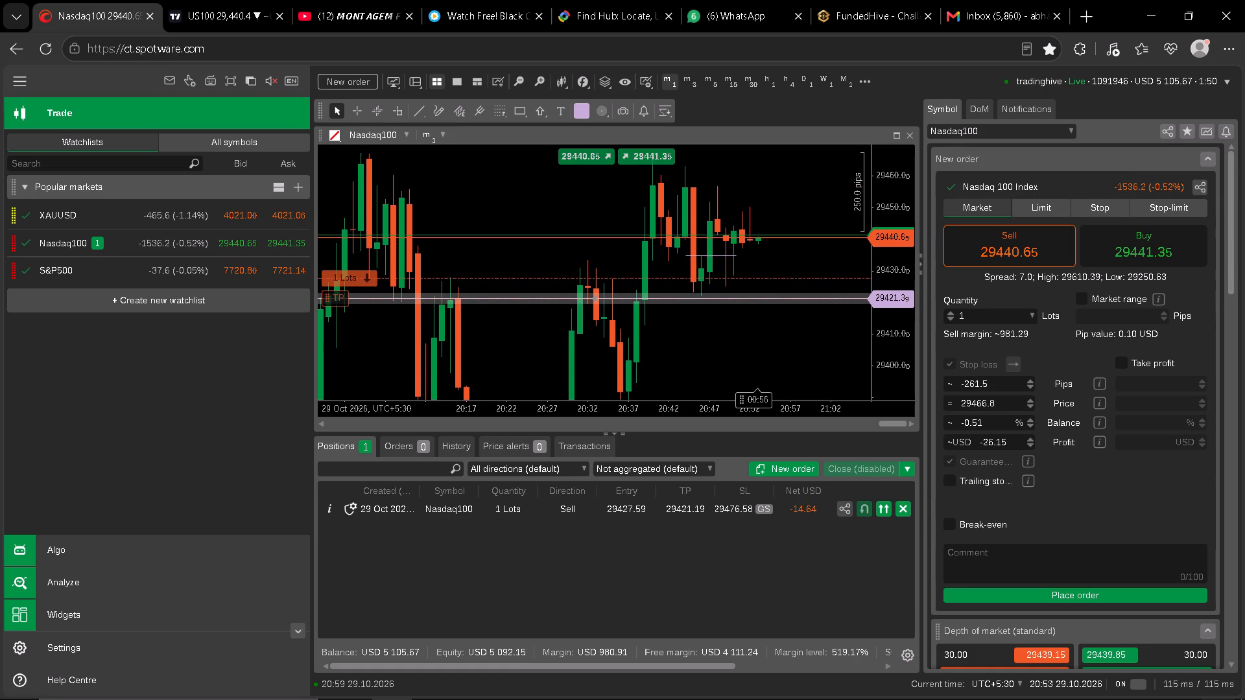
left_click_drag(801, 227, 798, 241)
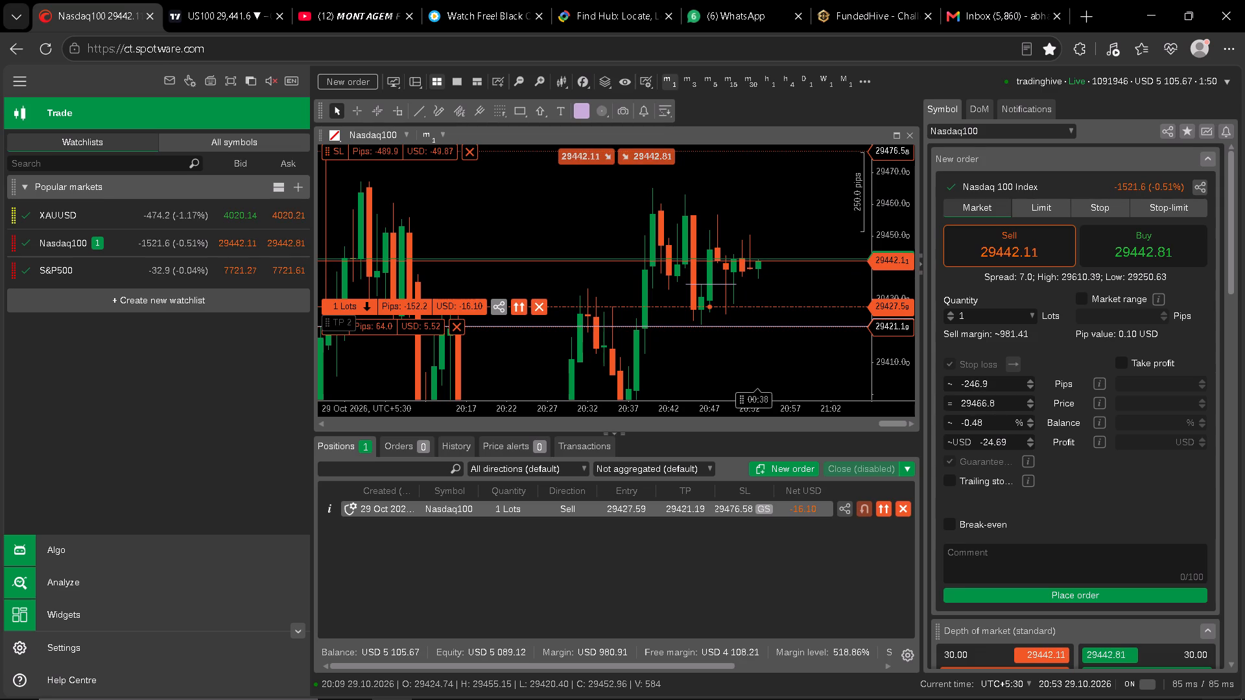
left_click(535, 243)
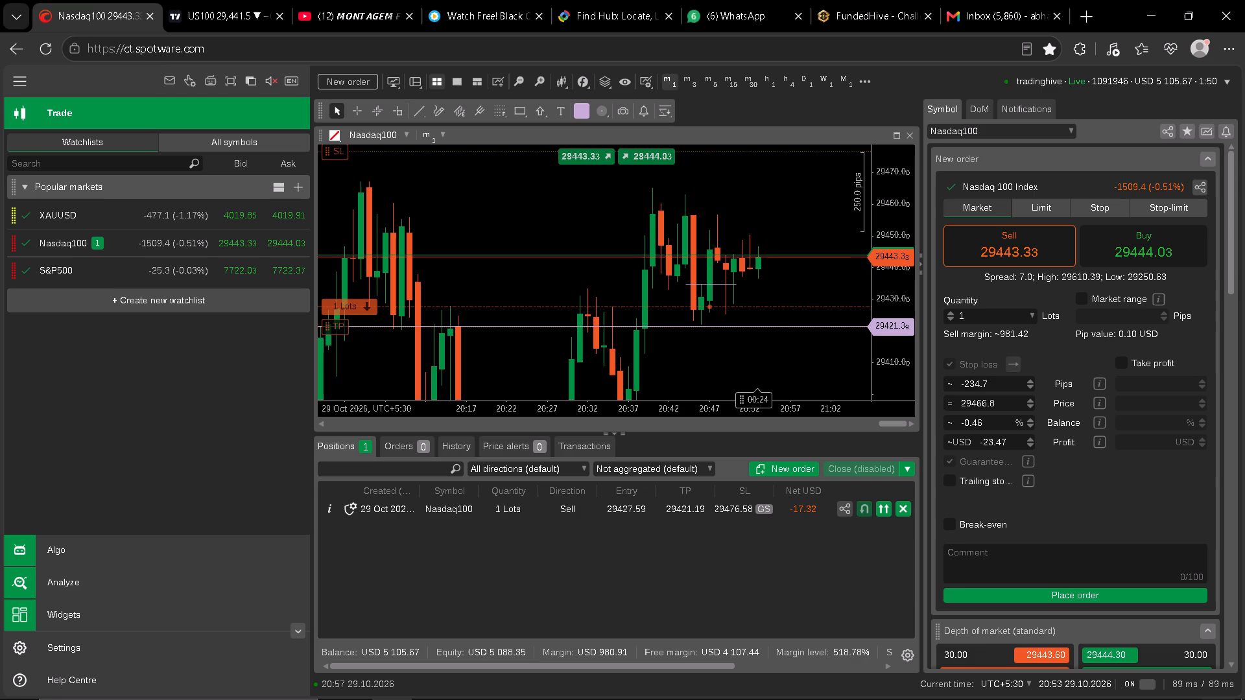
left_click_drag(789, 226, 781, 231)
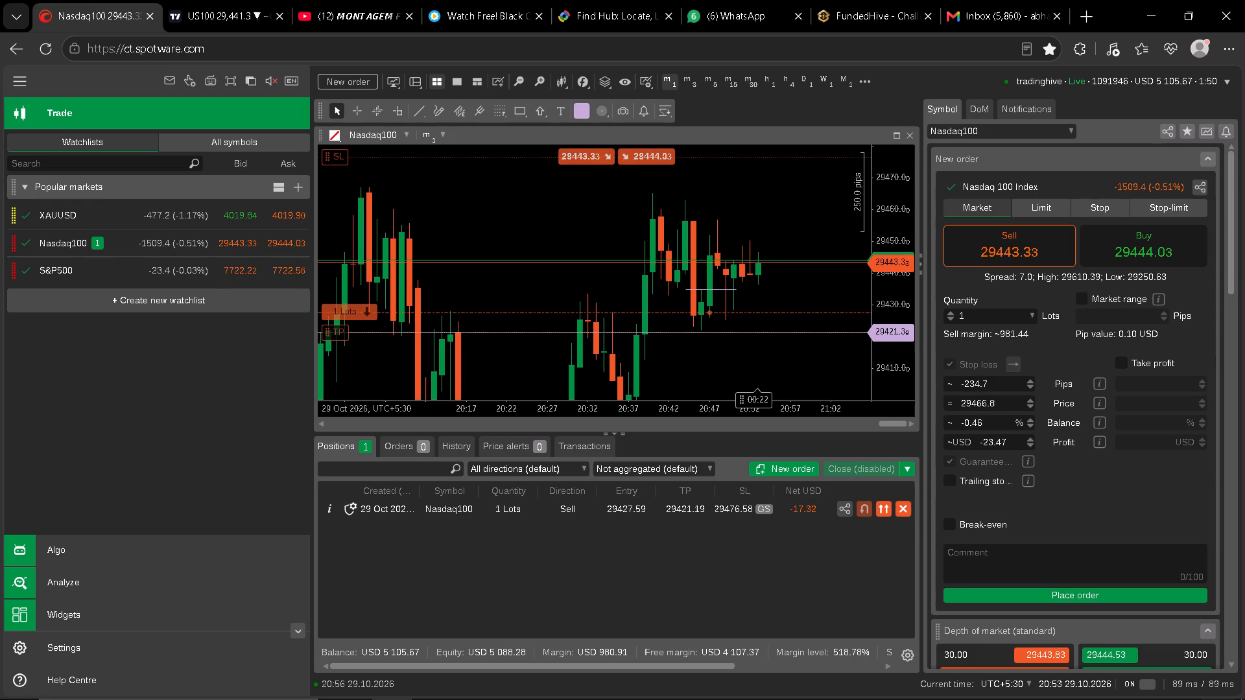
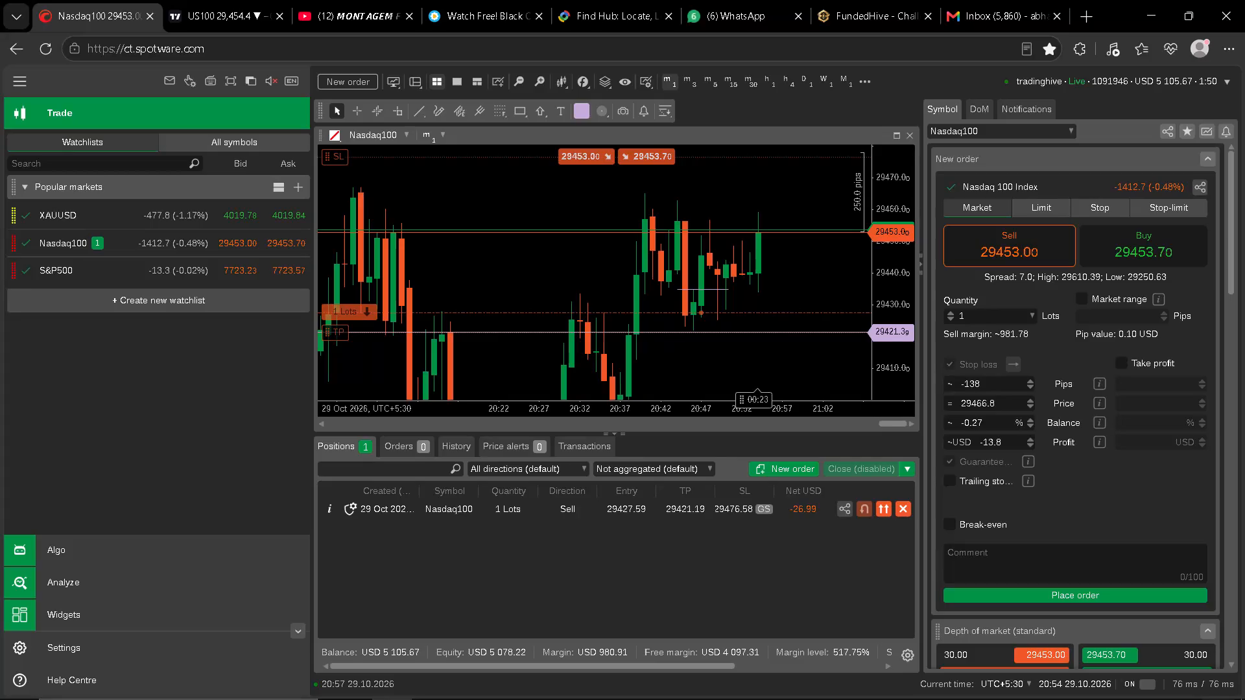
Move the Nasdaq100 short's take profit to 29426.87, just below the entry price.
left_click_drag(812, 277, 804, 288)
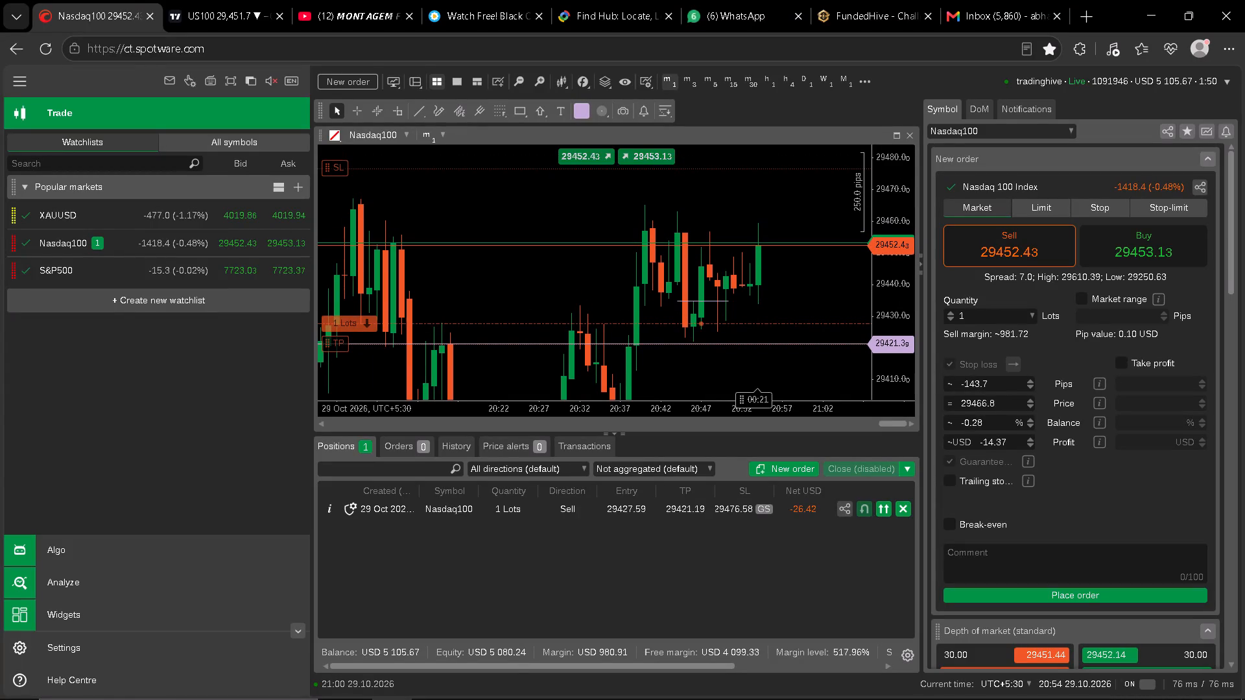
left_click_drag(887, 278, 891, 253)
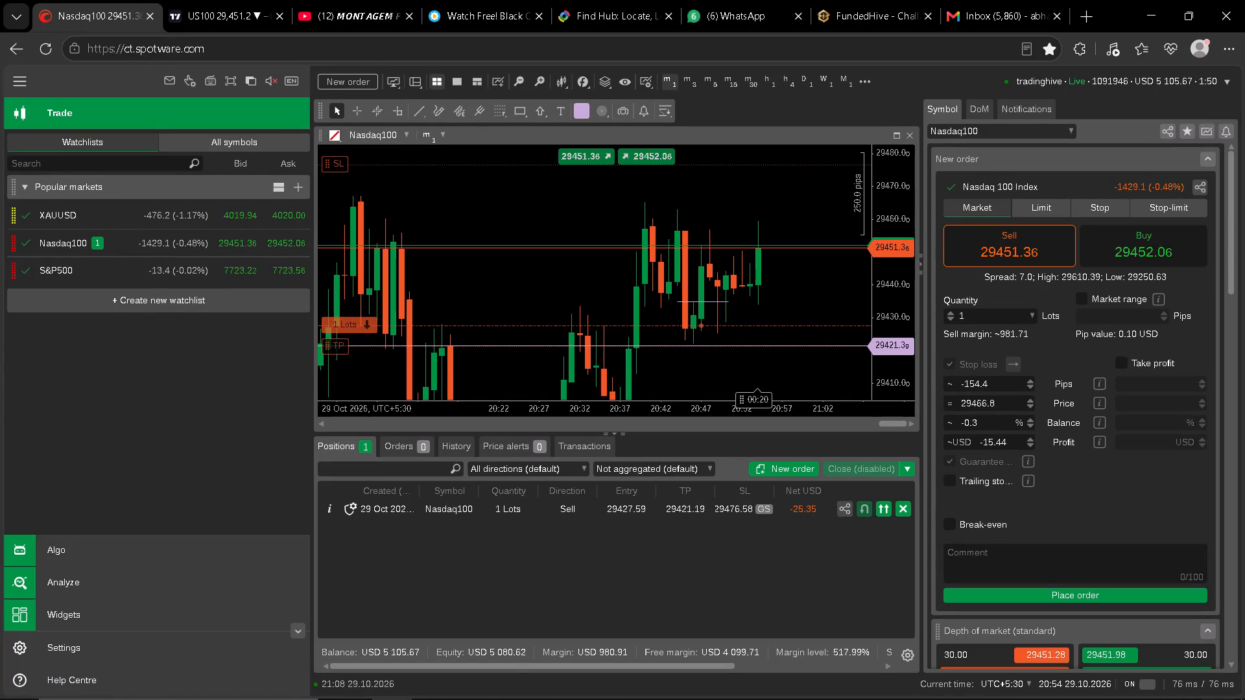
left_click_drag(392, 348, 425, 305)
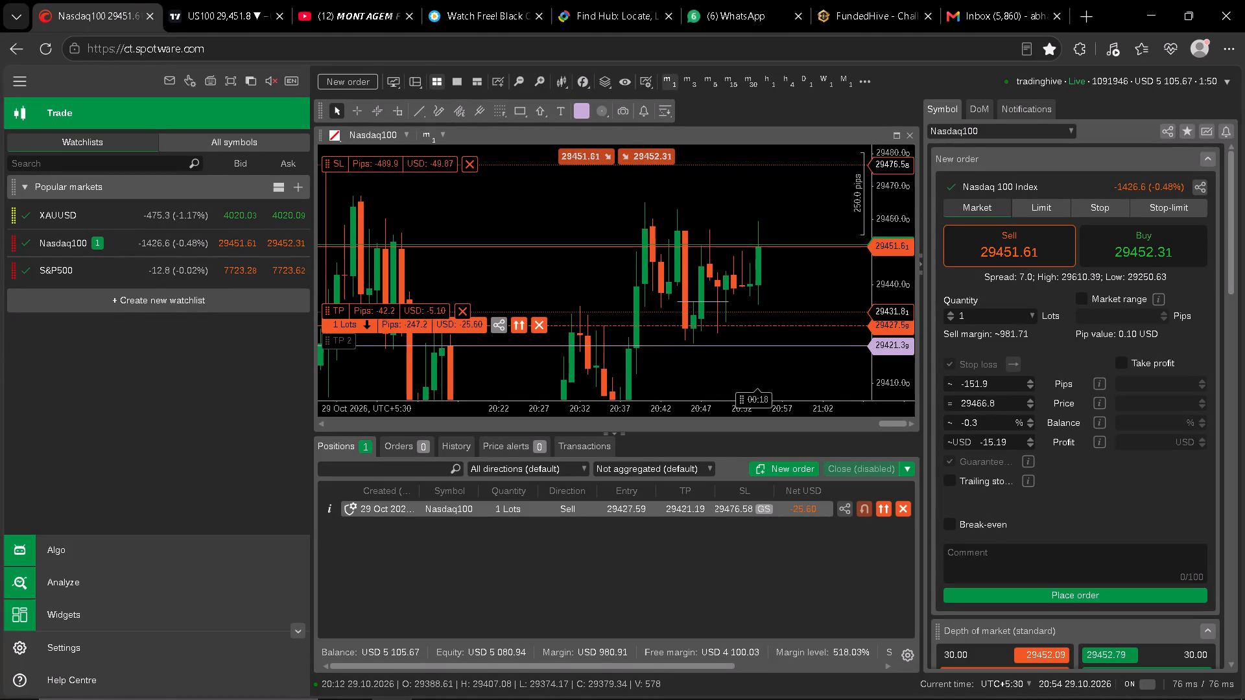
left_click_drag(425, 305, 415, 312)
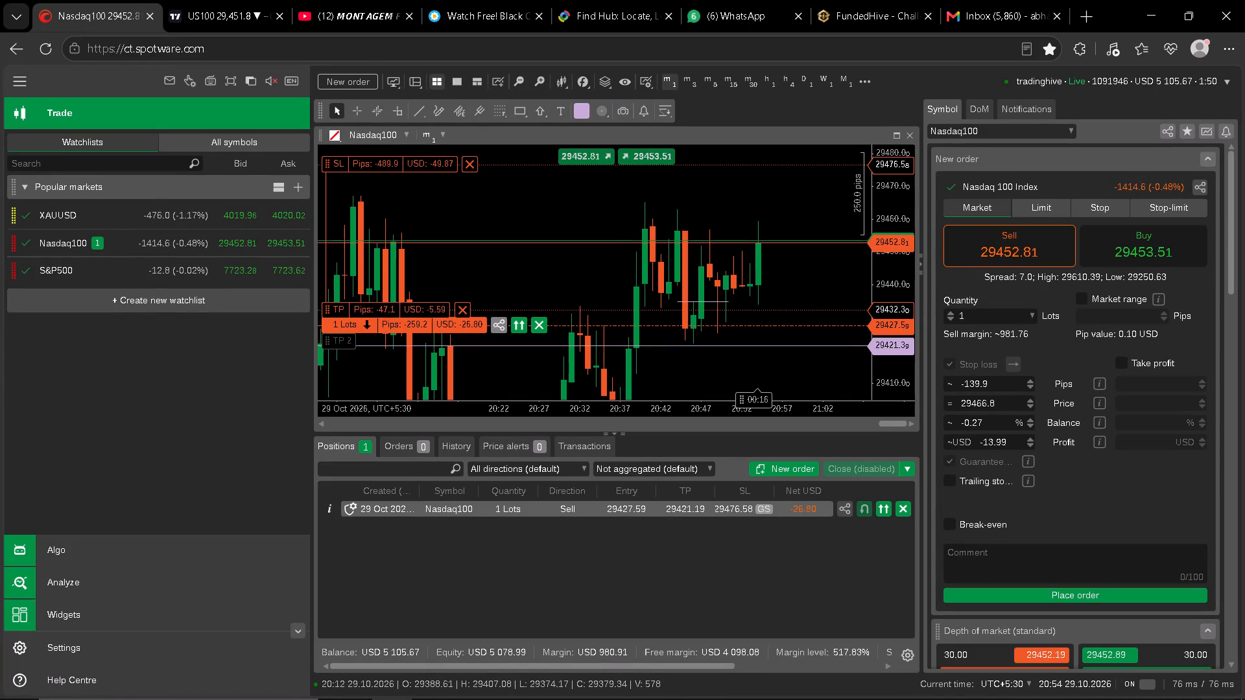
left_click_drag(415, 312, 416, 329)
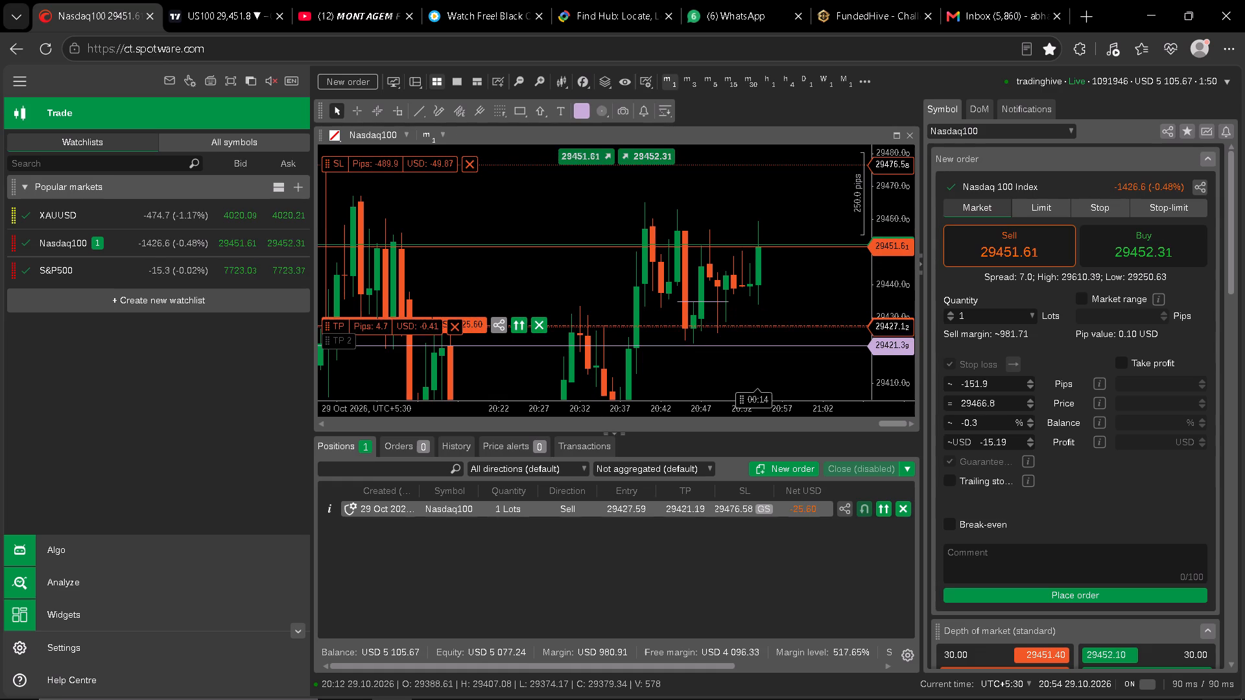
left_click_drag(416, 329, 414, 329)
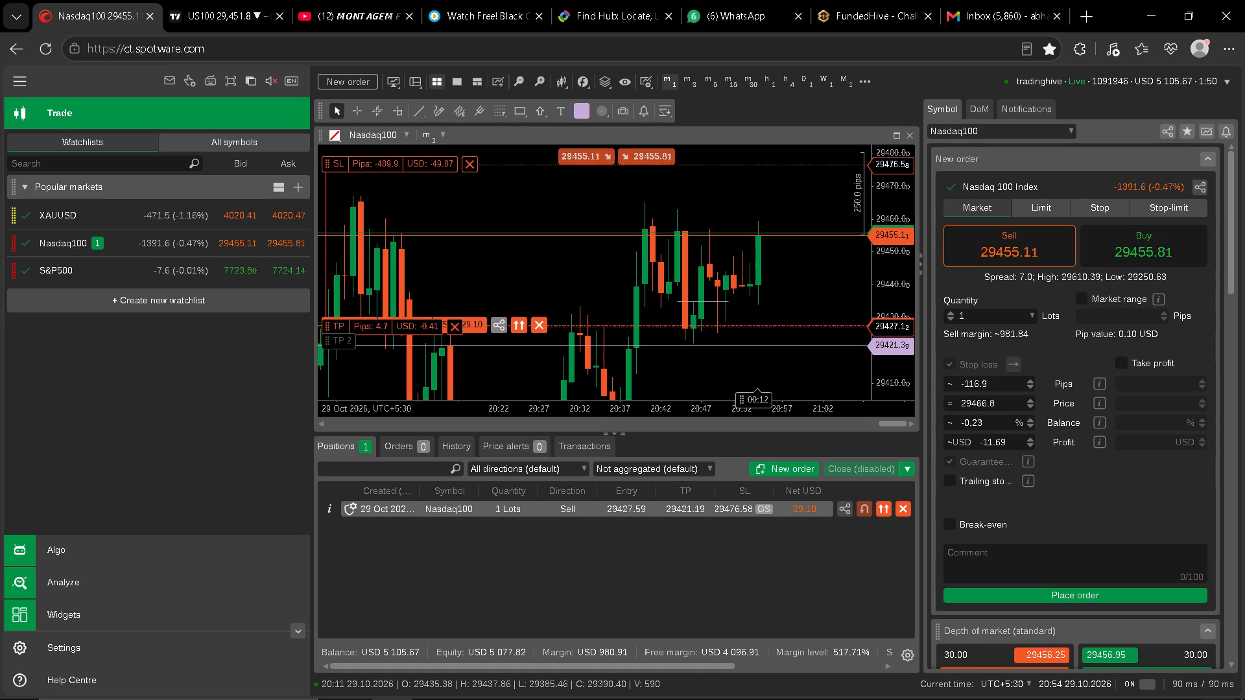
left_click_drag(414, 329, 415, 329)
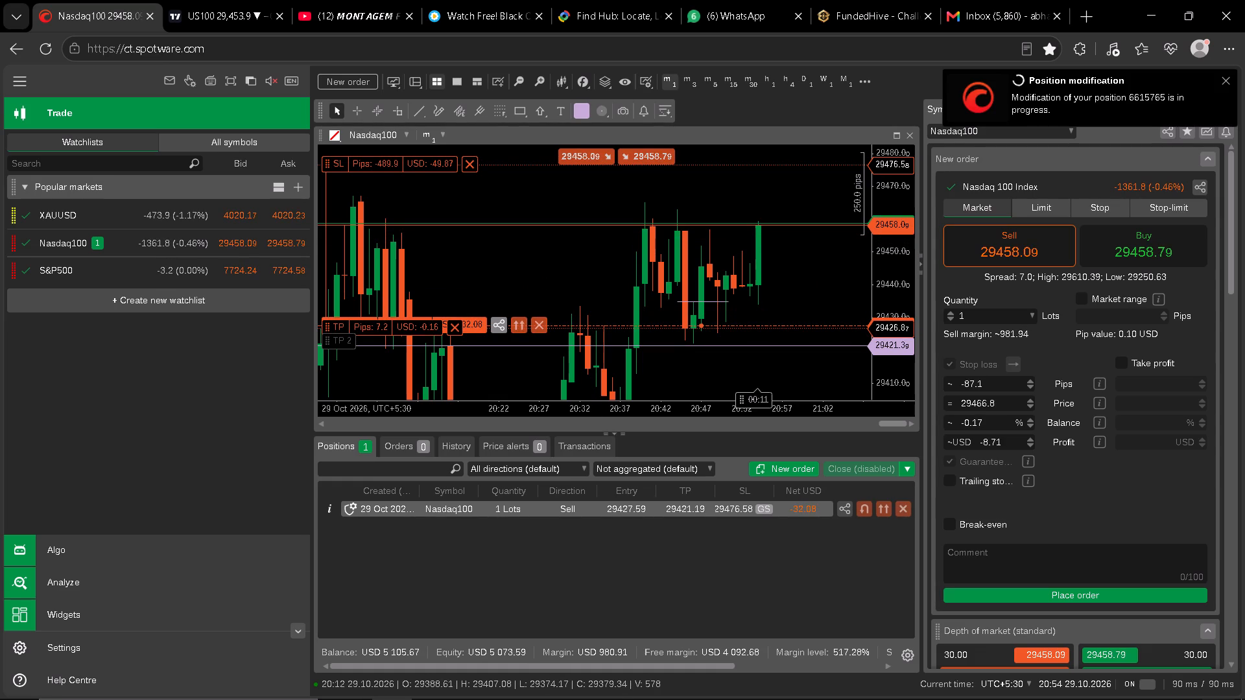
Review the Nasdaq100 short against the wider 1-minute swings and the recent highs near its stop loss.
left_click(816, 279)
left_click_drag(817, 279, 810, 294)
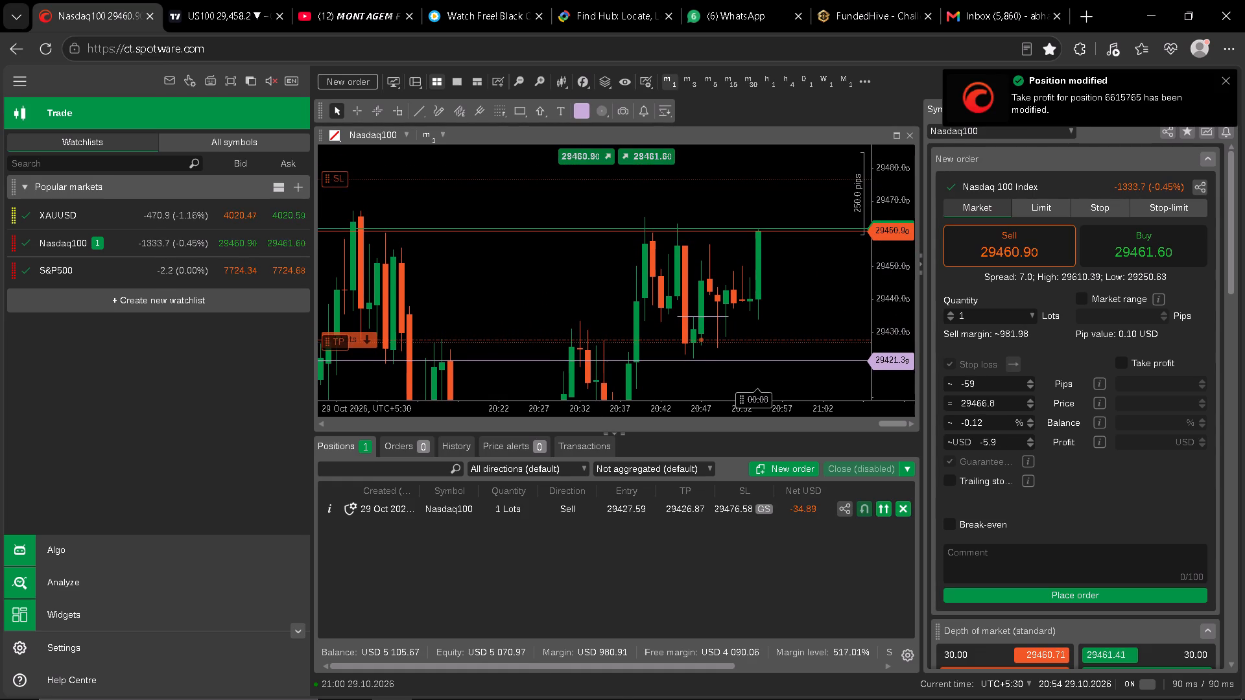
scroll(809, 296, "down", 2)
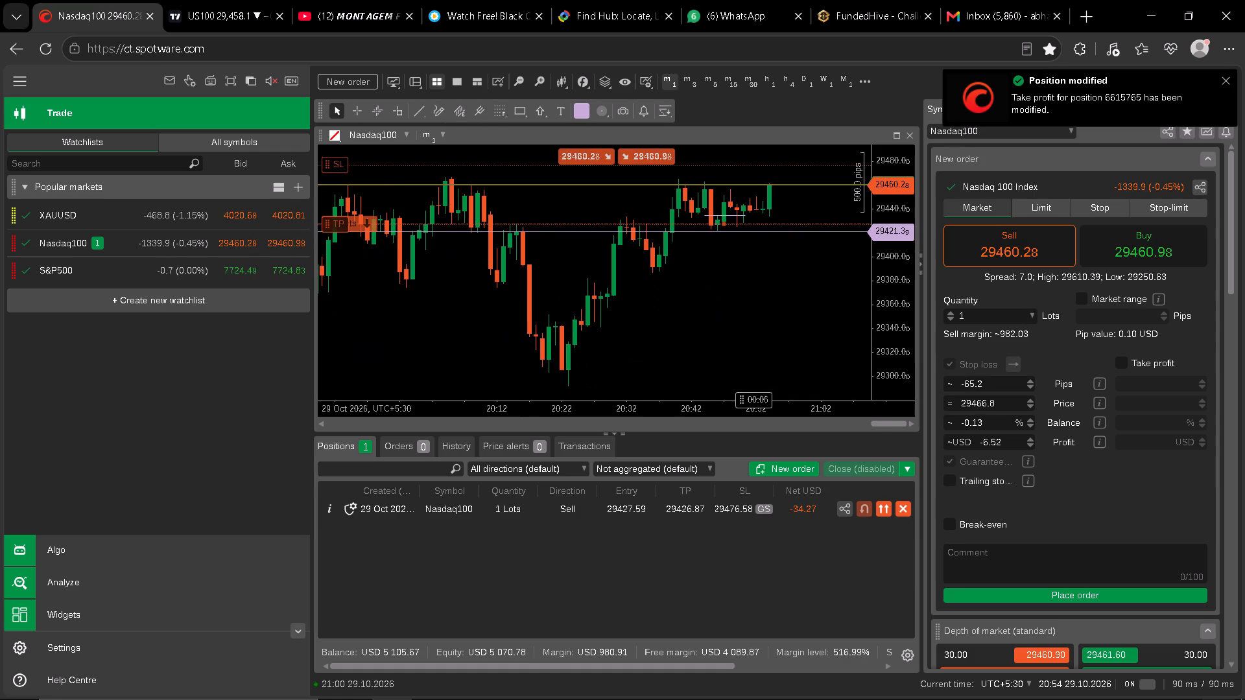
left_click_drag(808, 296, 824, 360)
left_click_drag(884, 335, 881, 215)
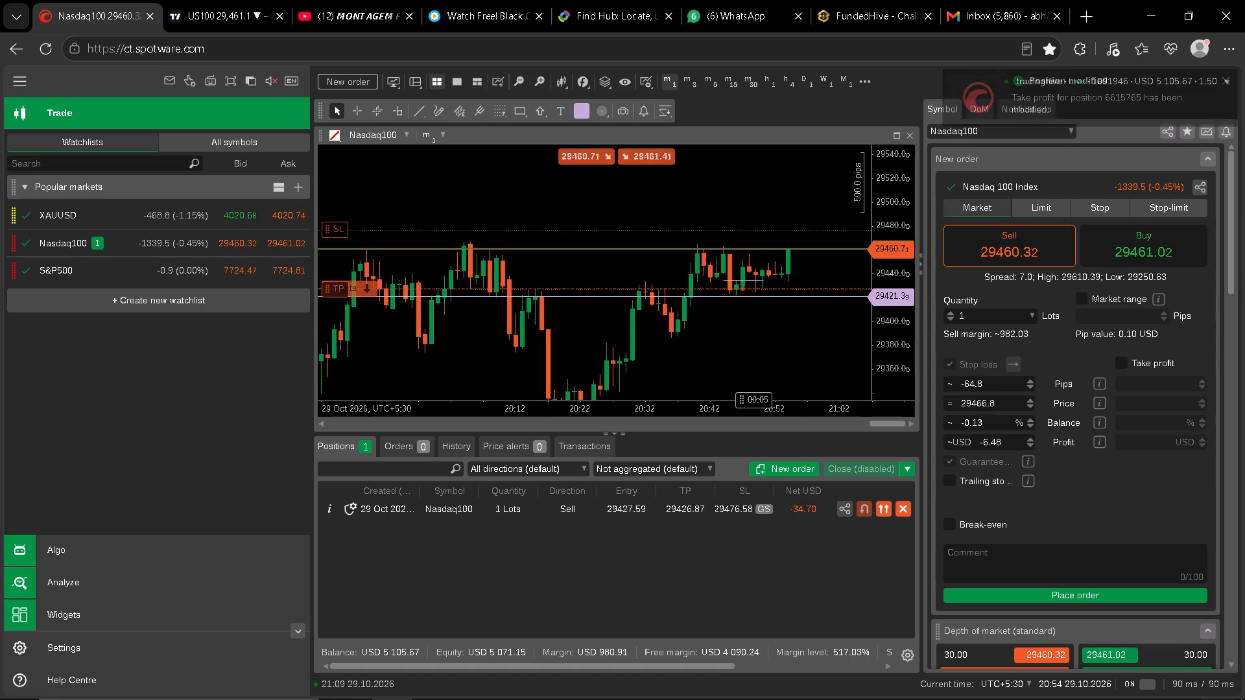
left_click_drag(881, 215, 880, 207)
scroll(836, 265, "up", 9)
left_click_drag(812, 305, 818, 358)
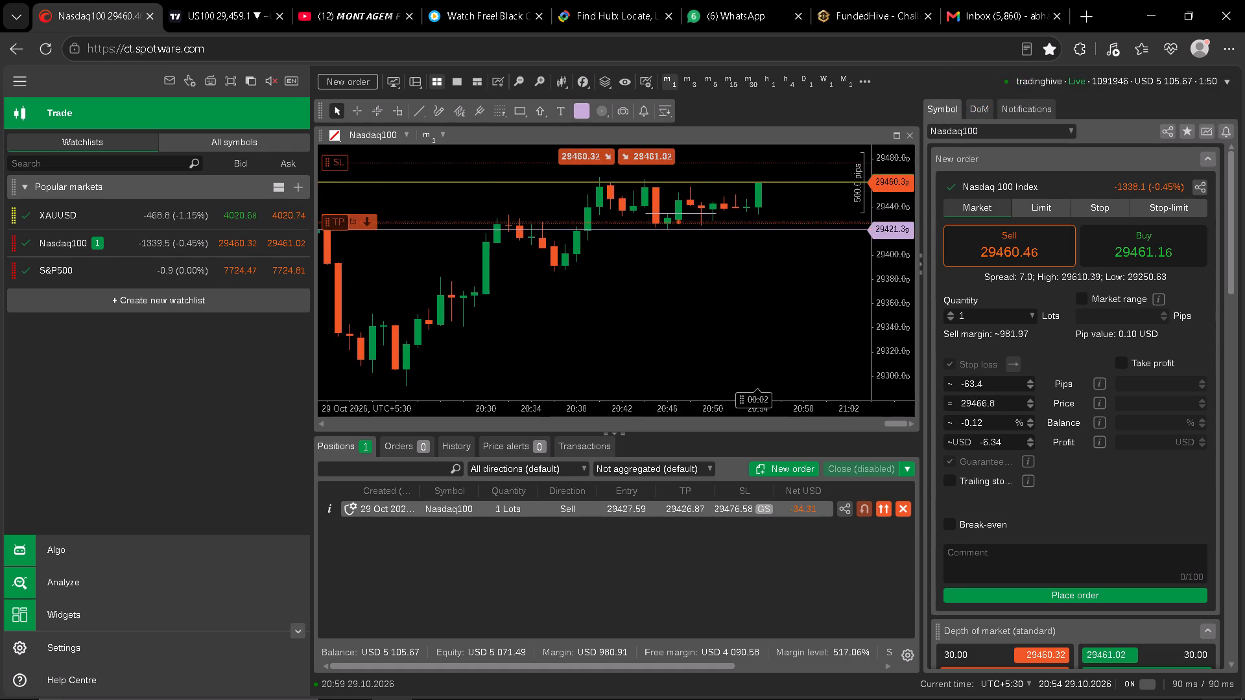
left_click_drag(818, 358, 824, 387)
left_click_drag(895, 356, 876, 185)
left_click_drag(833, 237, 832, 266)
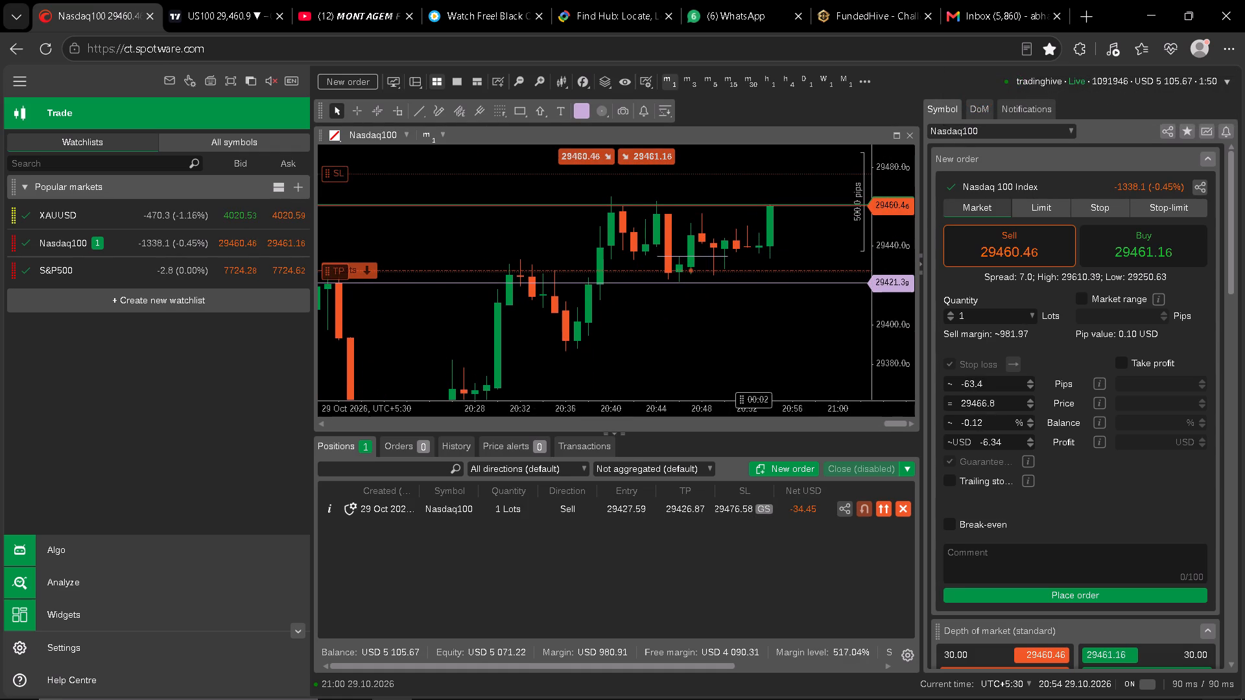
left_click_drag(832, 266, 835, 310)
left_click_drag(883, 315, 870, 172)
left_click_drag(896, 336, 894, 204)
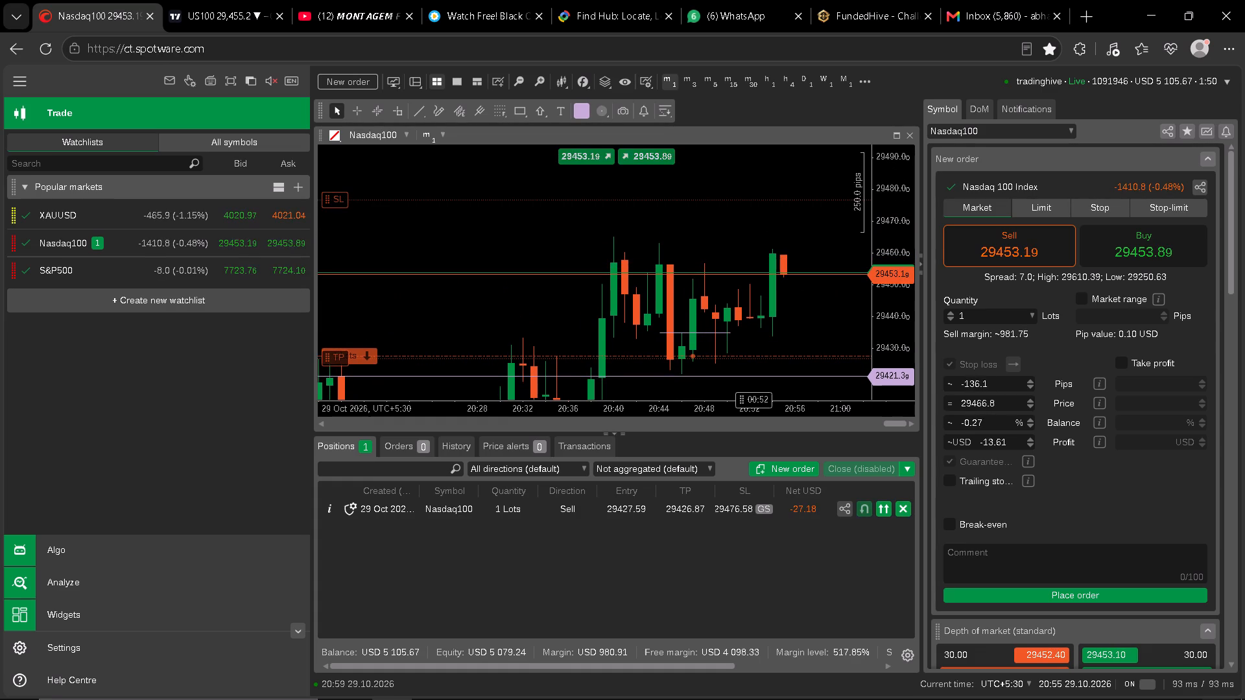
Monitor the newest 1-minute Nasdaq100 candles against the short's entry, take profit and stop loss.
left_click_drag(797, 314, 793, 286)
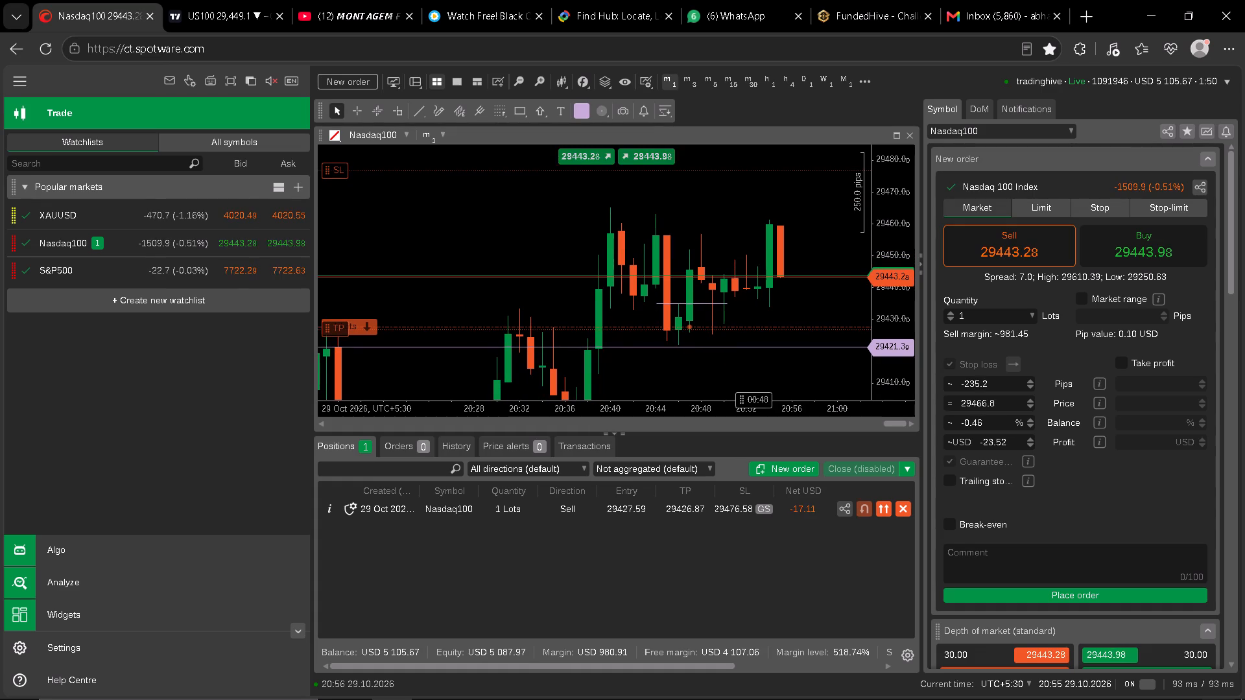
left_click_drag(887, 301, 891, 274)
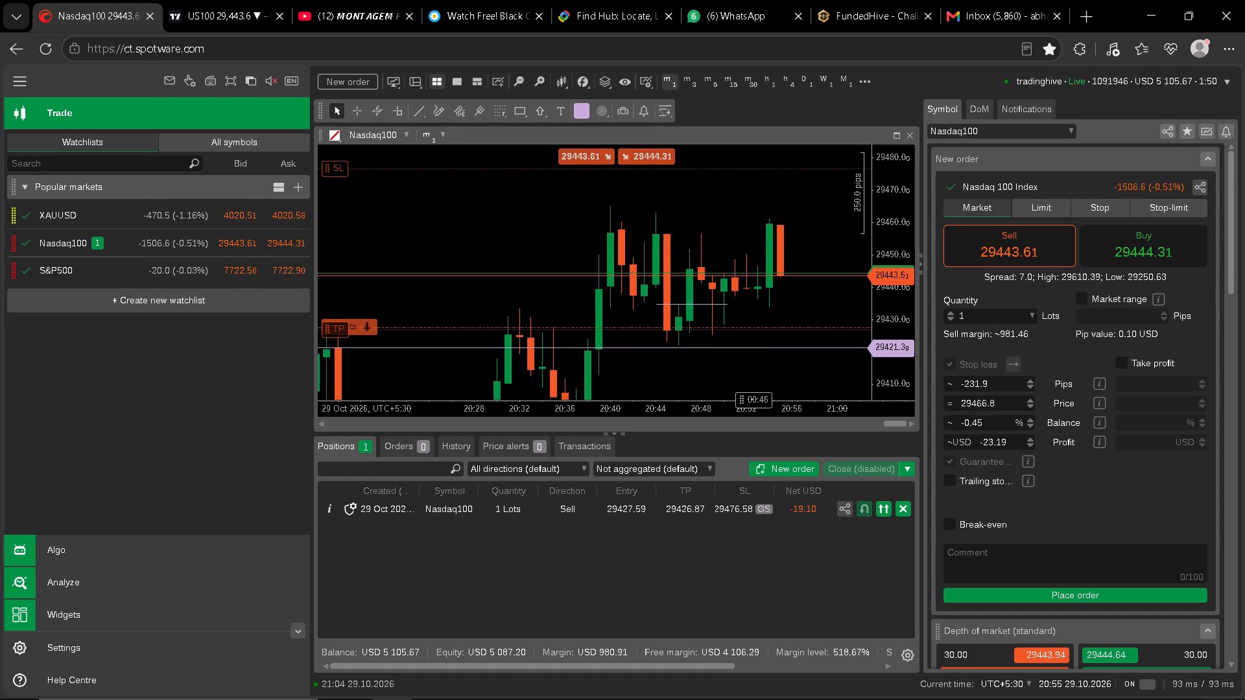
left_click_drag(891, 274, 890, 274)
left_click_drag(827, 307, 821, 293)
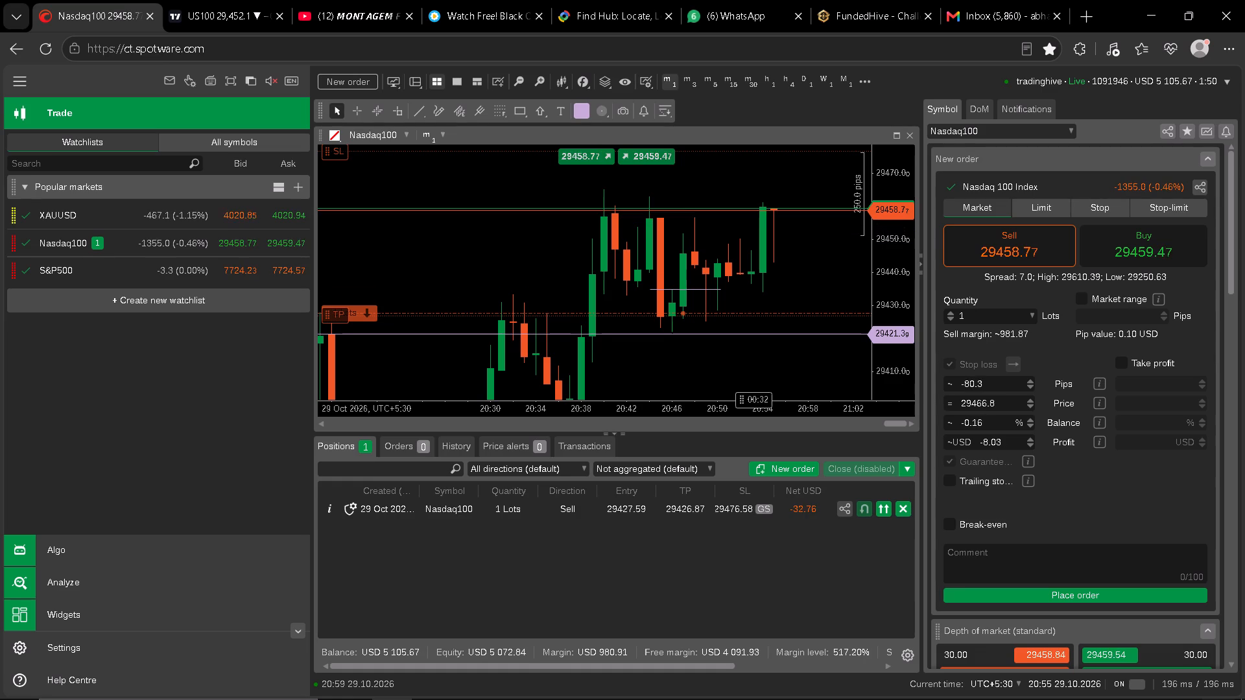
left_click_drag(811, 247, 811, 266)
left_click_drag(811, 266, 812, 276)
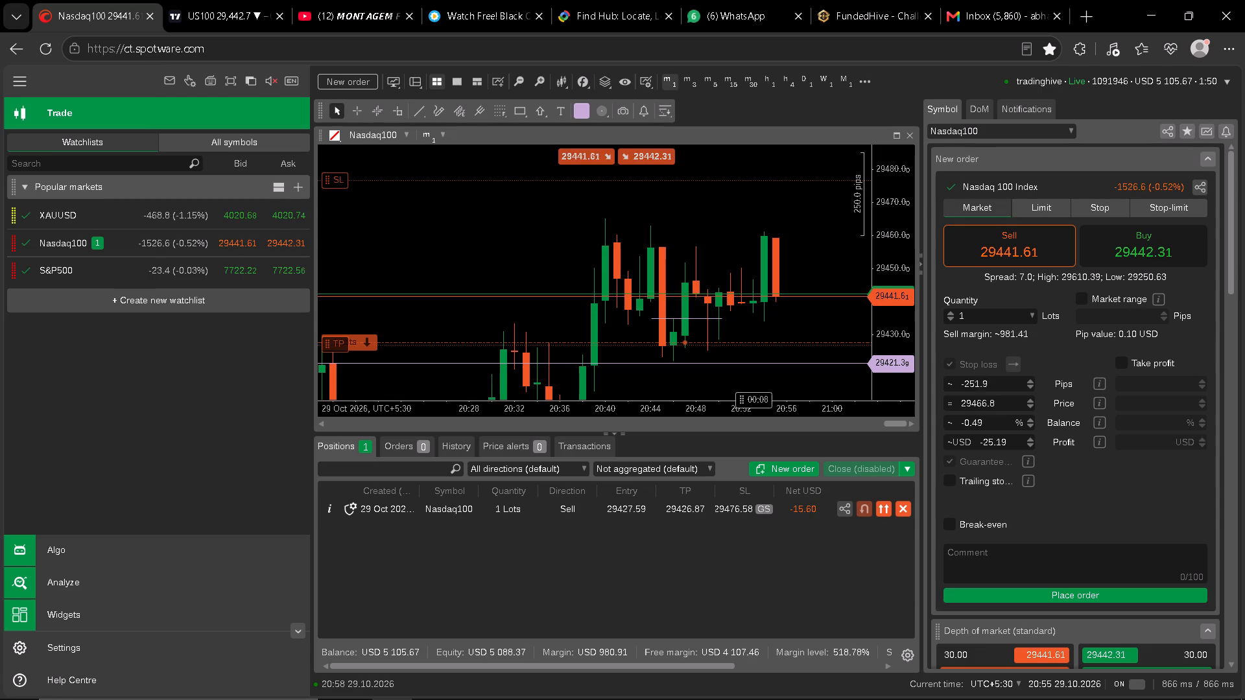
left_click_drag(808, 274, 797, 262)
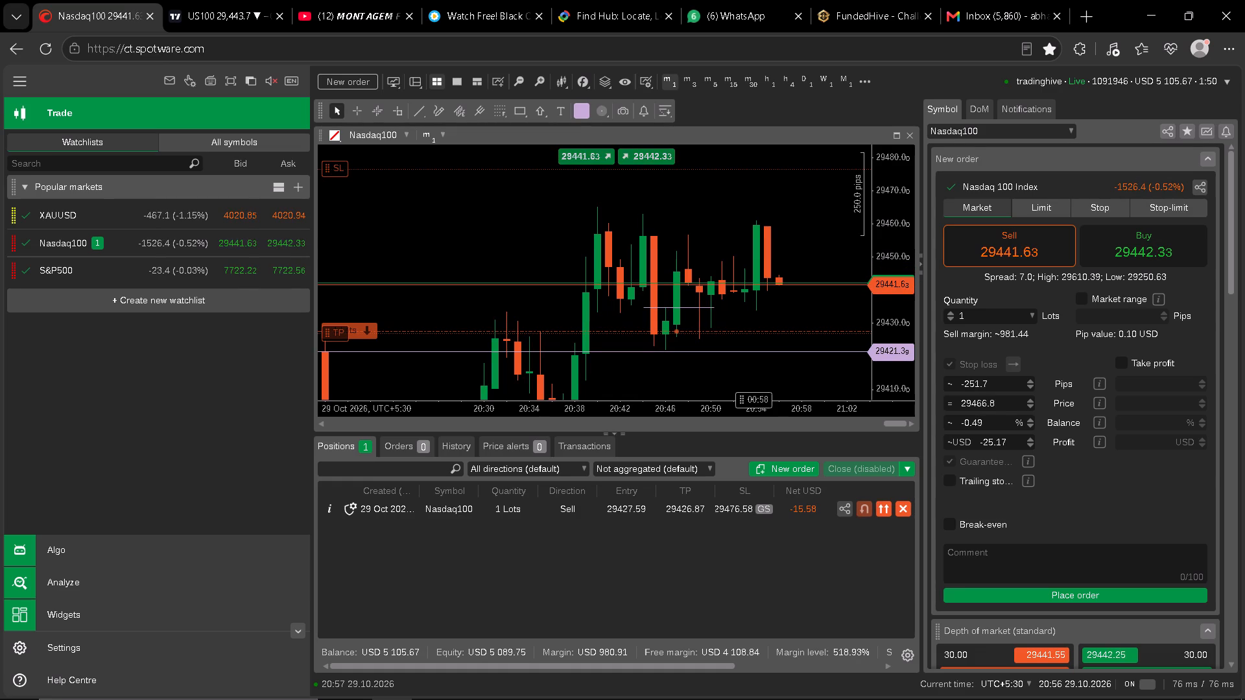
left_click_drag(791, 303, 796, 283)
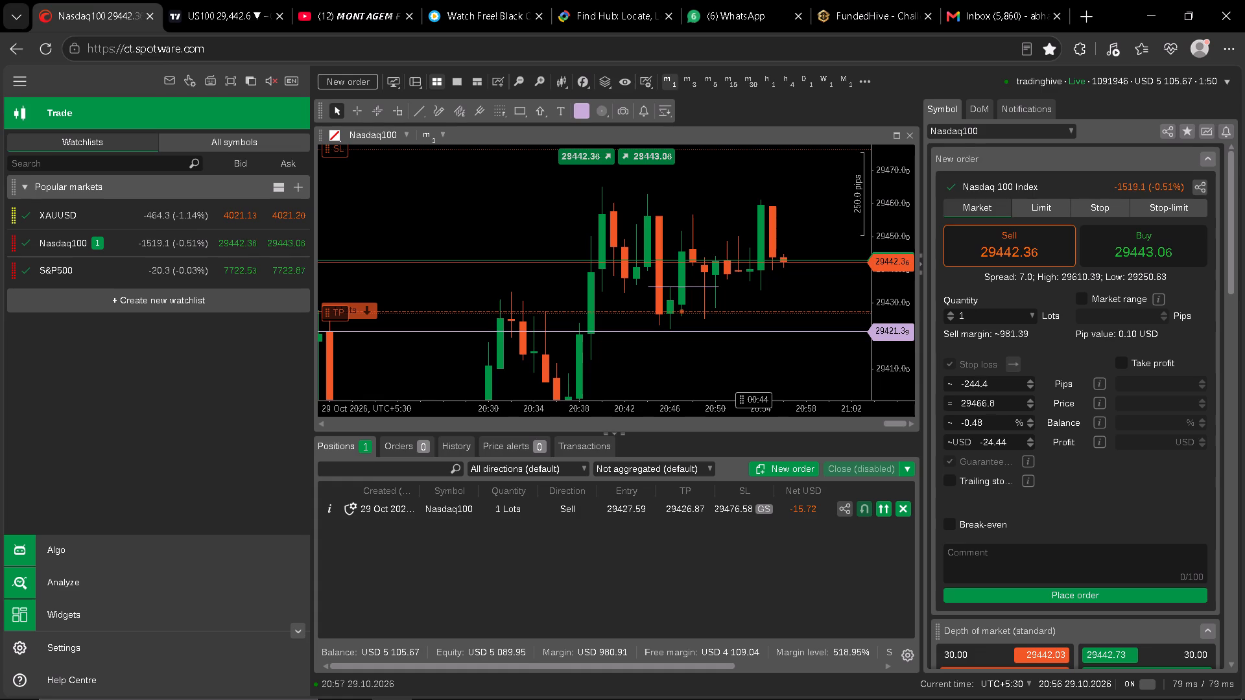
left_click_drag(799, 281, 795, 298)
left_click_drag(794, 298, 789, 298)
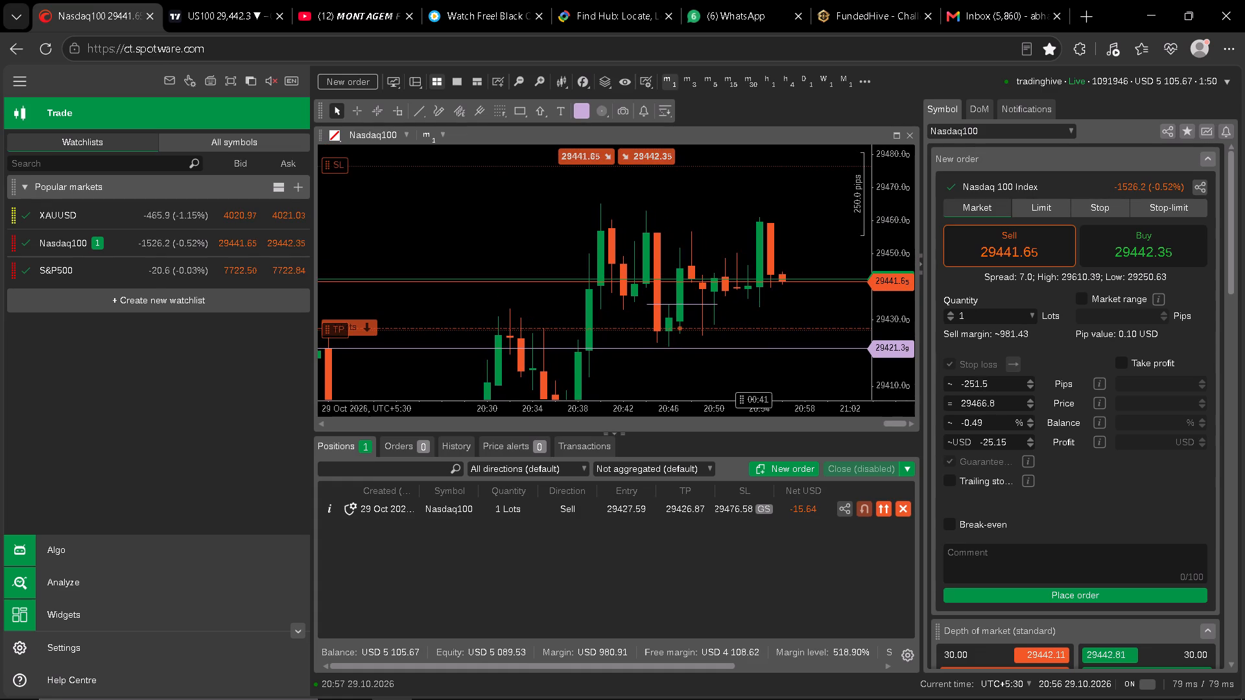
left_click_drag(789, 298, 785, 298)
left_click_drag(785, 298, 737, 299)
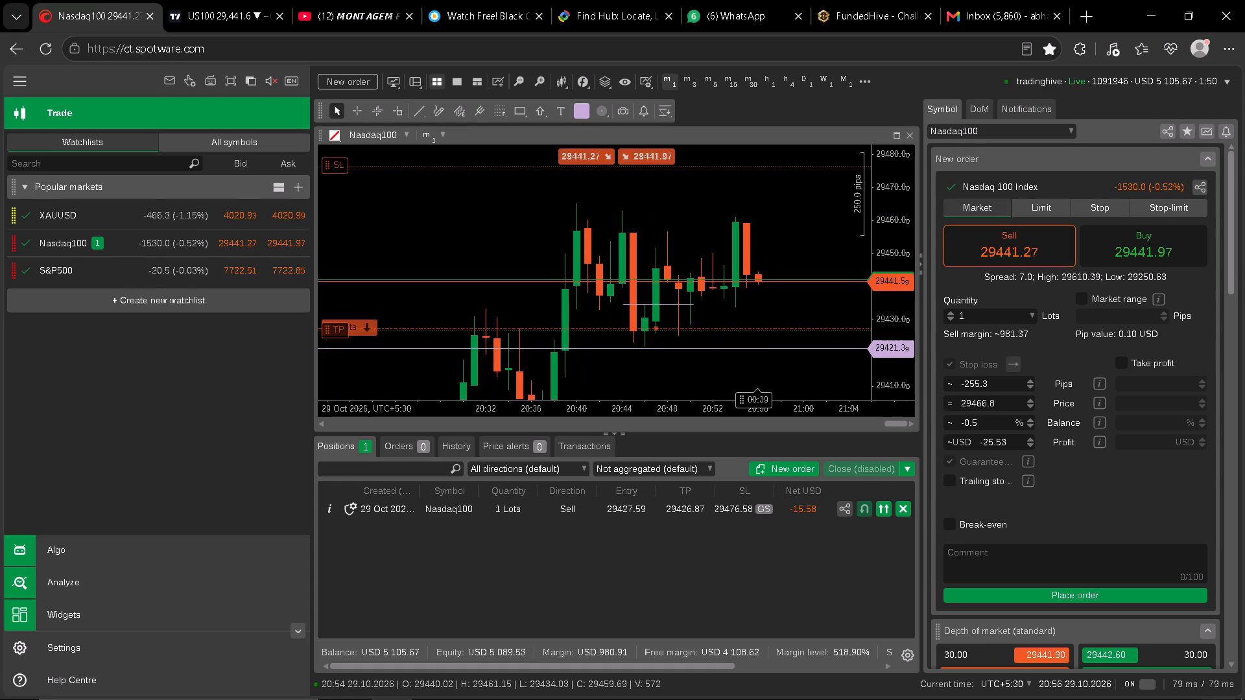
left_click(765, 299)
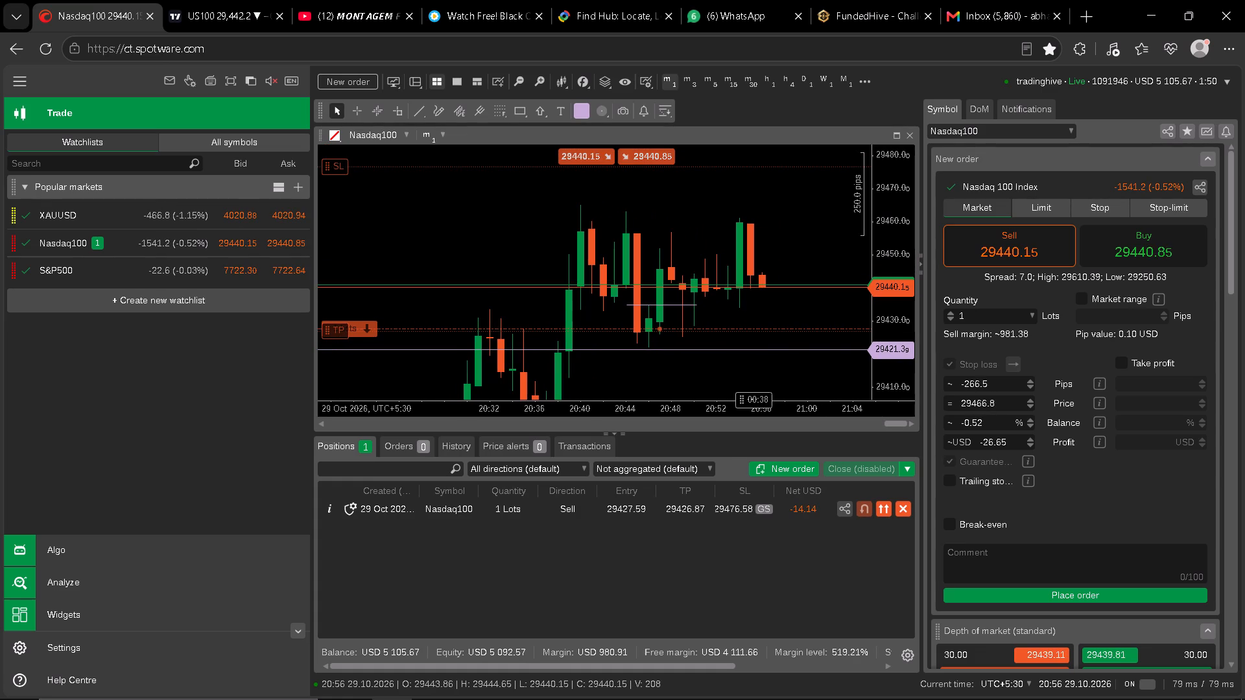
left_click(766, 300)
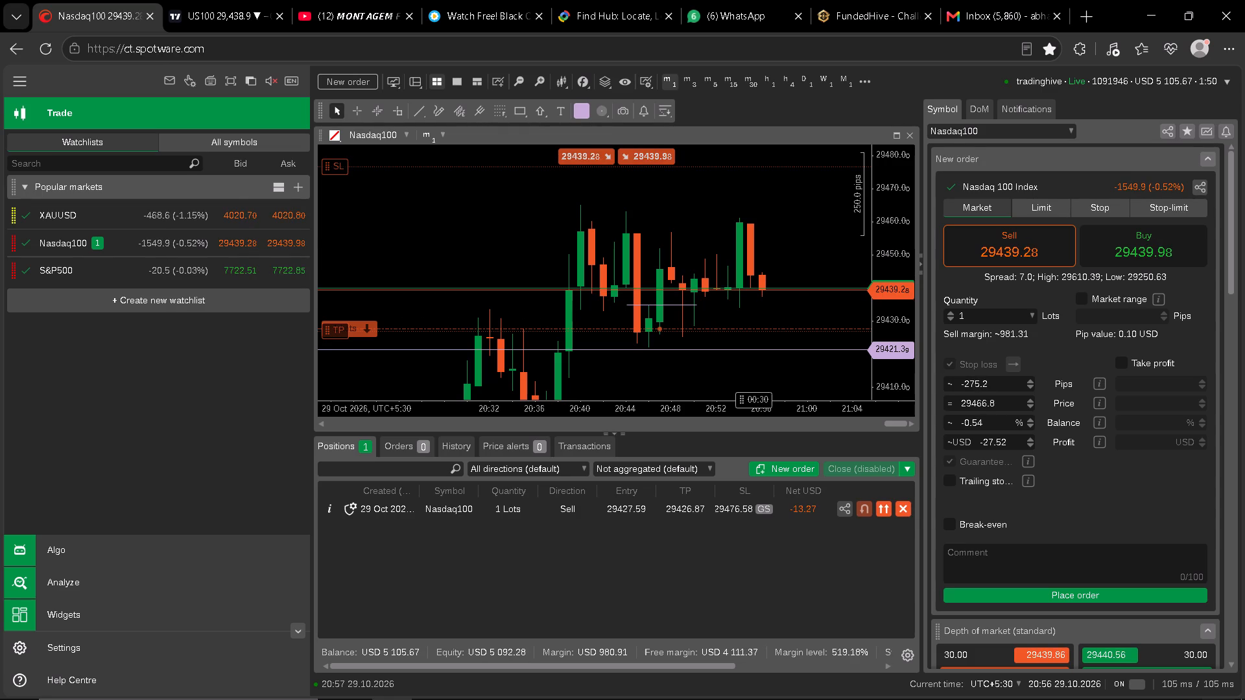
Switch to the US100 chart in TradingView, set its timeframe to 1 minute and examine the latest swings below the 29,502.9 zone.
left_click(214, 0)
left_click_drag(656, 353, 702, 347)
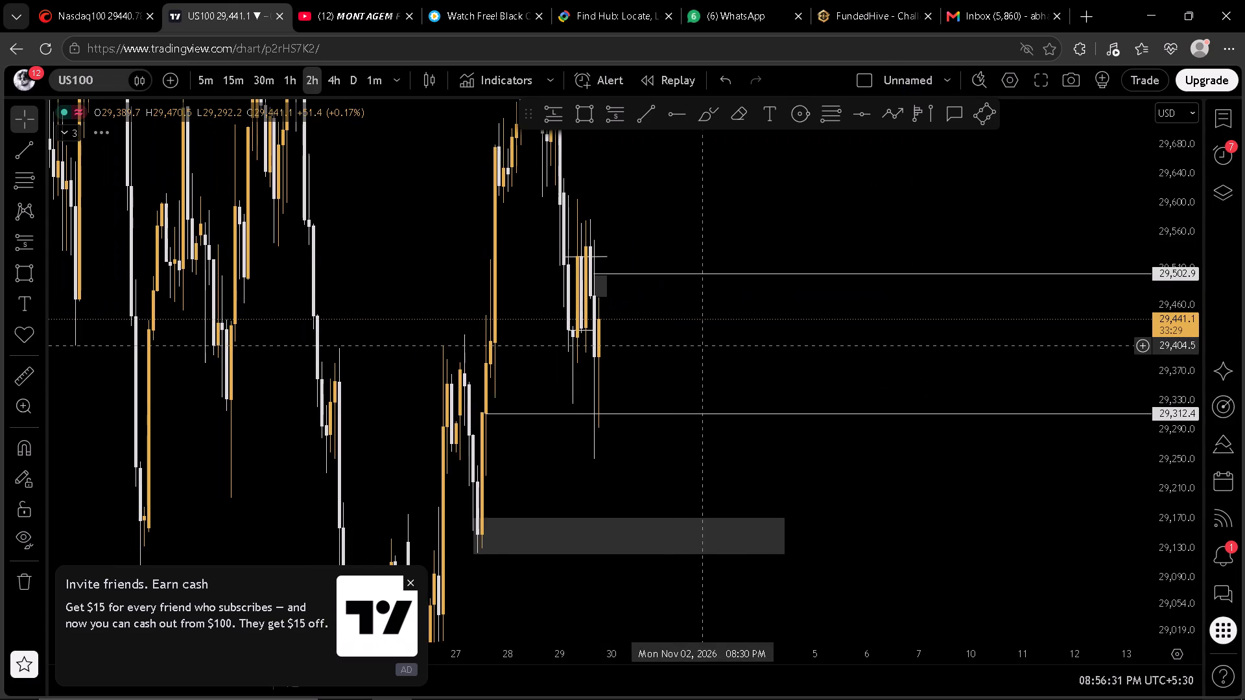
key("1")
key("Return")
scroll(822, 362, "down", 4)
scroll(1164, 343, "up", 5)
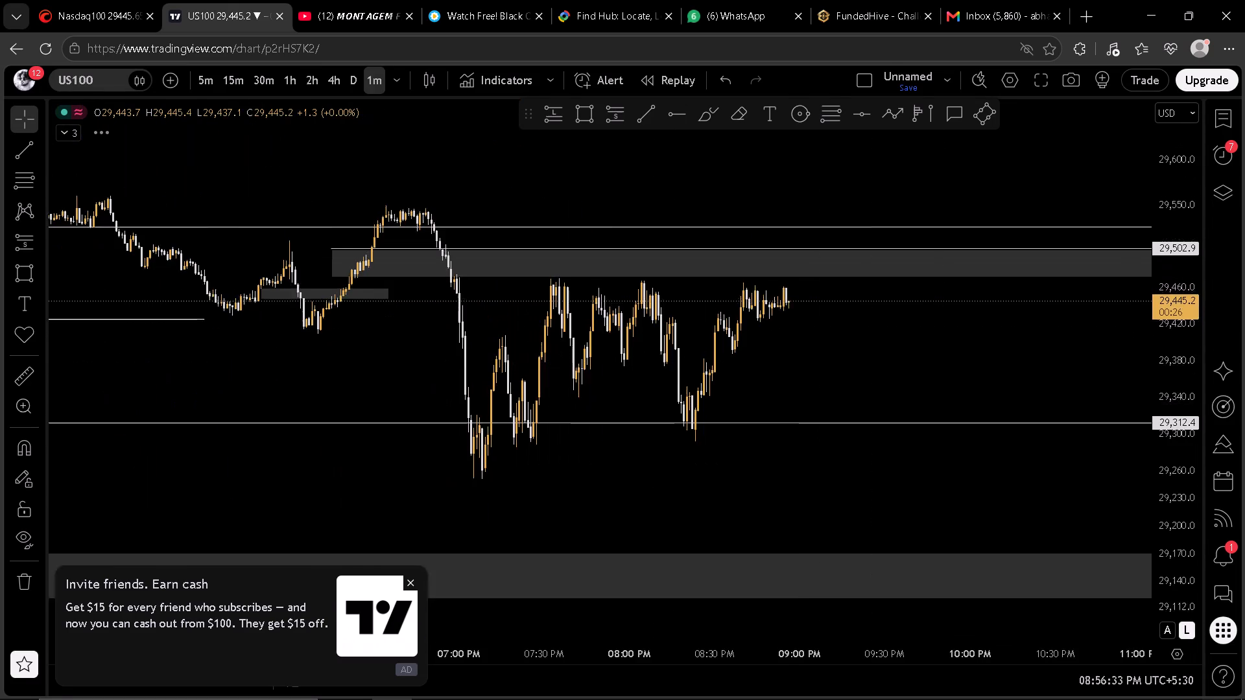
left_click_drag(1002, 283, 985, 384)
scroll(930, 370, "up", 3)
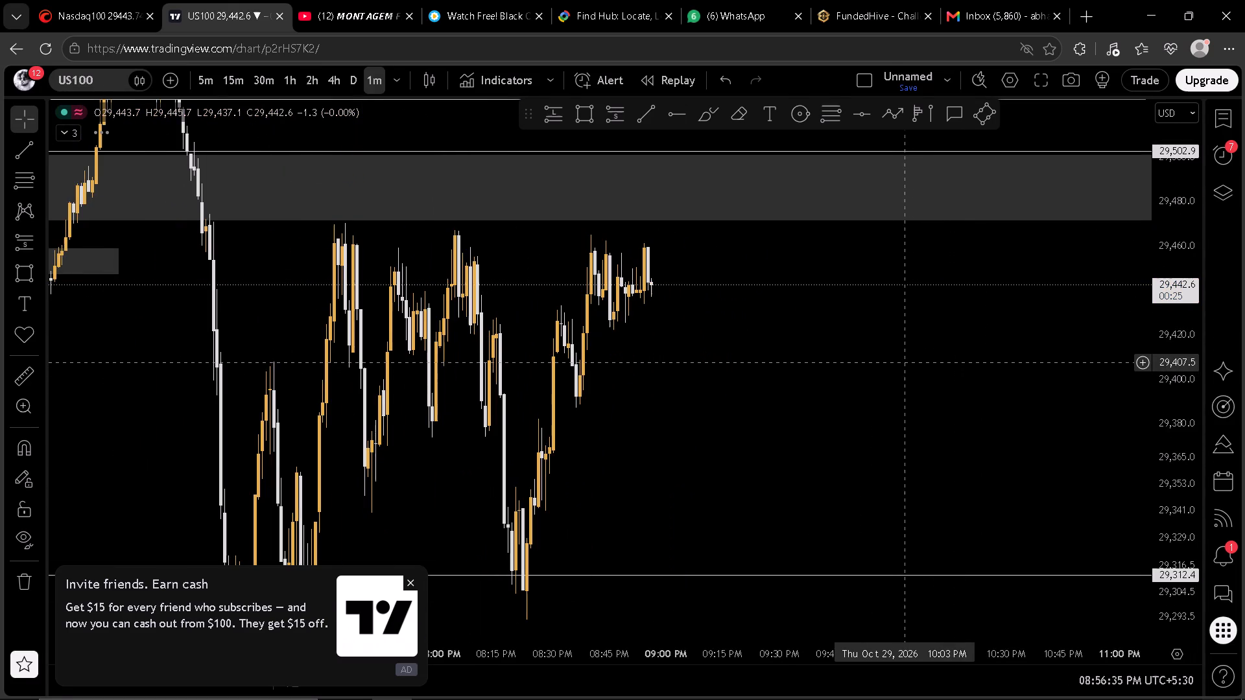
scroll(903, 362, "down", 1)
scroll(903, 362, "up", 1)
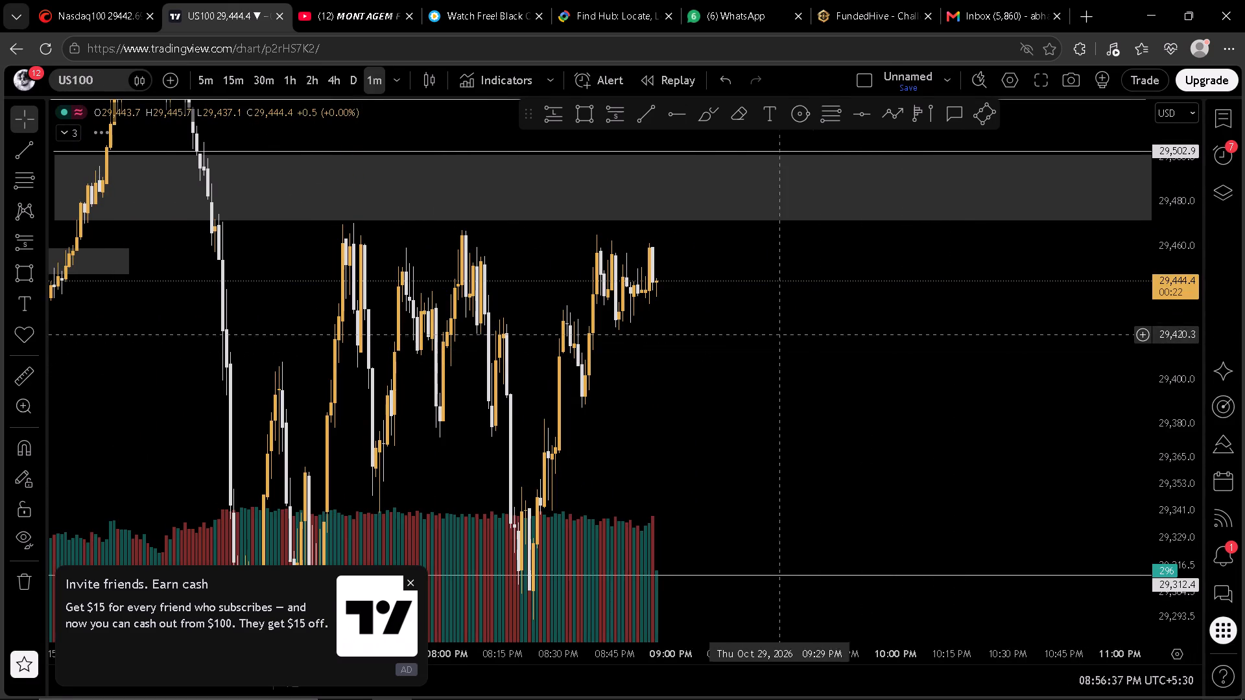
Draw a thin rotated rectangle on US100 from the latest candle near 29,439 back down to about 29,310 at the session's sharp drop.
left_click(652, 110)
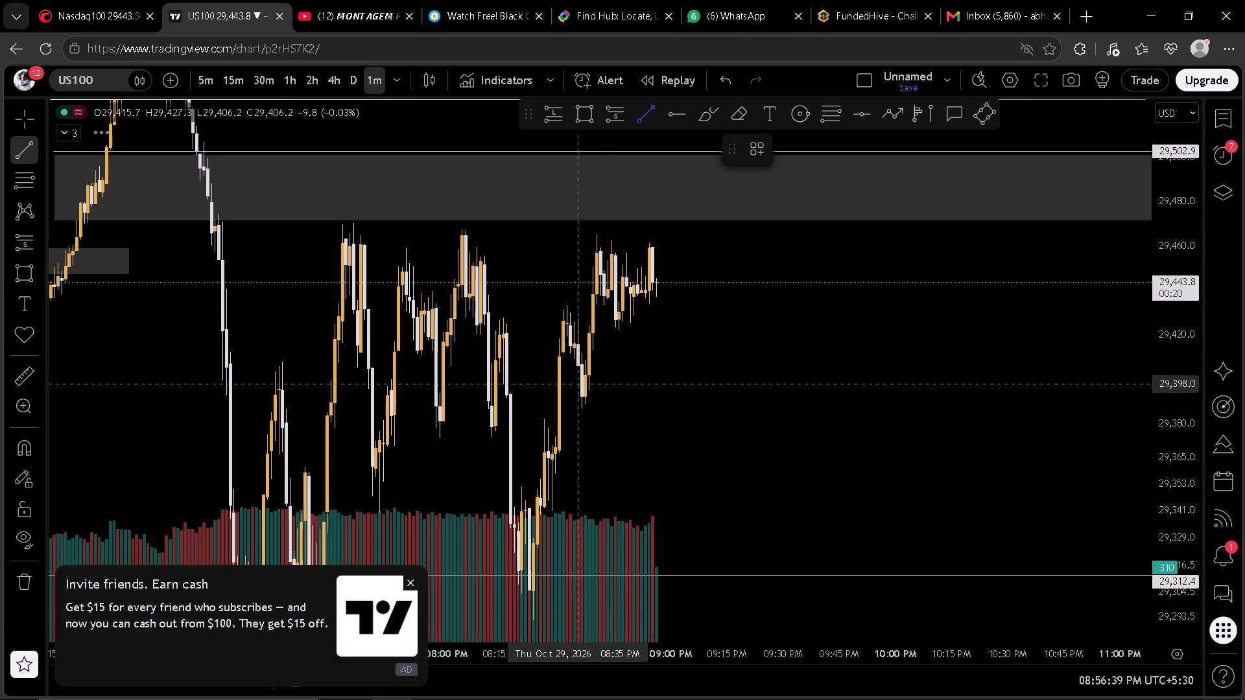
right_click(556, 380)
scroll(673, 401, "down", 3)
left_click_drag(757, 405, 753, 242)
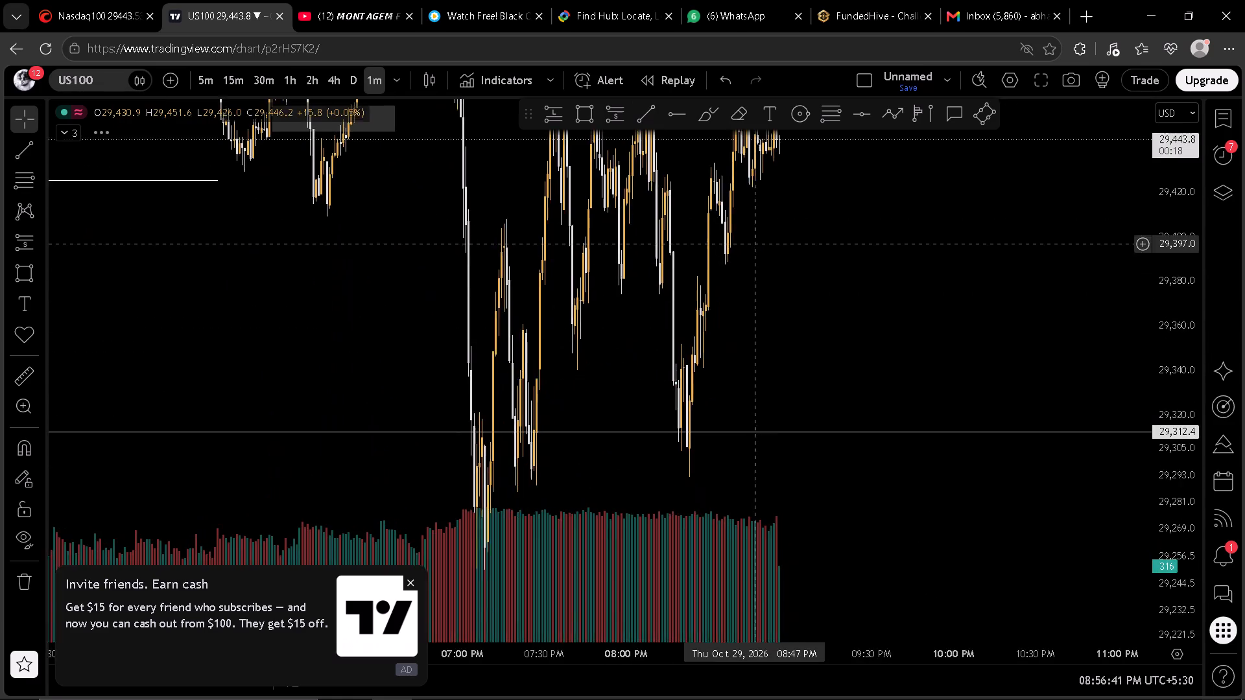
left_click_drag(753, 242, 691, 314)
scroll(1183, 230, "down", 2)
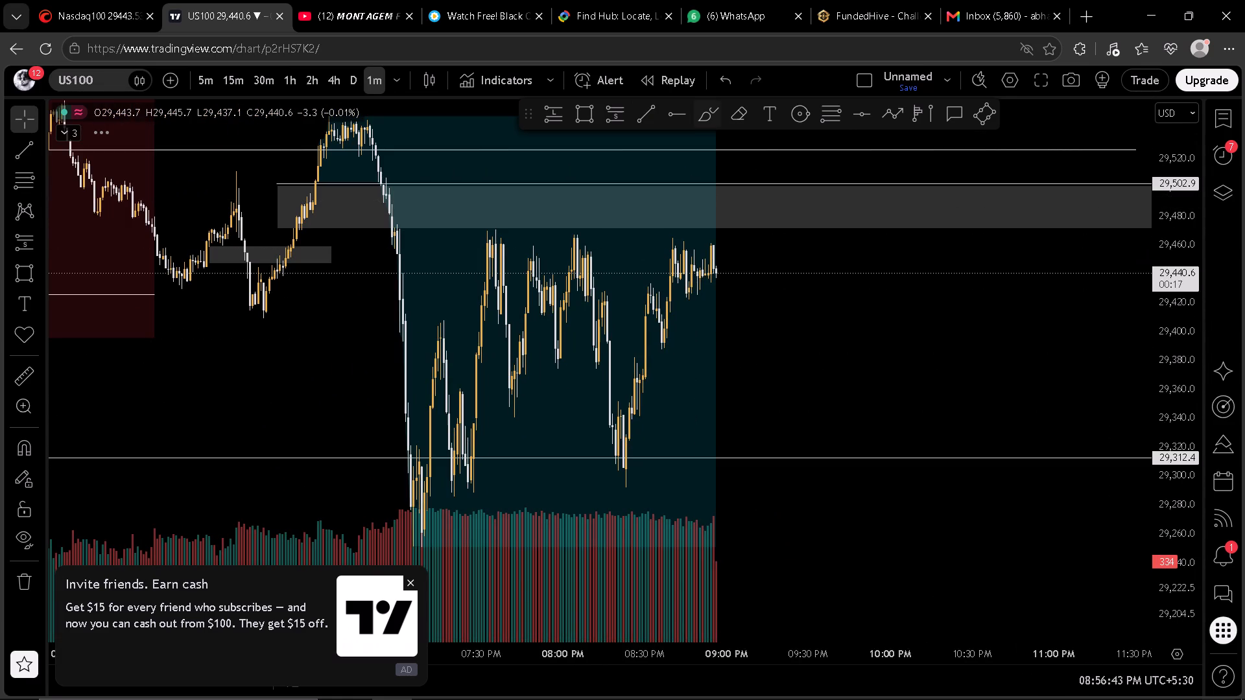
left_click(1004, 110)
left_click(991, 117)
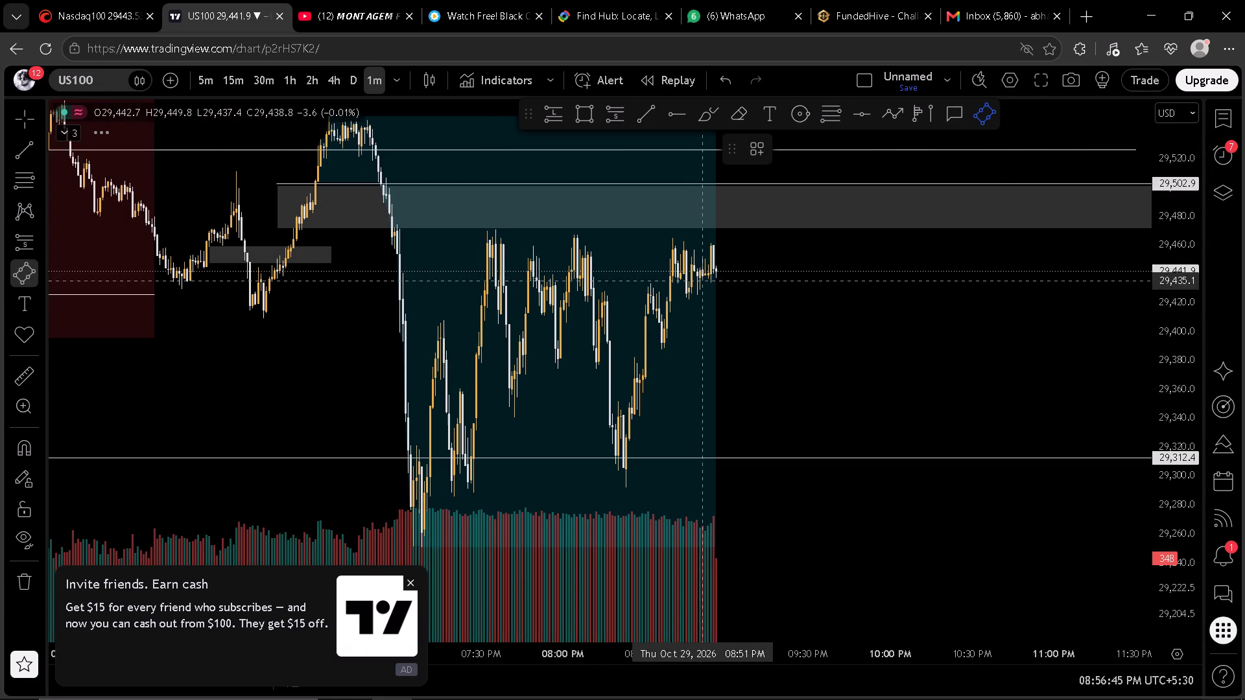
left_click(722, 275)
left_click(384, 460)
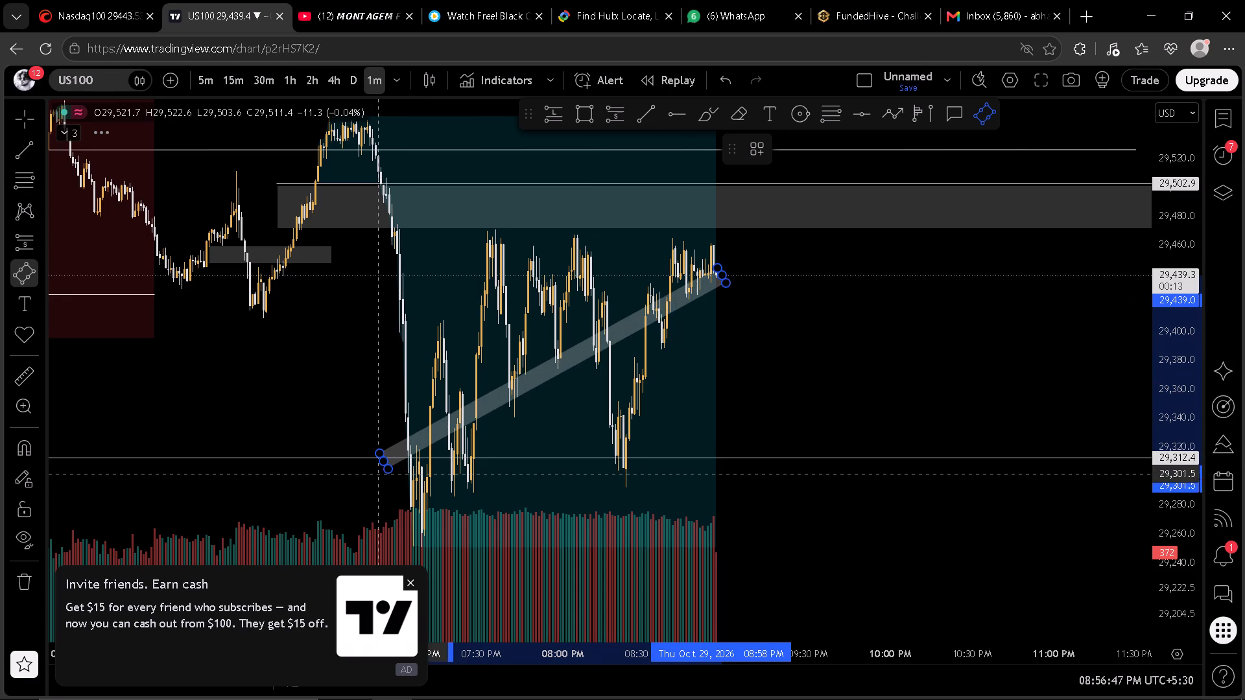
left_click(378, 474)
Move the rotated rectangle's lower end to about 29,299 at 6:59 PM and extend its upper end slightly past the latest candle.
left_click_drag(379, 460, 388, 472)
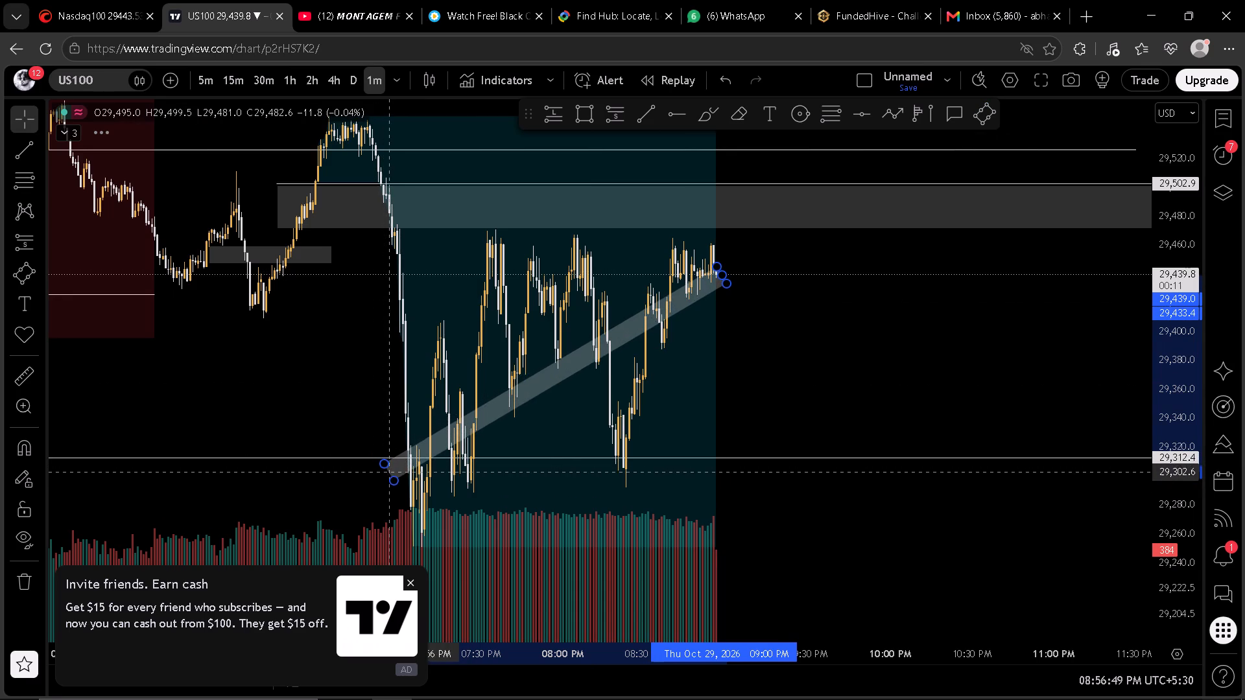
left_click_drag(388, 472, 397, 477)
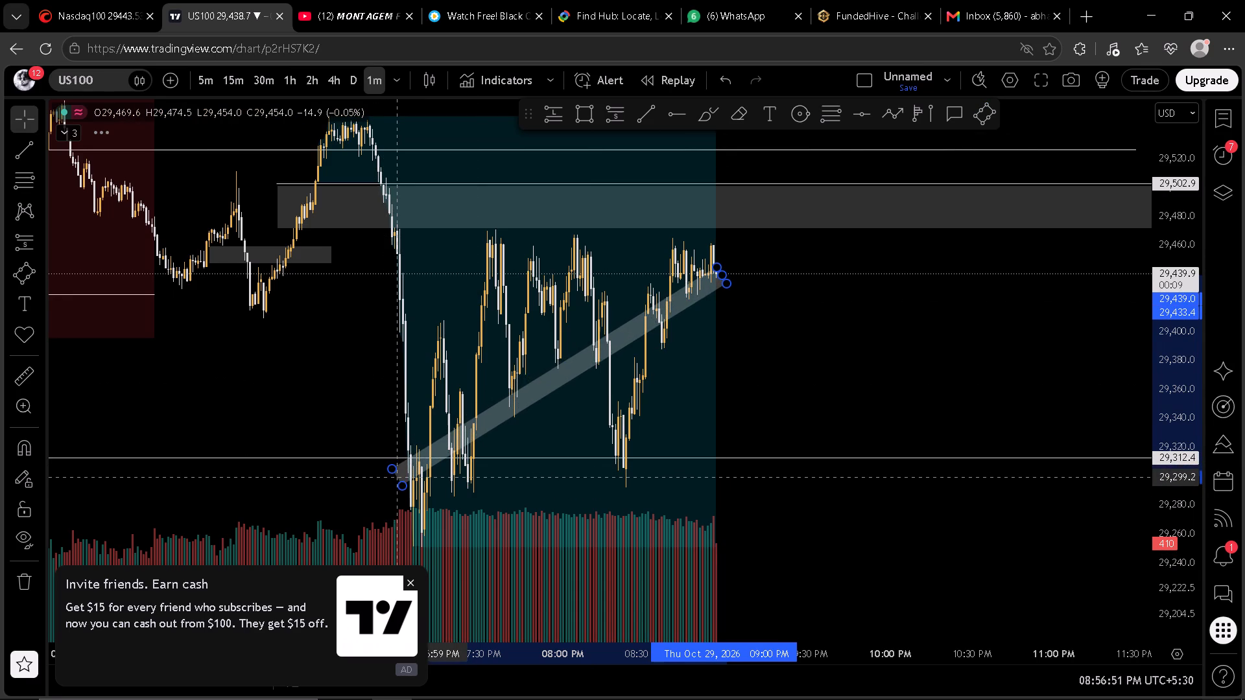
left_click_drag(722, 276, 728, 277)
left_click(728, 277)
left_click(823, 307)
left_click(840, 373)
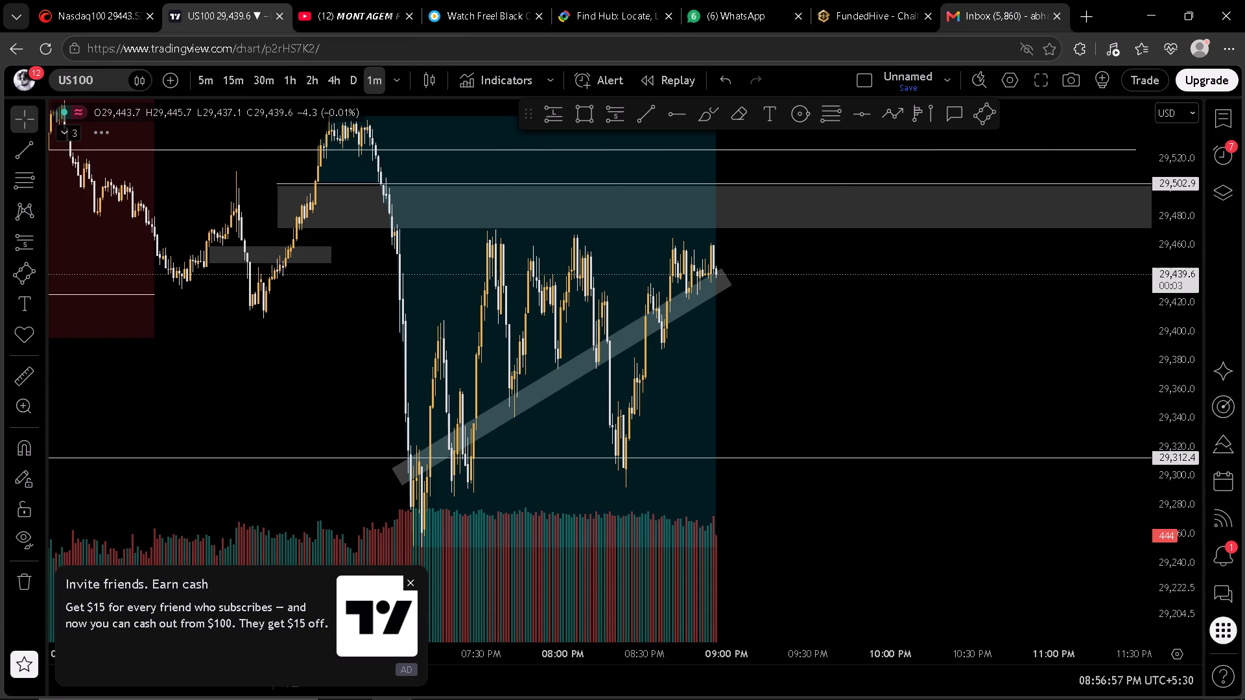
Switch to cTrader and add a second take-profit level at 29,430.49 to the open Nasdaq100 short.
left_click(86, 0)
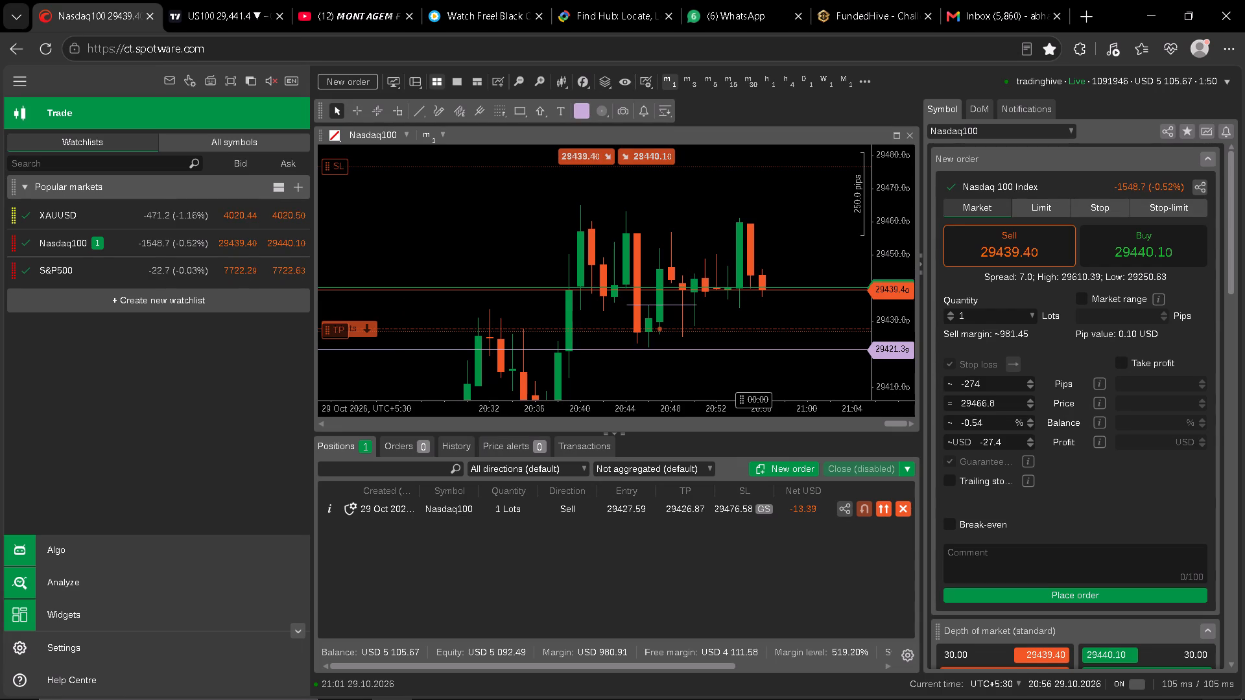
left_click_drag(828, 257, 807, 236)
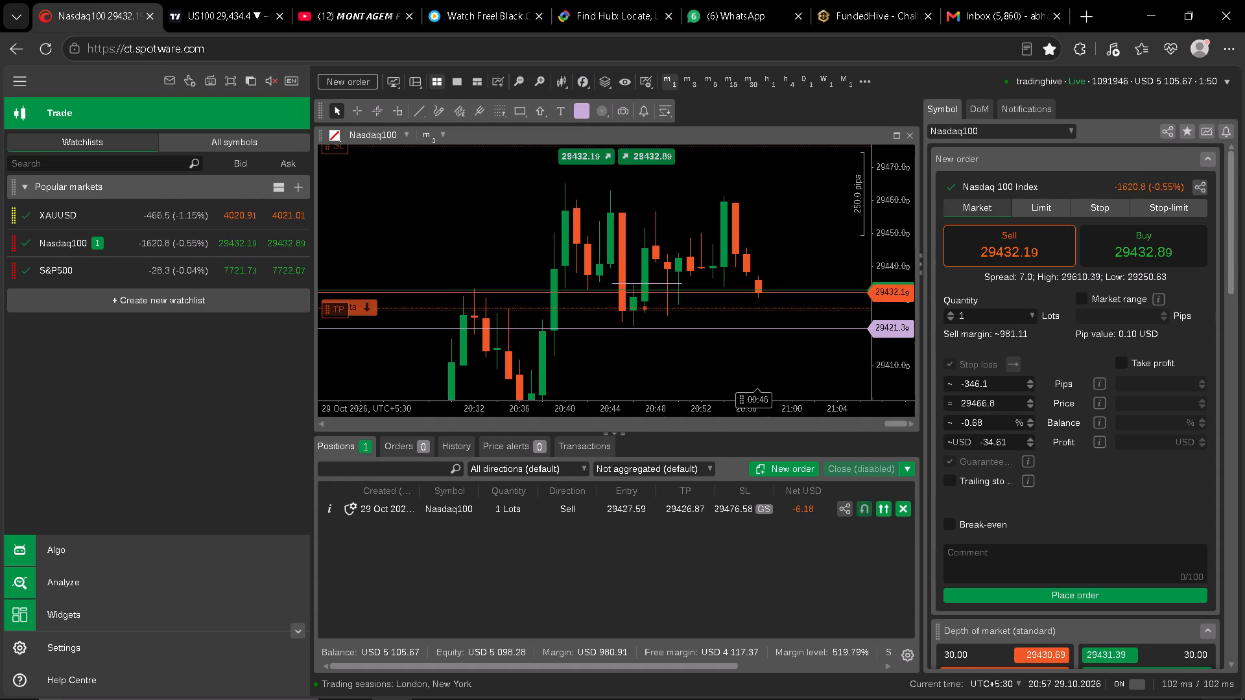
left_click_drag(836, 364, 839, 341)
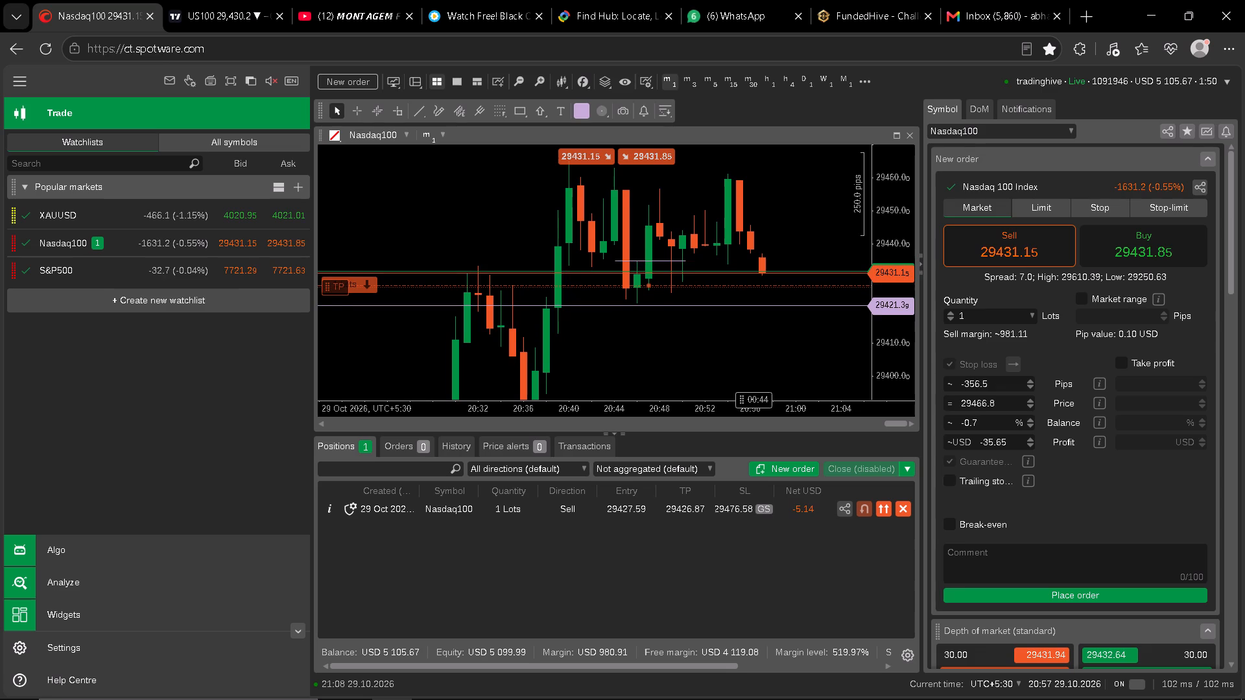
left_click_drag(890, 342, 895, 322)
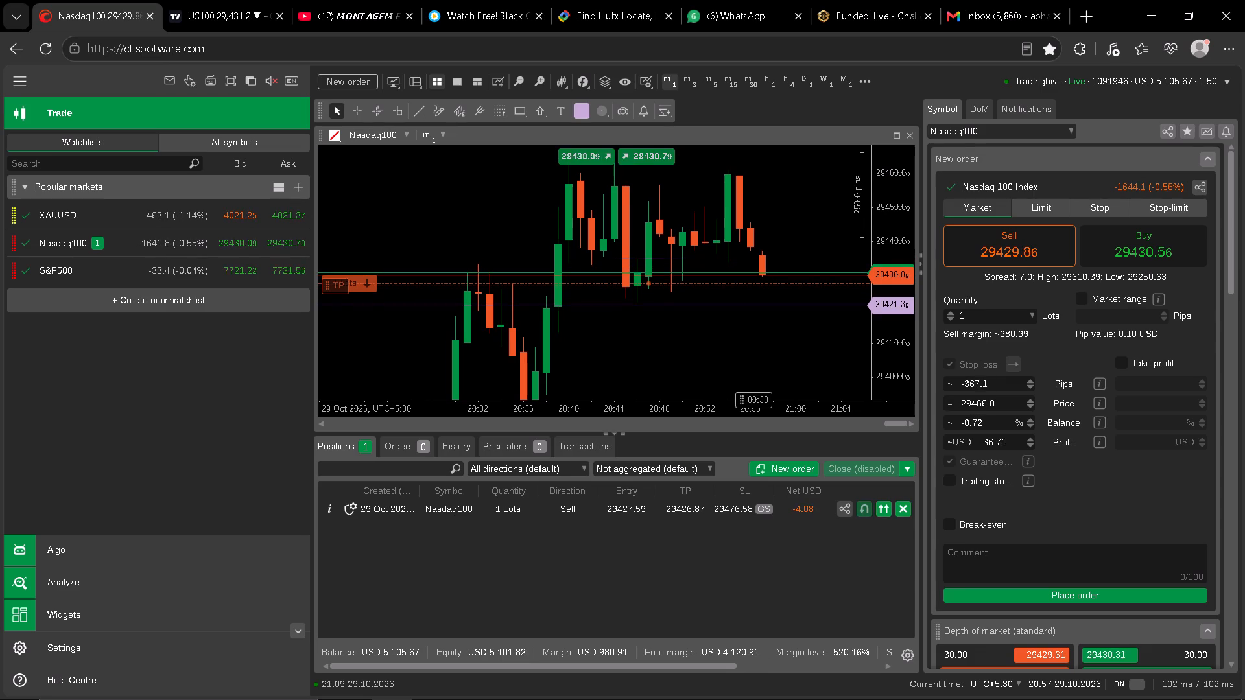
left_click_drag(895, 344, 900, 291)
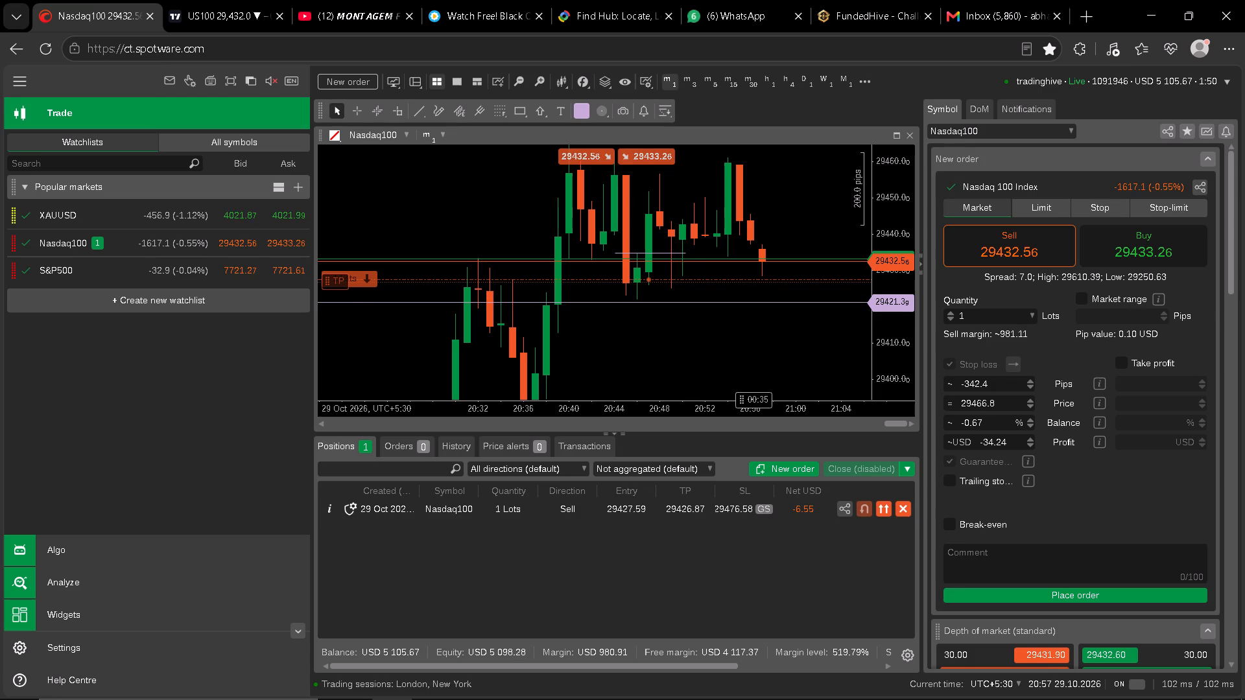
left_click(776, 335)
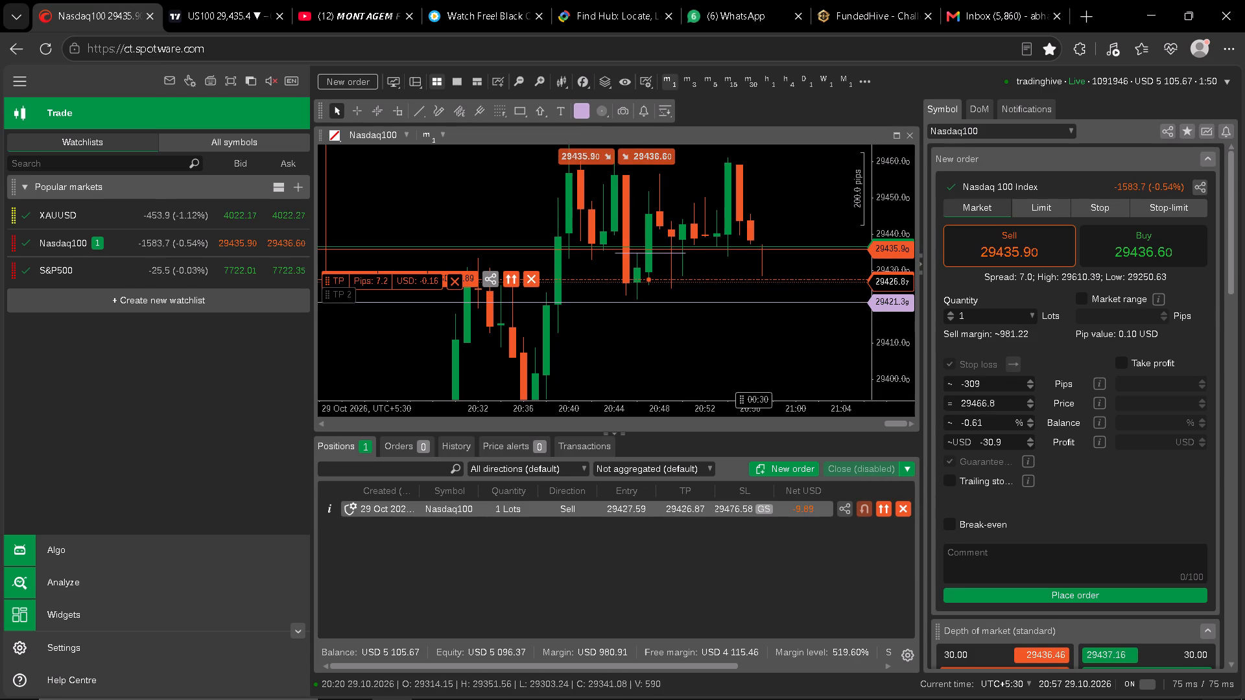
left_click_drag(344, 293, 342, 266)
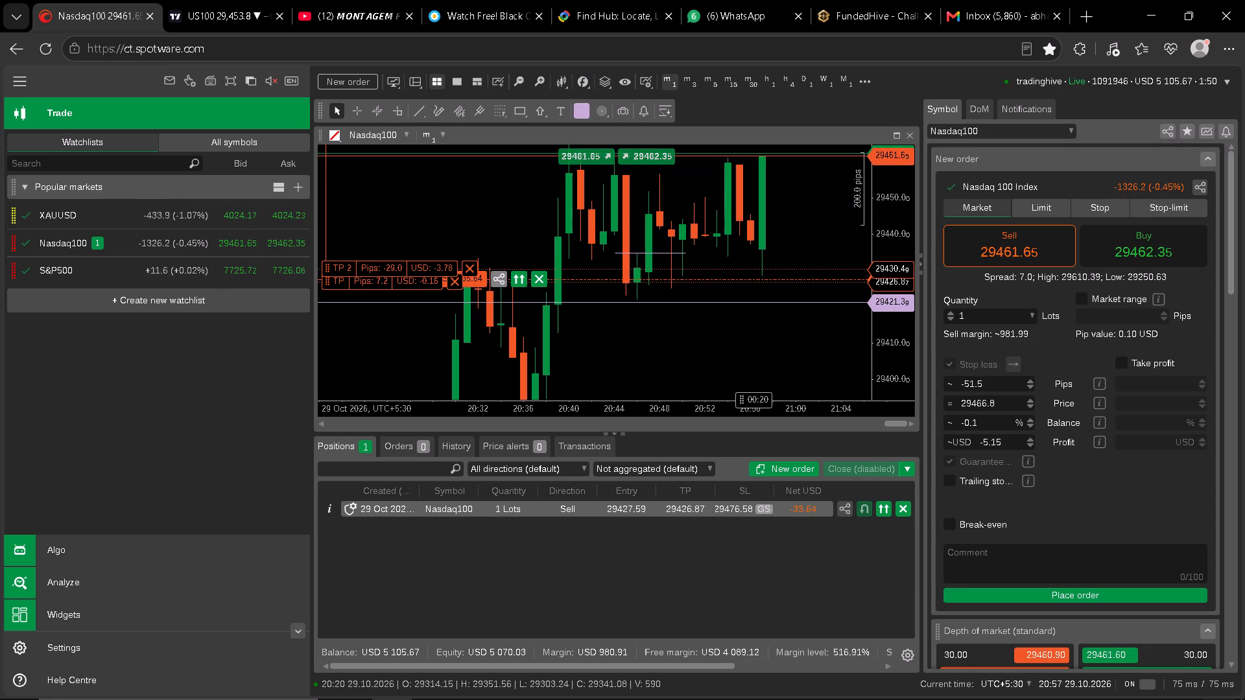
left_click_drag(342, 266, 343, 266)
left_click(439, 207)
left_click_drag(440, 207, 444, 209)
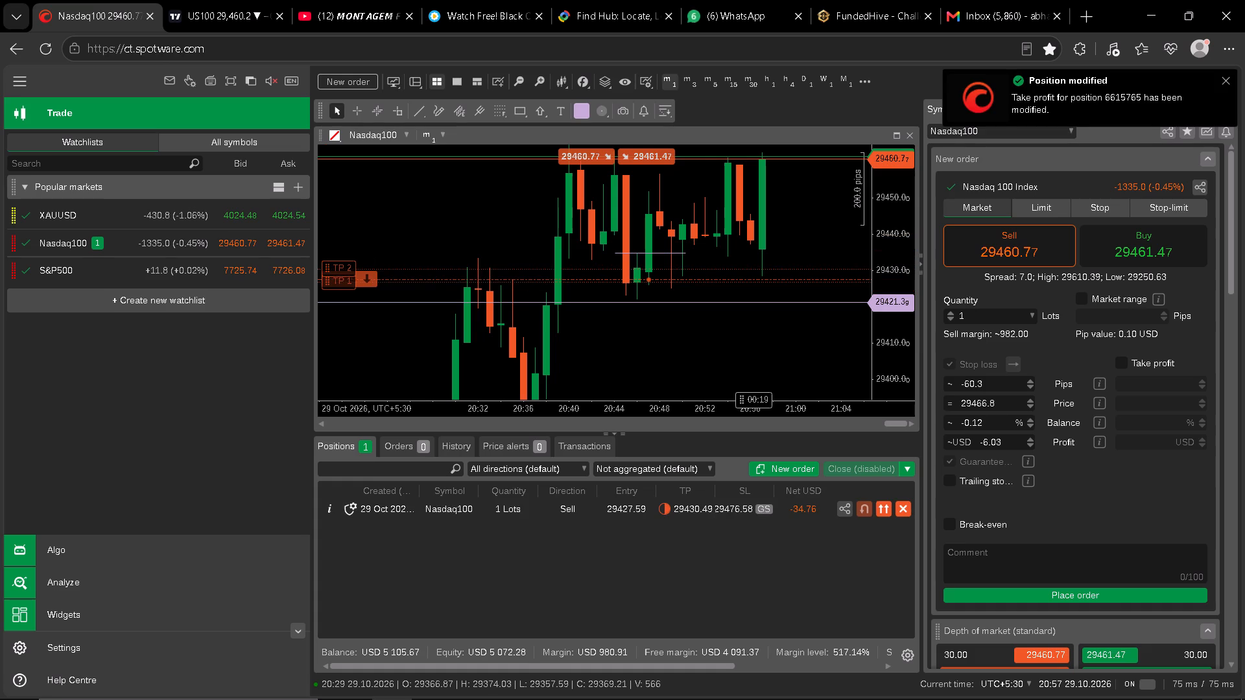
Move the Nasdaq100 short's second take profit down to about 29,426.69, just below the first one.
left_click_drag(444, 209, 451, 256)
left_click_drag(825, 264, 825, 267)
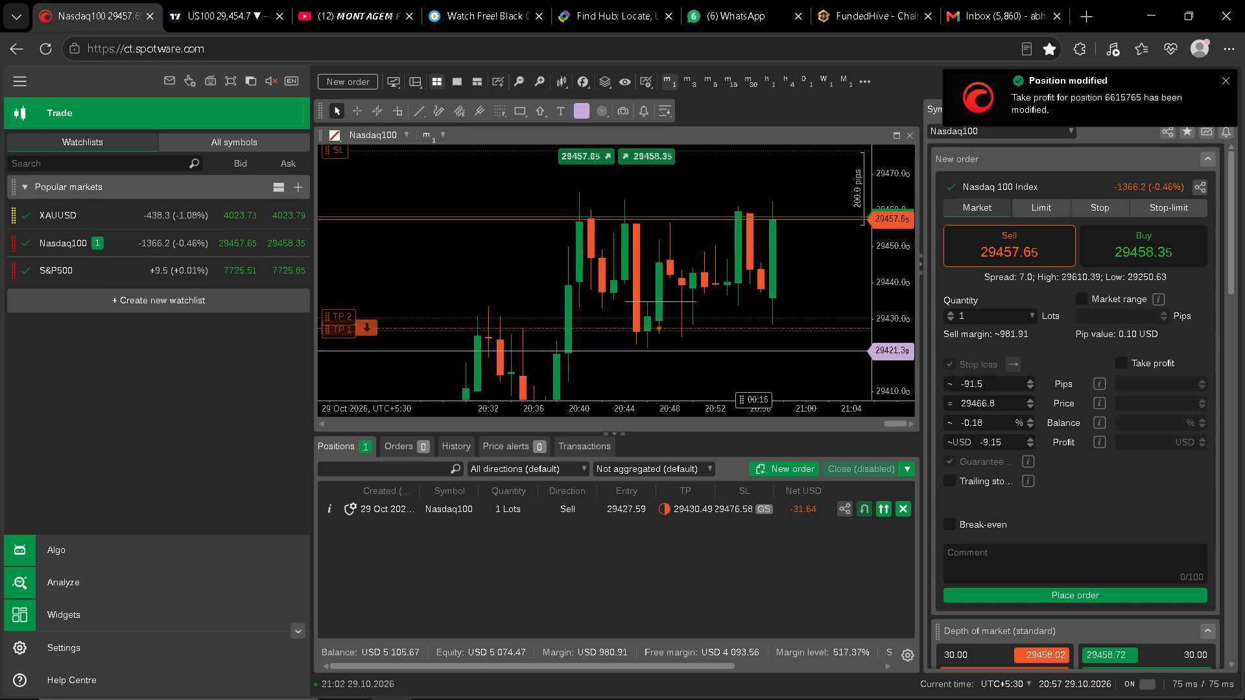
left_click_drag(825, 267, 824, 270)
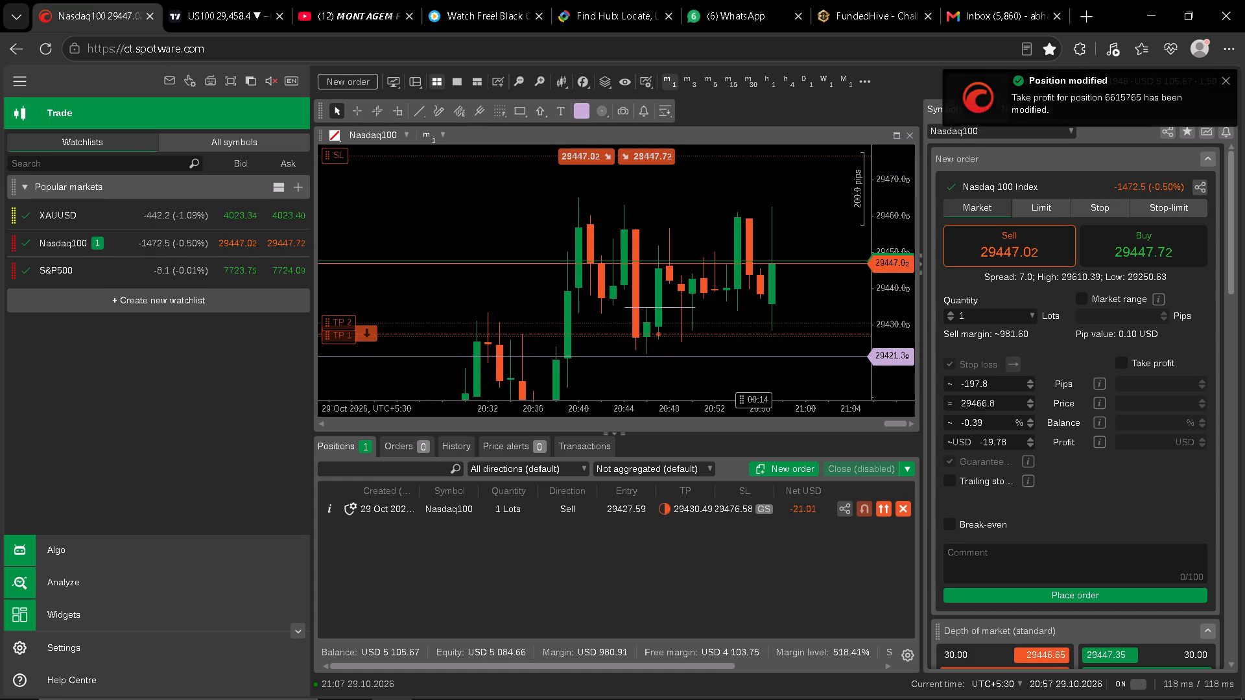
left_click_drag(825, 294, 821, 276)
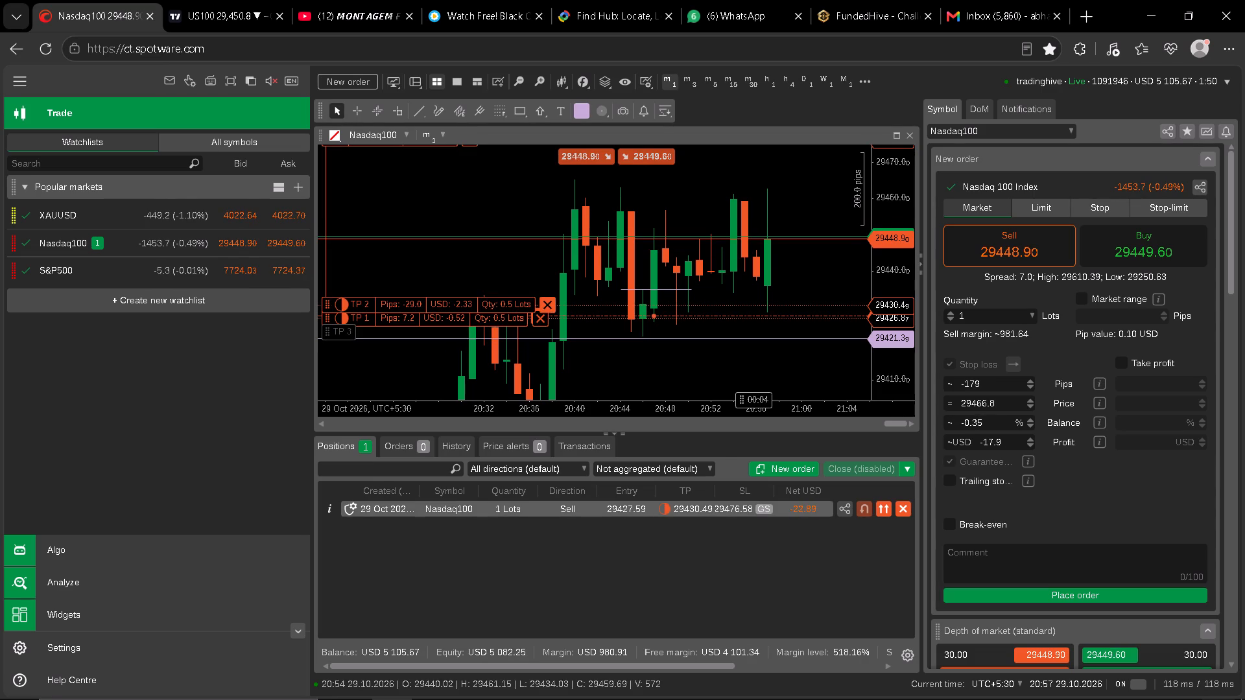
left_click_drag(424, 304, 423, 297)
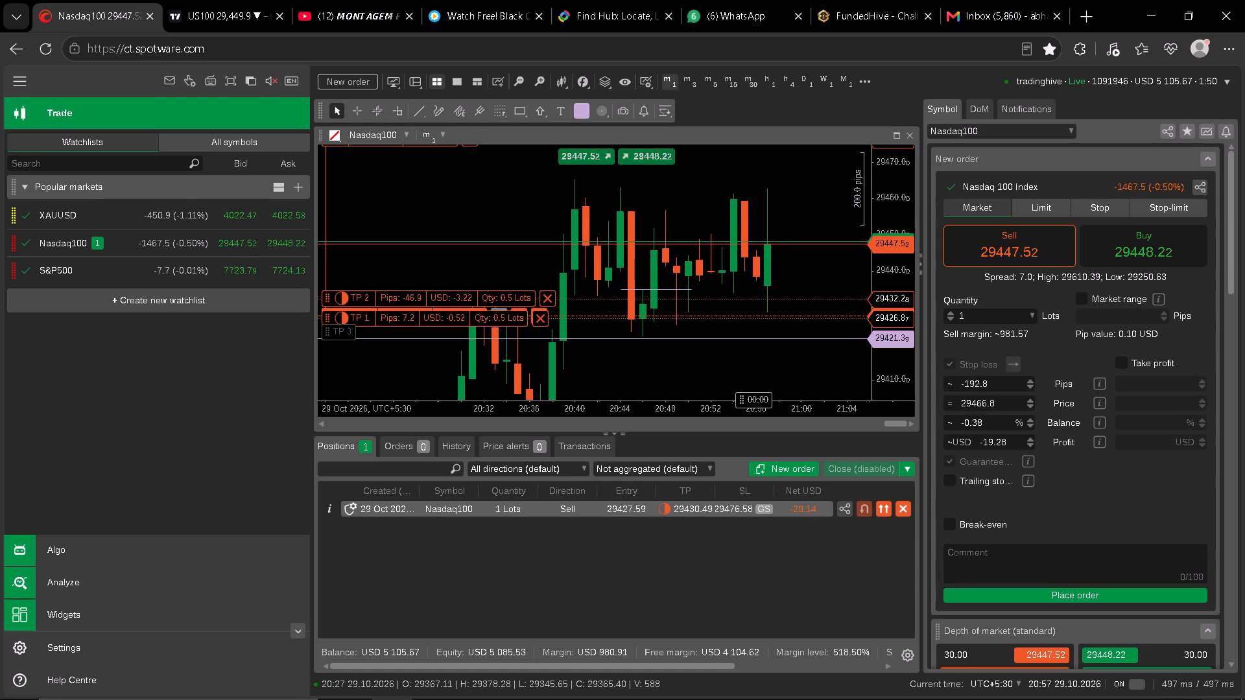
left_click_drag(423, 297, 425, 307)
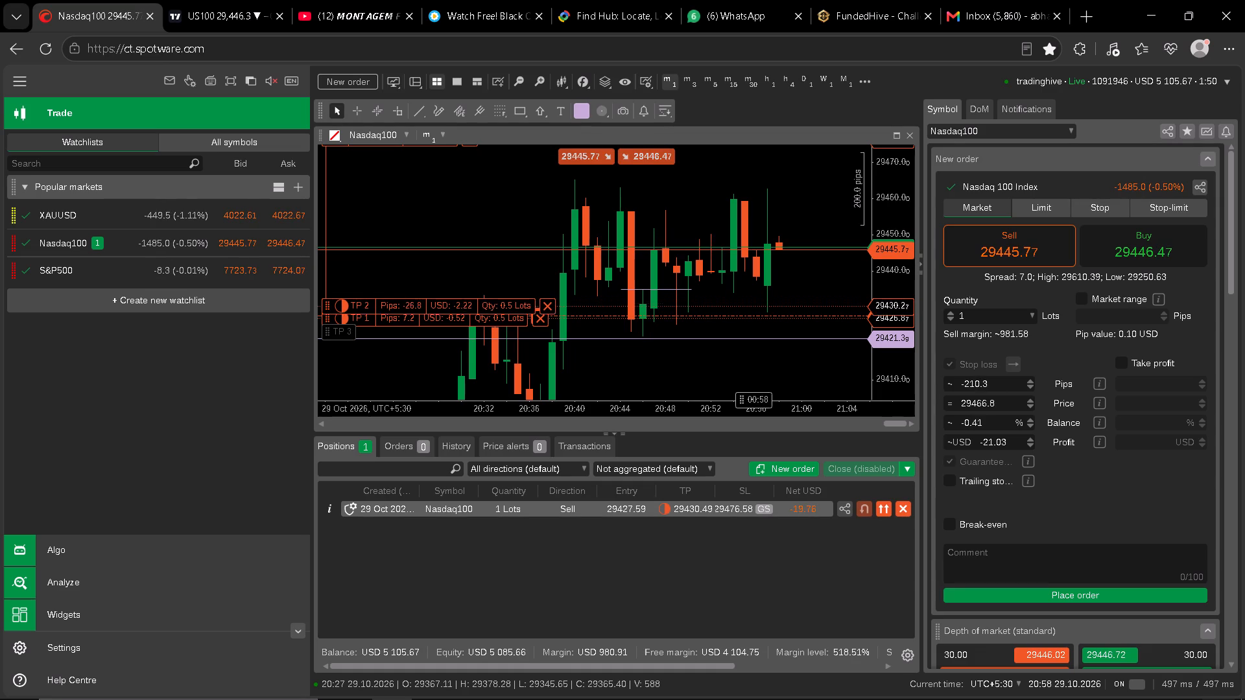
left_click_drag(425, 307, 427, 319)
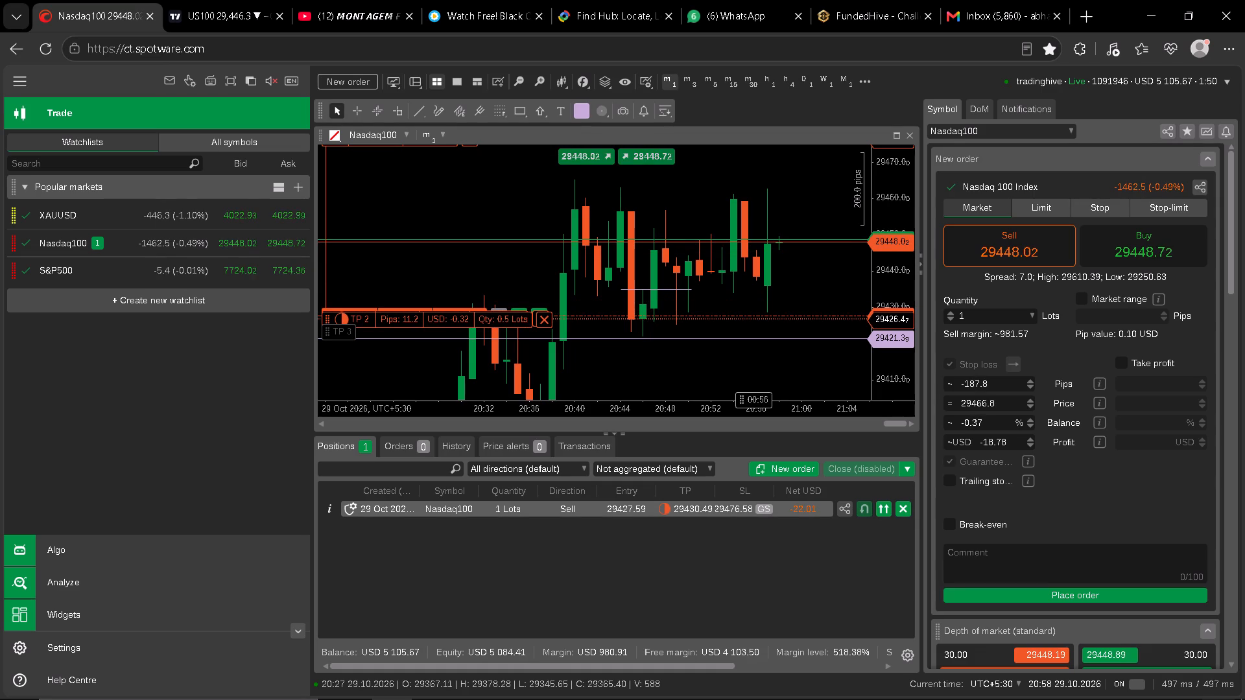
left_click_drag(427, 319, 425, 320)
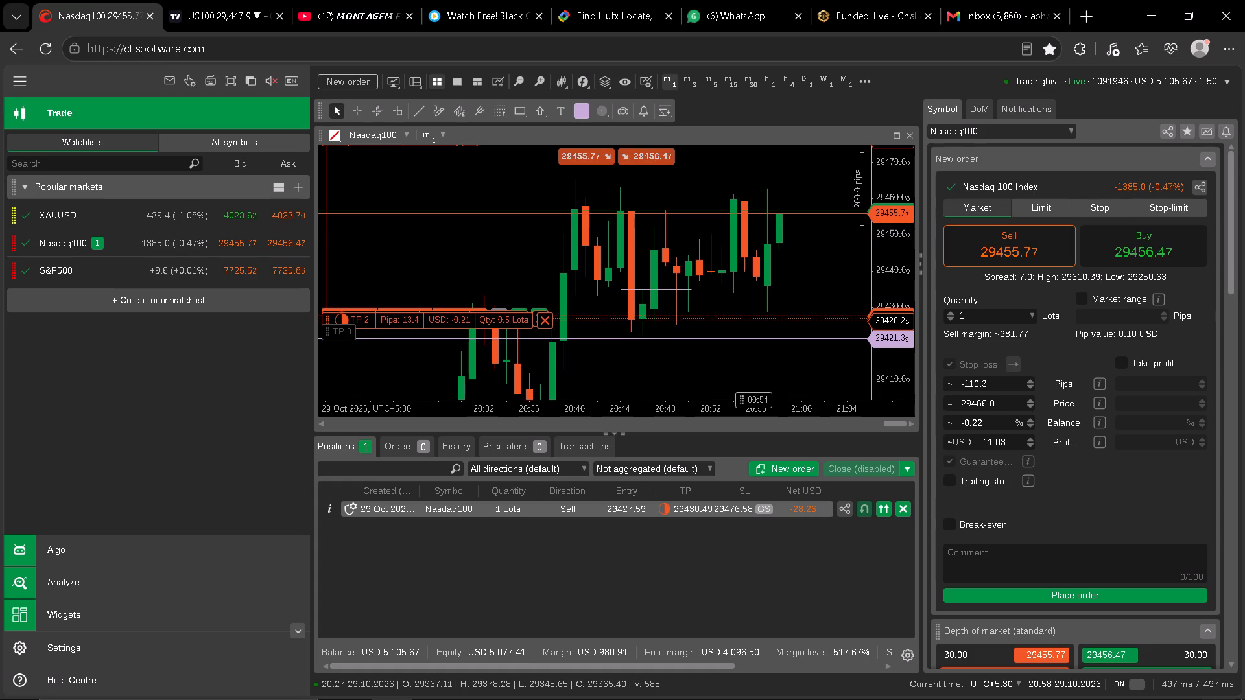
left_click_drag(425, 320, 424, 318)
Monitor the latest 1-minute Nasdaq100 candles against the short's take-profit levels, stop loss and the recent highs.
left_click_drag(766, 255, 765, 283)
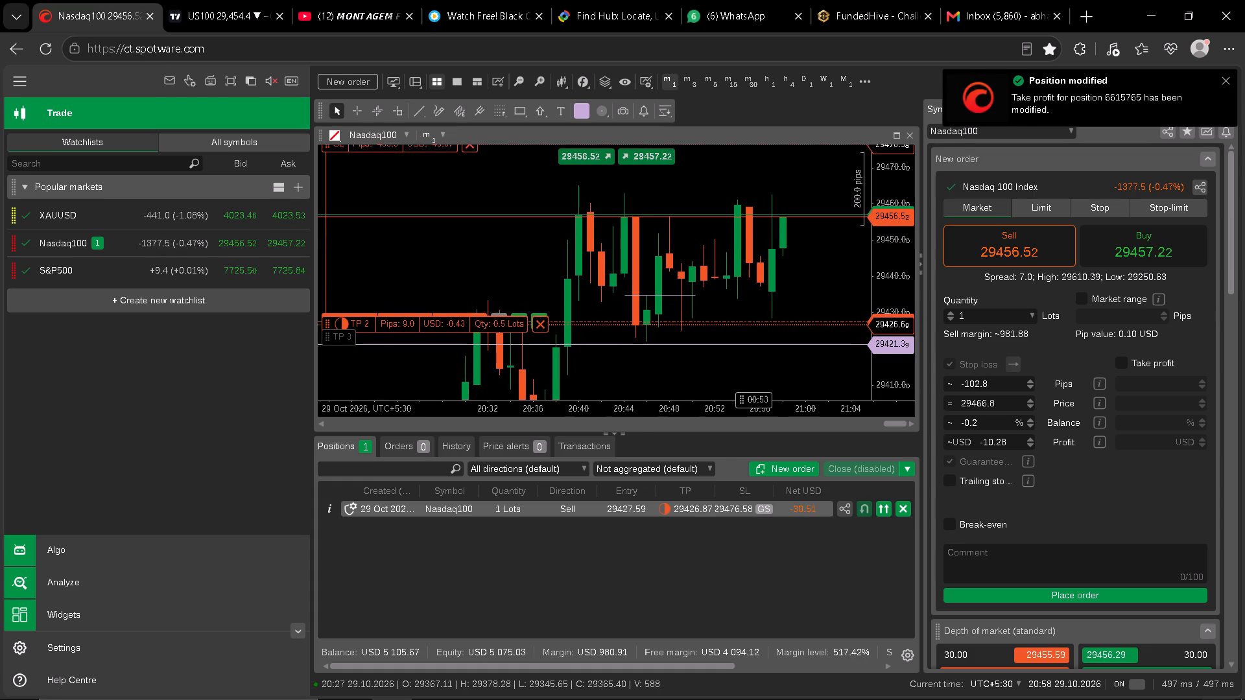
left_click_drag(765, 283, 764, 285)
left_click(764, 285)
left_click(774, 282)
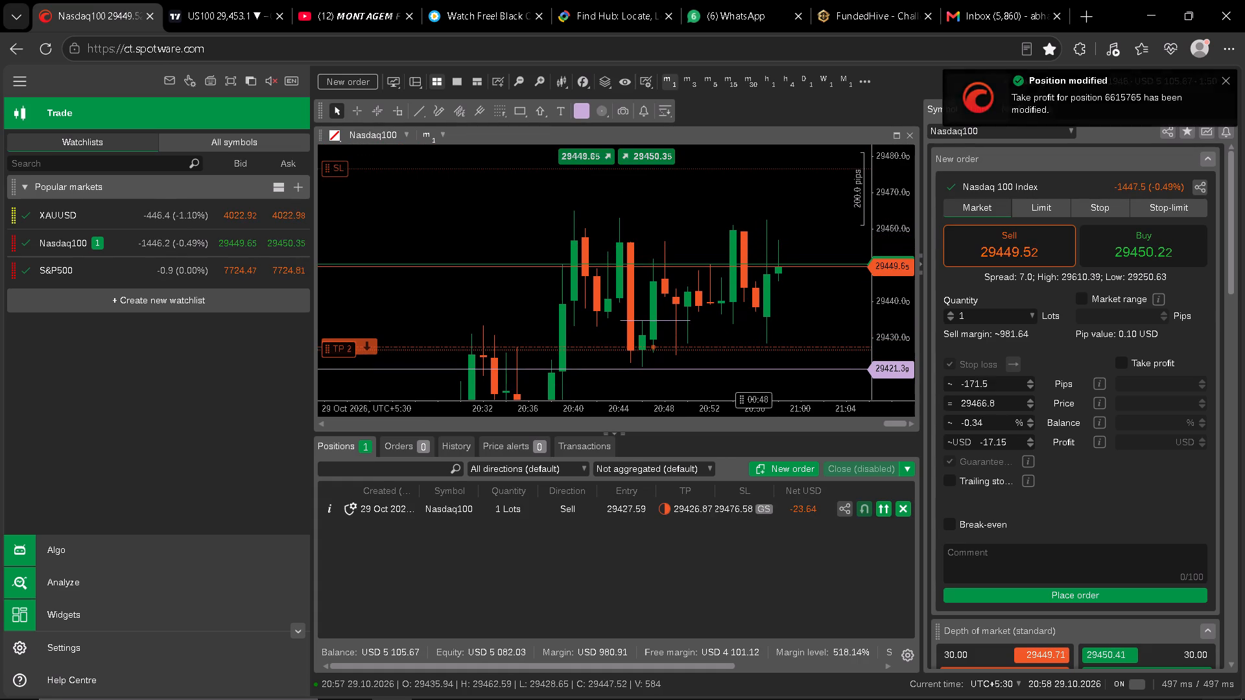
left_click_drag(817, 288, 784, 292)
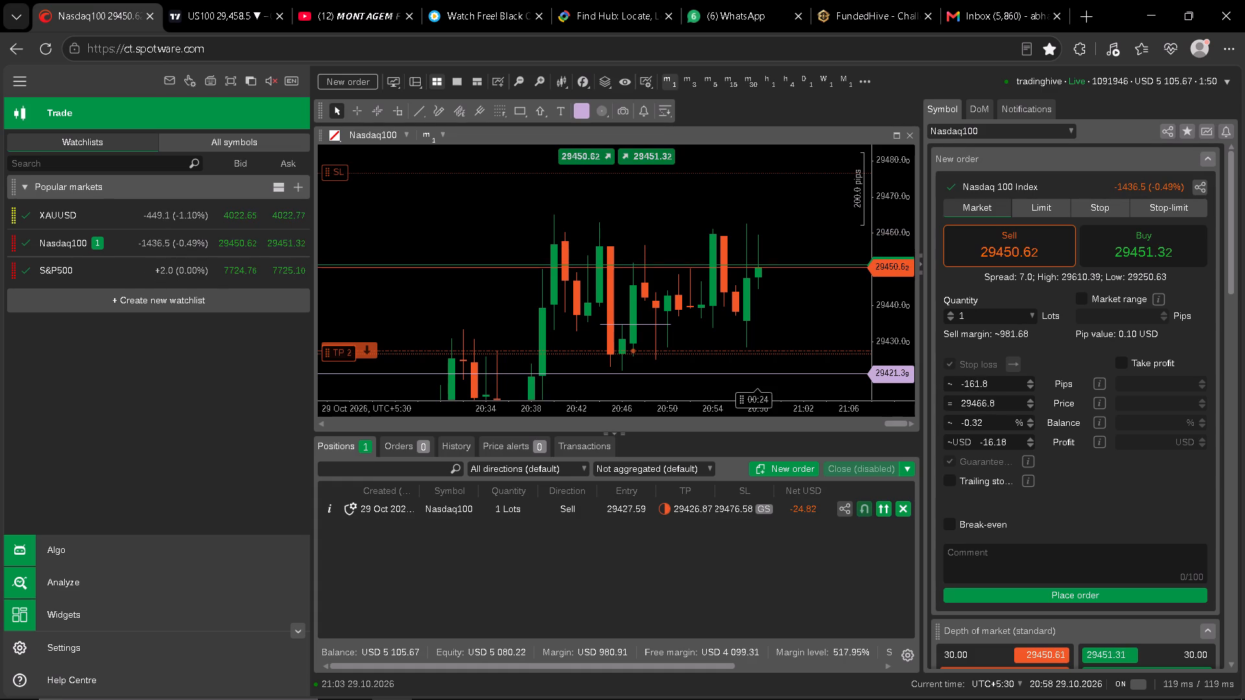
left_click_drag(808, 316, 801, 296)
left_click(903, 270)
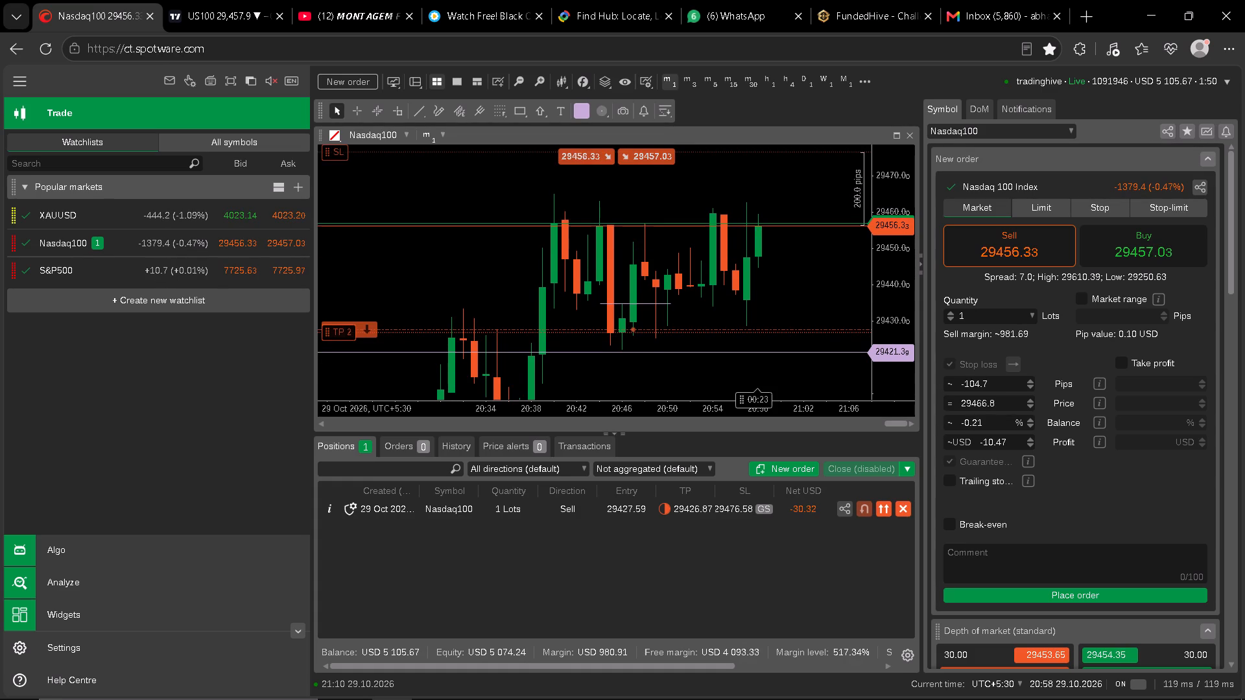
scroll(827, 294, "down", 1)
scroll(827, 294, "up", 1)
left_click_drag(829, 296, 834, 371)
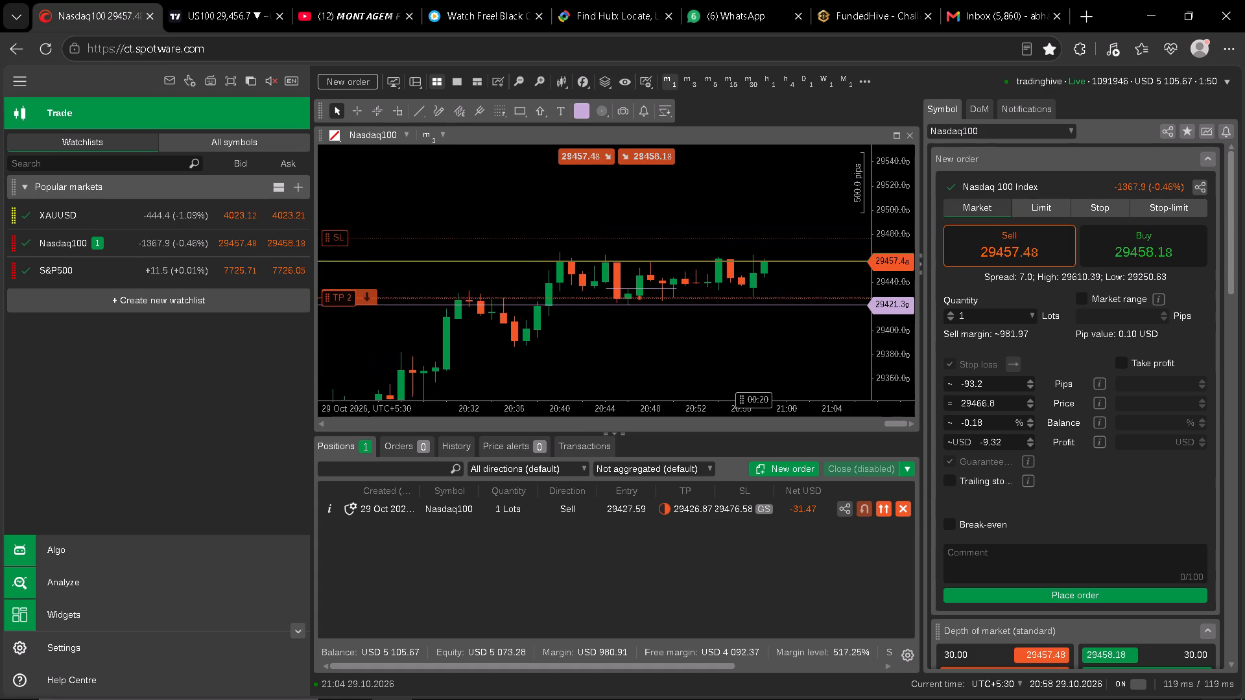
left_click_drag(895, 349, 875, 117)
left_click_drag(803, 317, 803, 390)
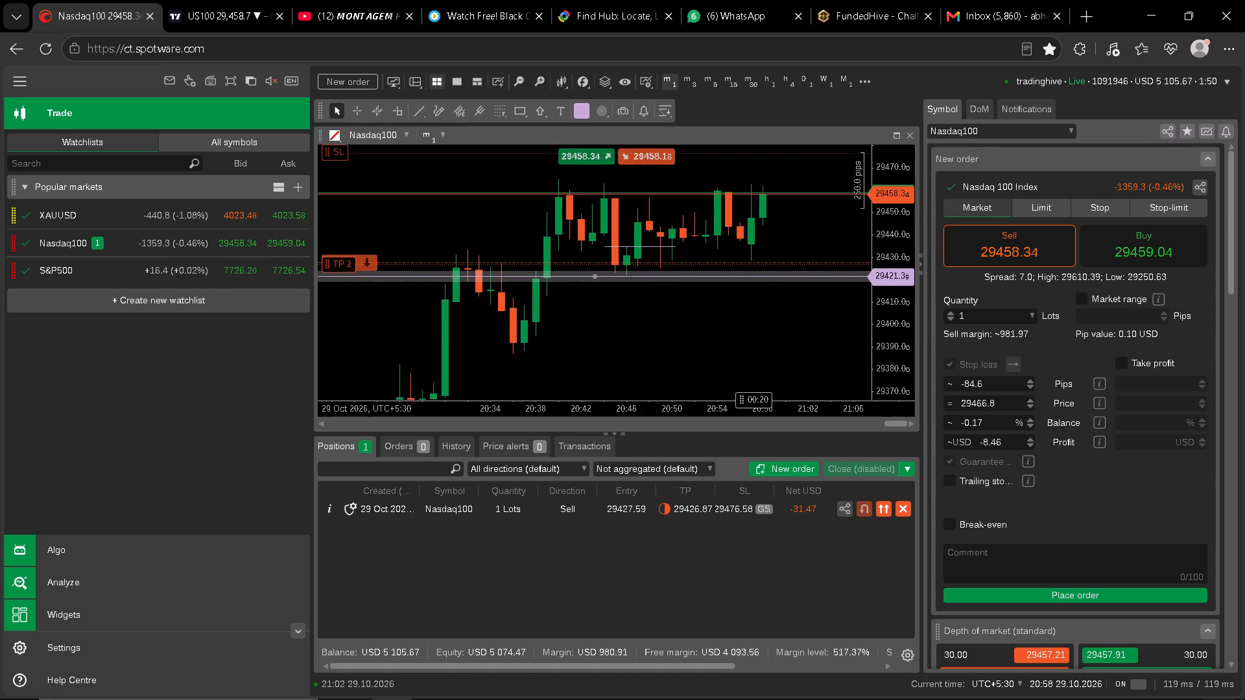
left_click_drag(803, 390, 804, 391)
left_click_drag(910, 370, 894, 162)
left_click_drag(826, 248, 826, 265)
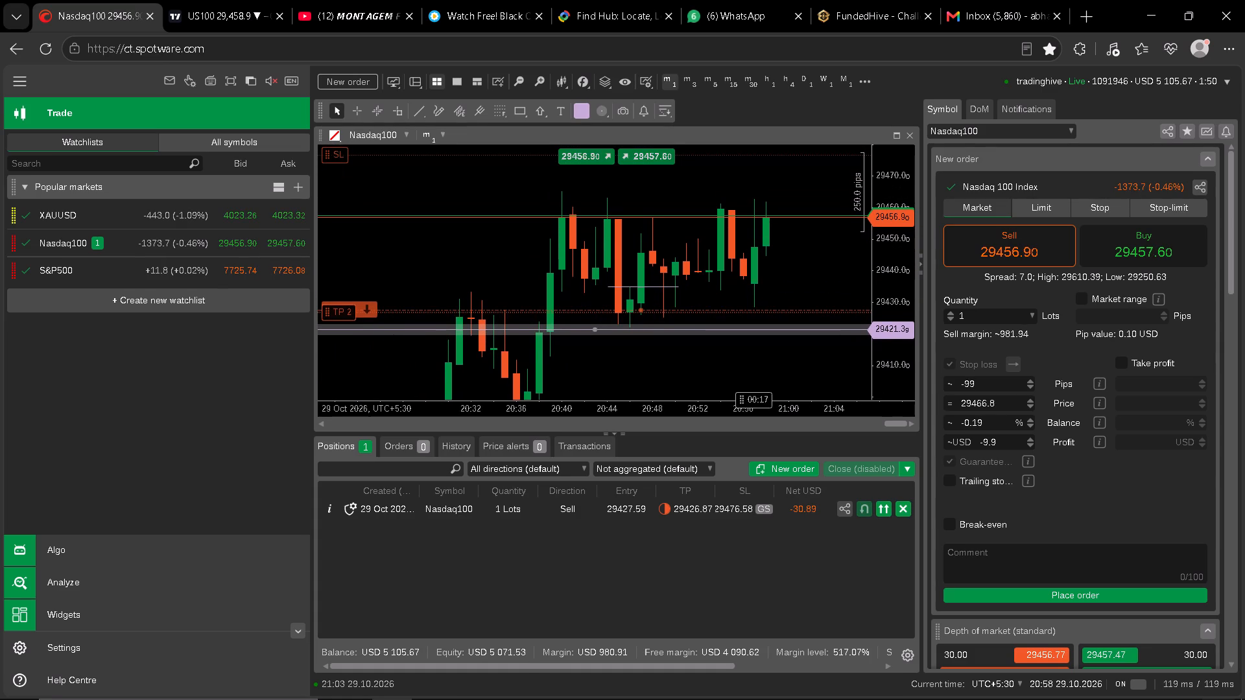
left_click_drag(826, 265, 827, 270)
left_click_drag(895, 279, 893, 194)
left_click(824, 261)
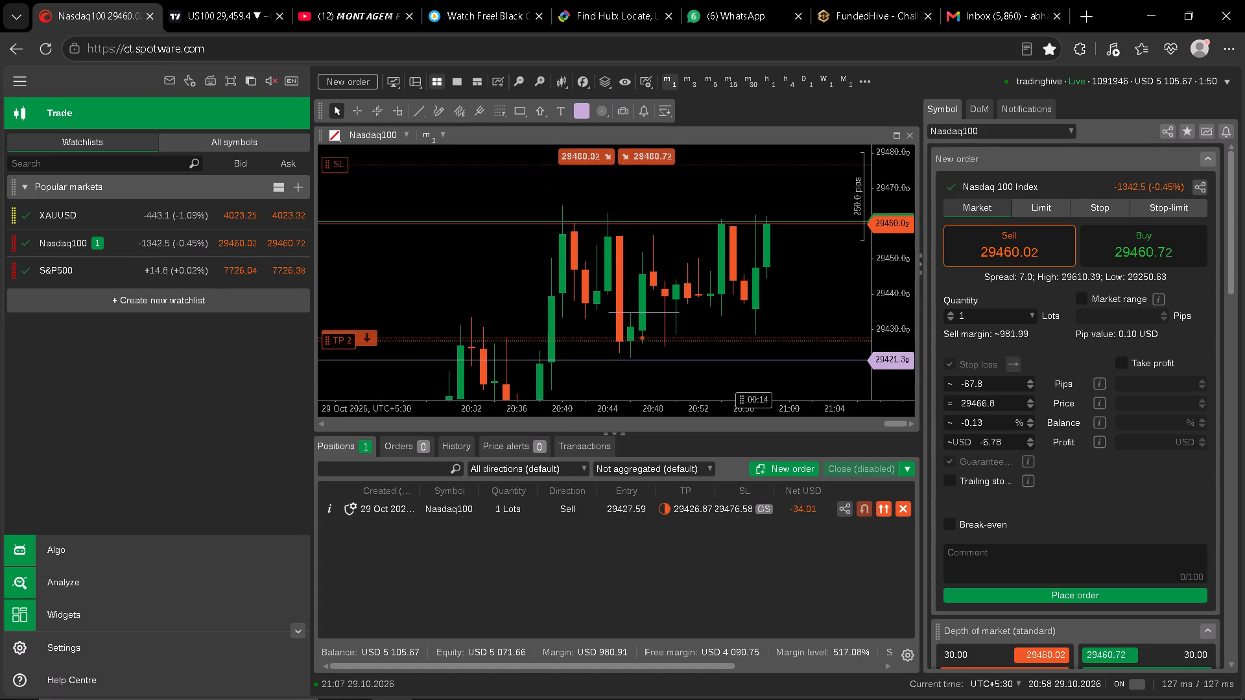
left_click_drag(889, 277, 892, 247)
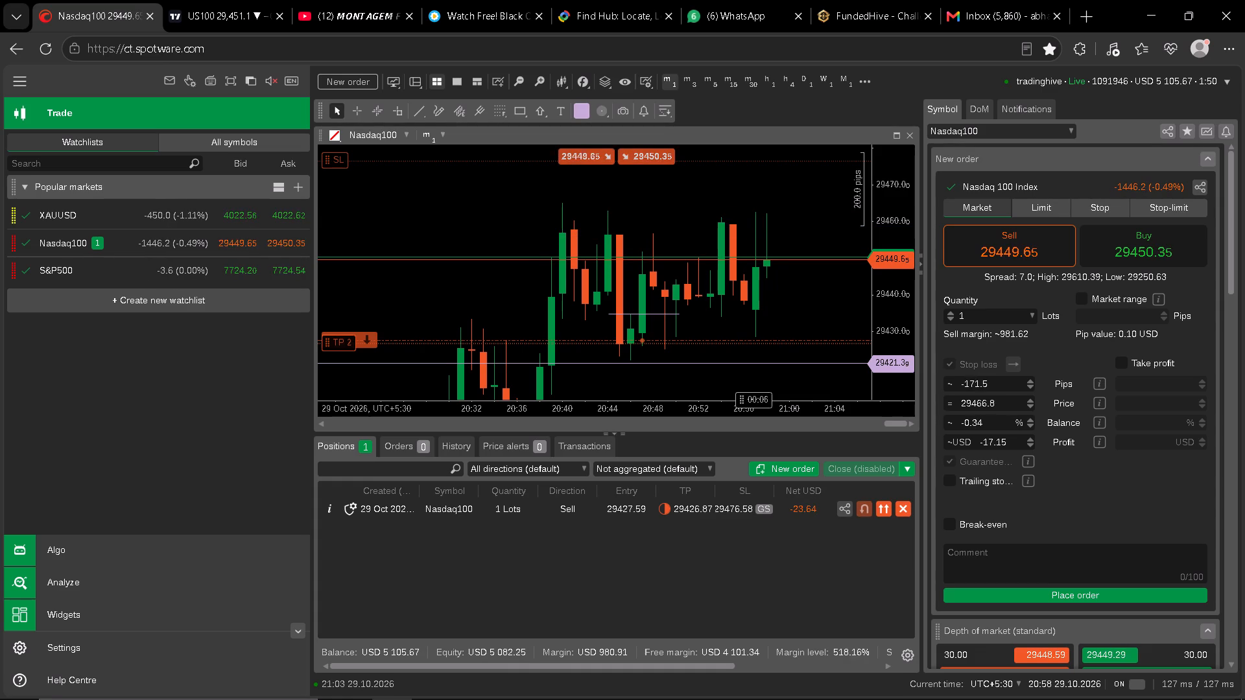
Examine the Nasdaq100 swings since about 20:22 against the stop loss, take-profit levels and the 29,421.39 line.
left_click_drag(822, 310, 819, 299)
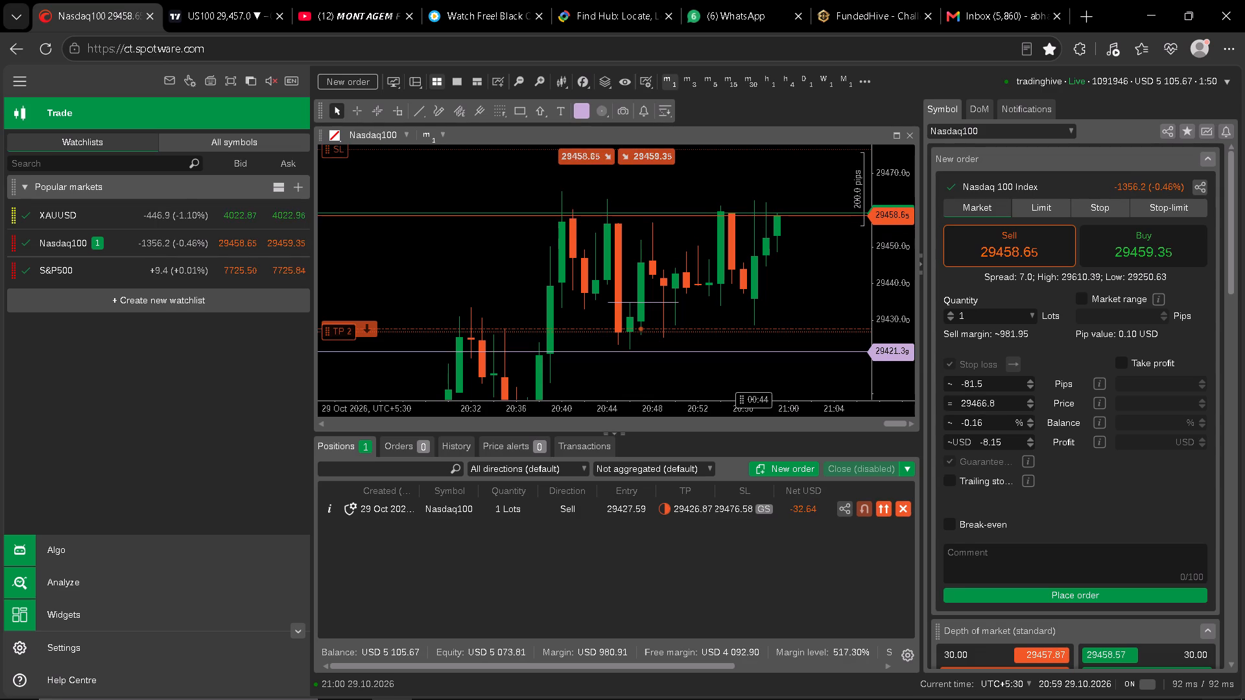
left_click_drag(826, 306, 809, 327)
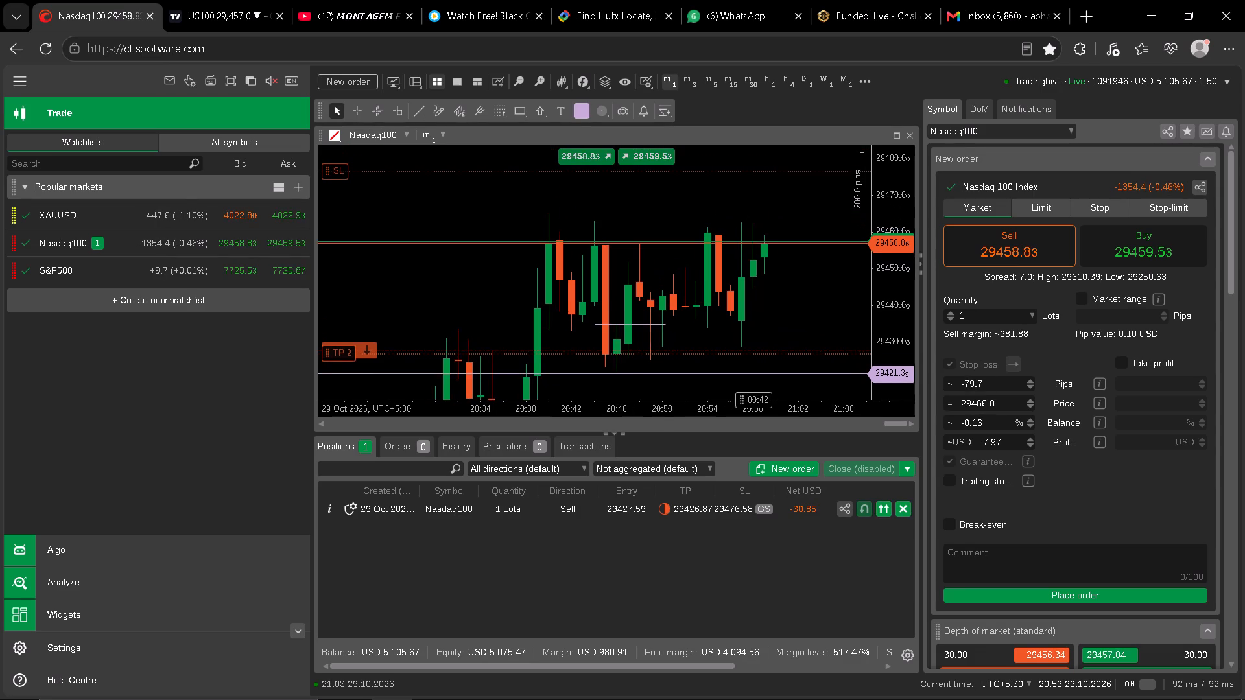
left_click_drag(809, 327, 807, 326)
scroll(807, 326, "down", 4)
left_click_drag(814, 314, 829, 373)
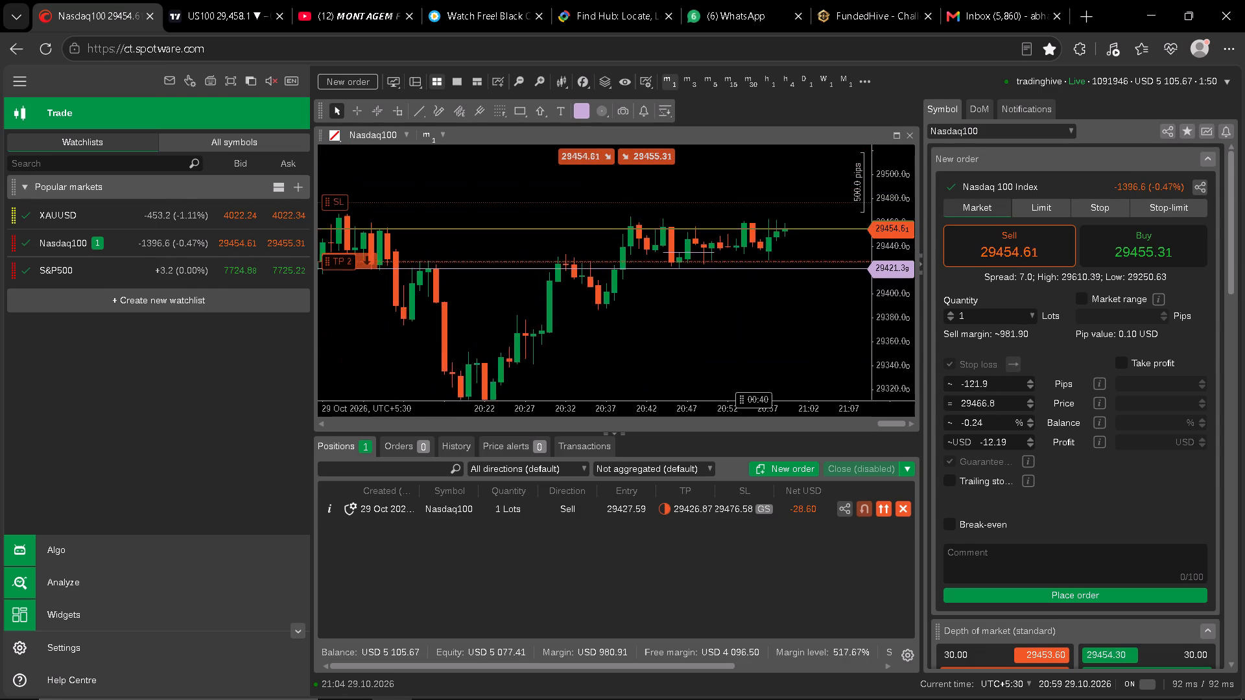
left_click_drag(829, 373, 831, 376)
left_click_drag(886, 355, 876, 206)
left_click_drag(812, 223, 799, 308)
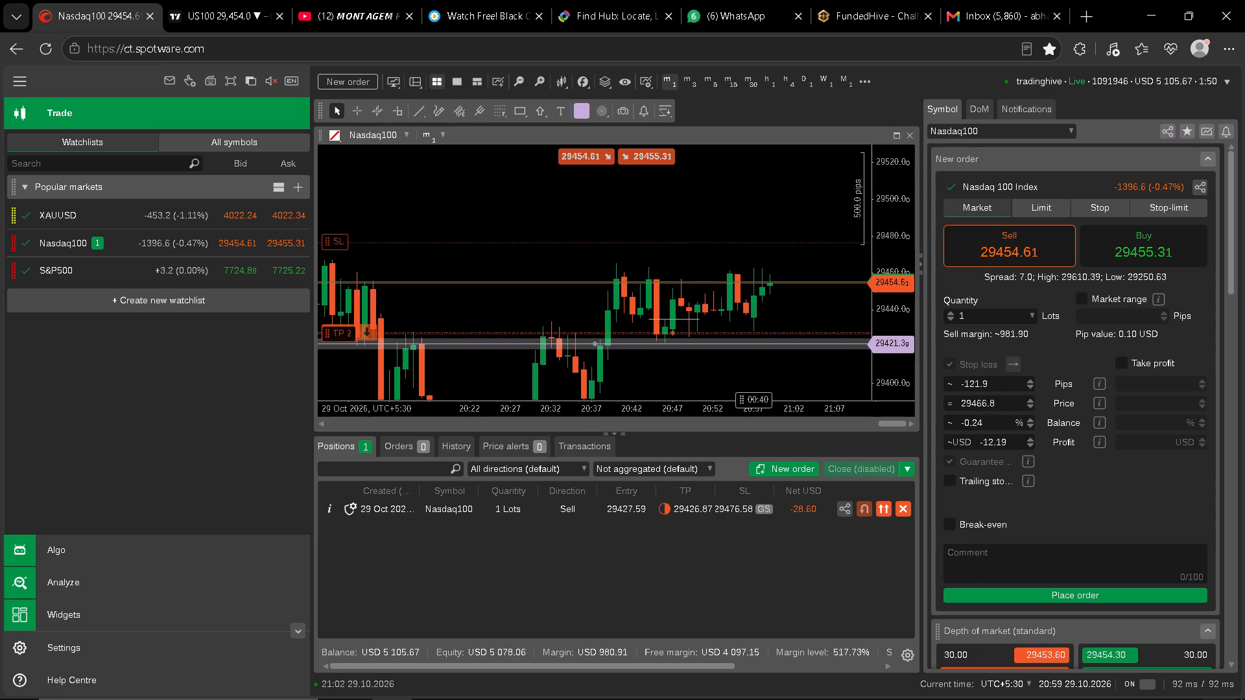
left_click_drag(885, 322, 871, 182)
left_click_drag(901, 319, 901, 213)
left_click_drag(901, 299, 901, 234)
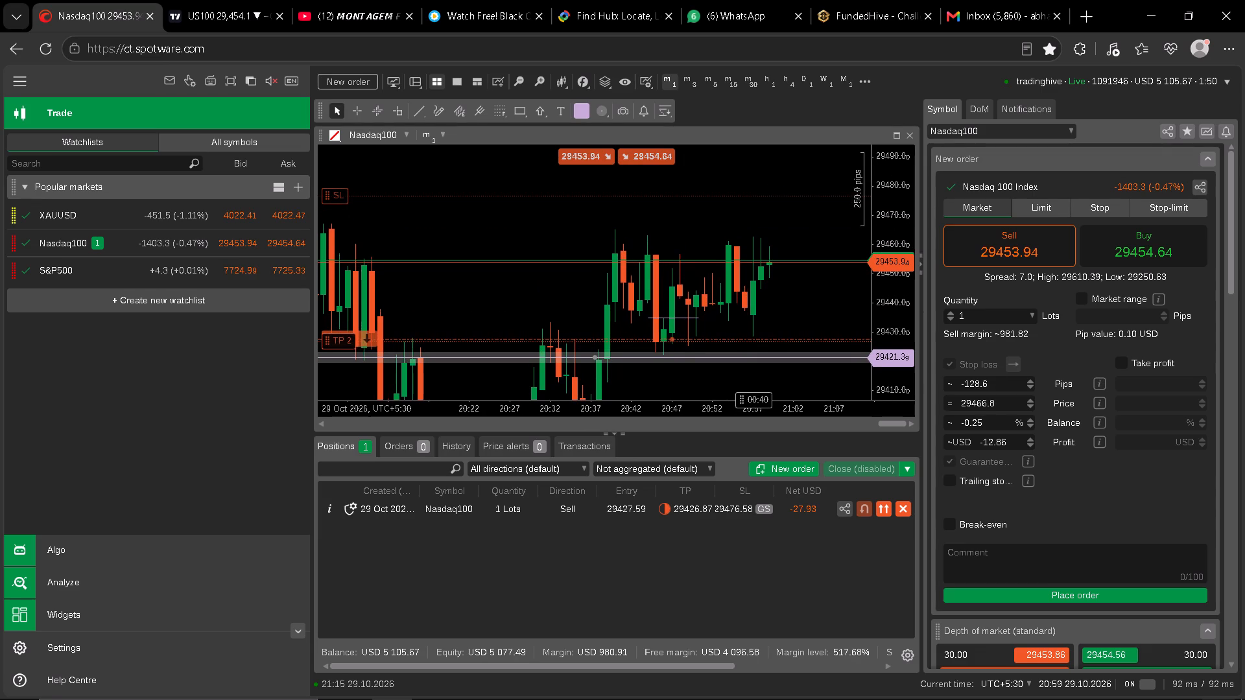
left_click_drag(901, 234, 900, 208)
left_click_drag(900, 296, 896, 218)
left_click_drag(886, 285, 892, 249)
left_click_drag(816, 283, 807, 267)
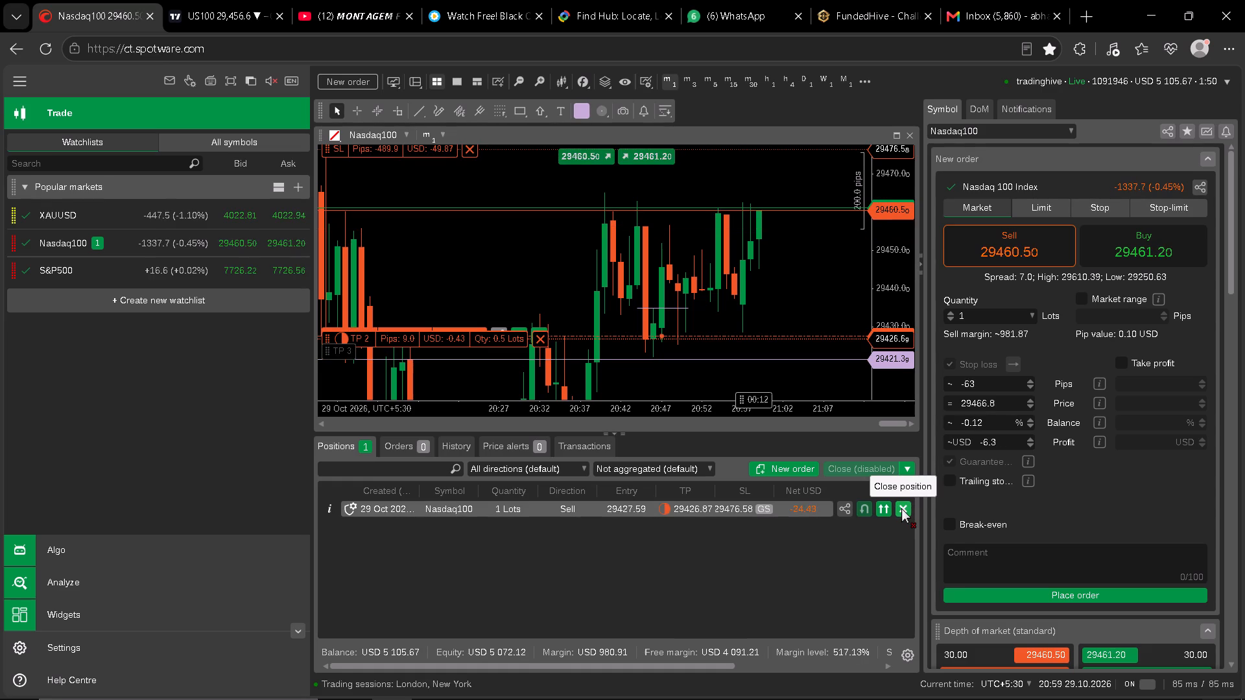
left_click(849, 594)
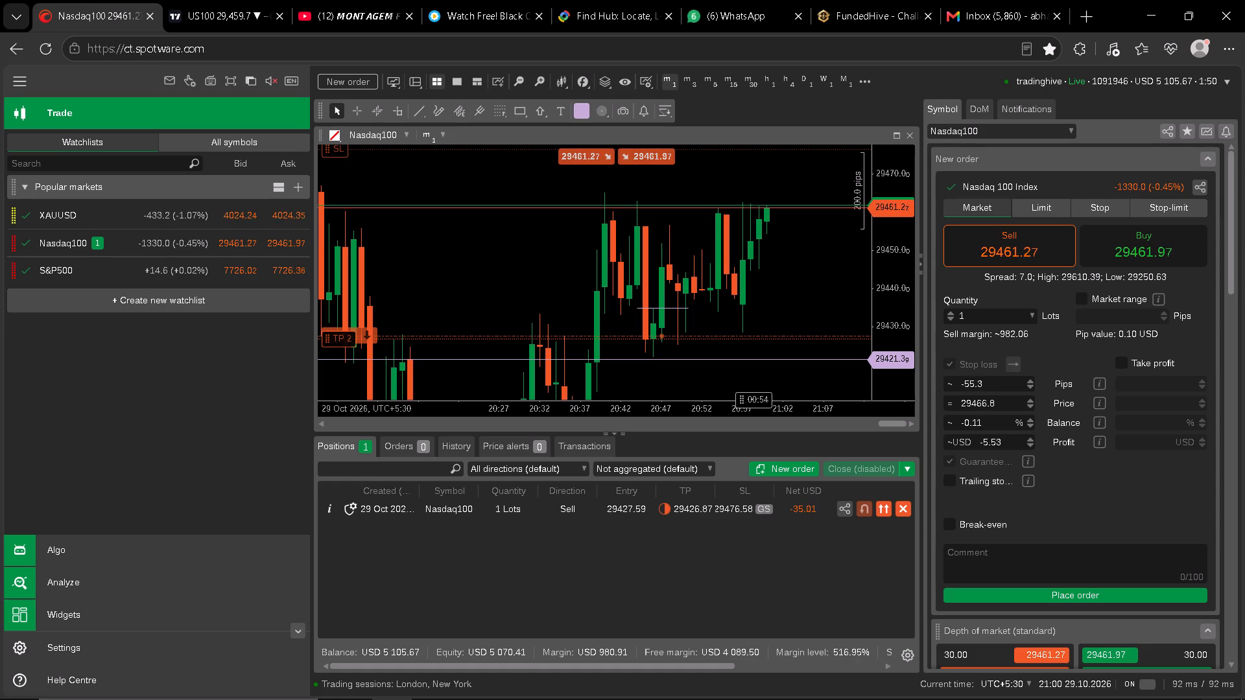
Follow the latest 1-minute Nasdaq100 candles against the short's stop loss and entry, comparing them with the earlier swings.
left_click_drag(792, 269, 800, 301)
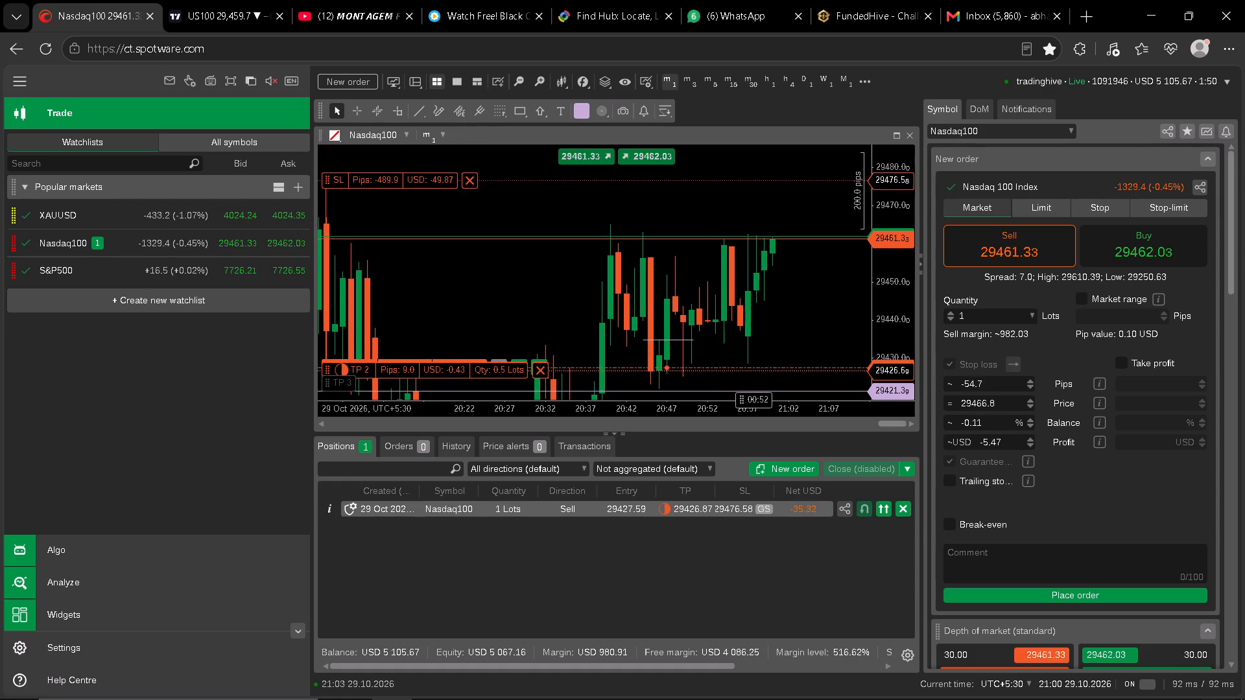
left_click(796, 310)
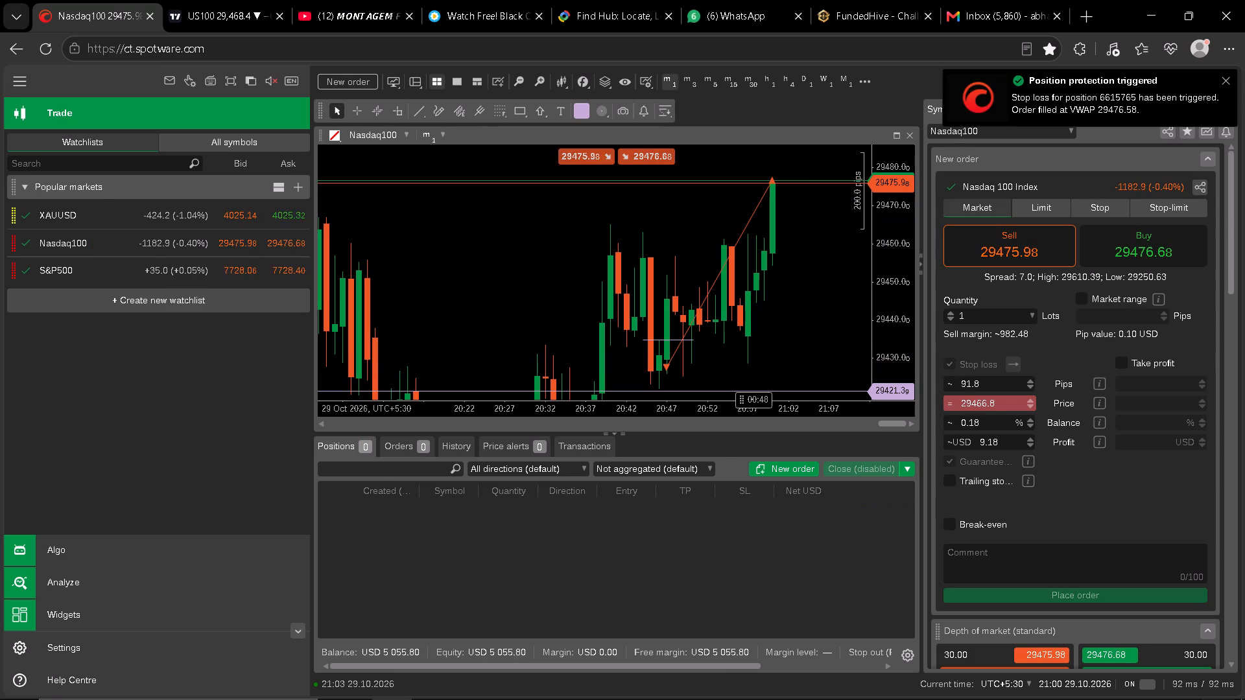
left_click_drag(801, 323, 791, 297)
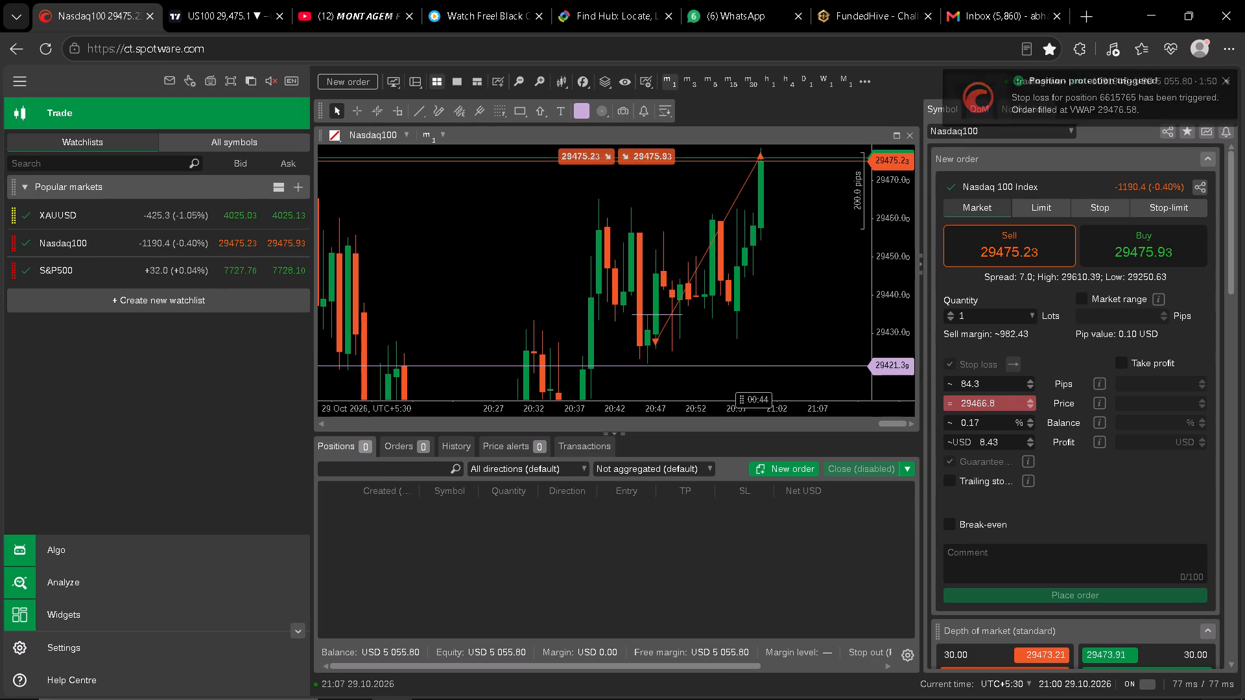
left_click_drag(788, 411, 780, 411)
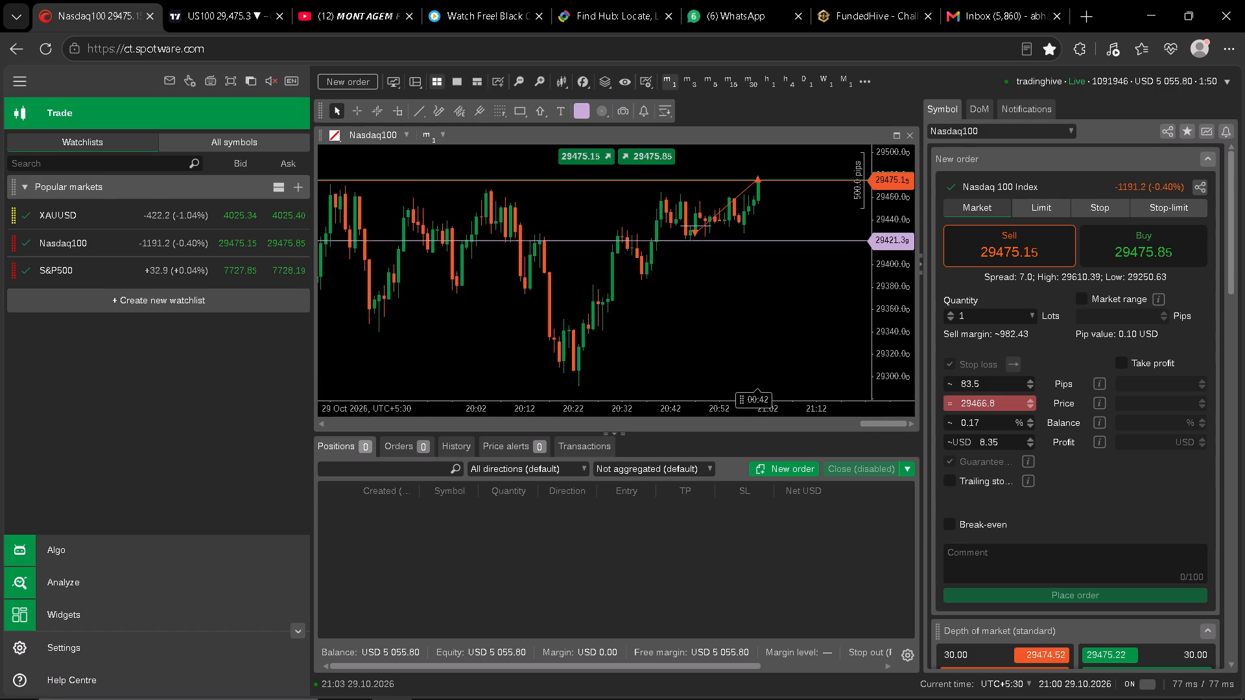
left_click_drag(780, 411, 880, 355)
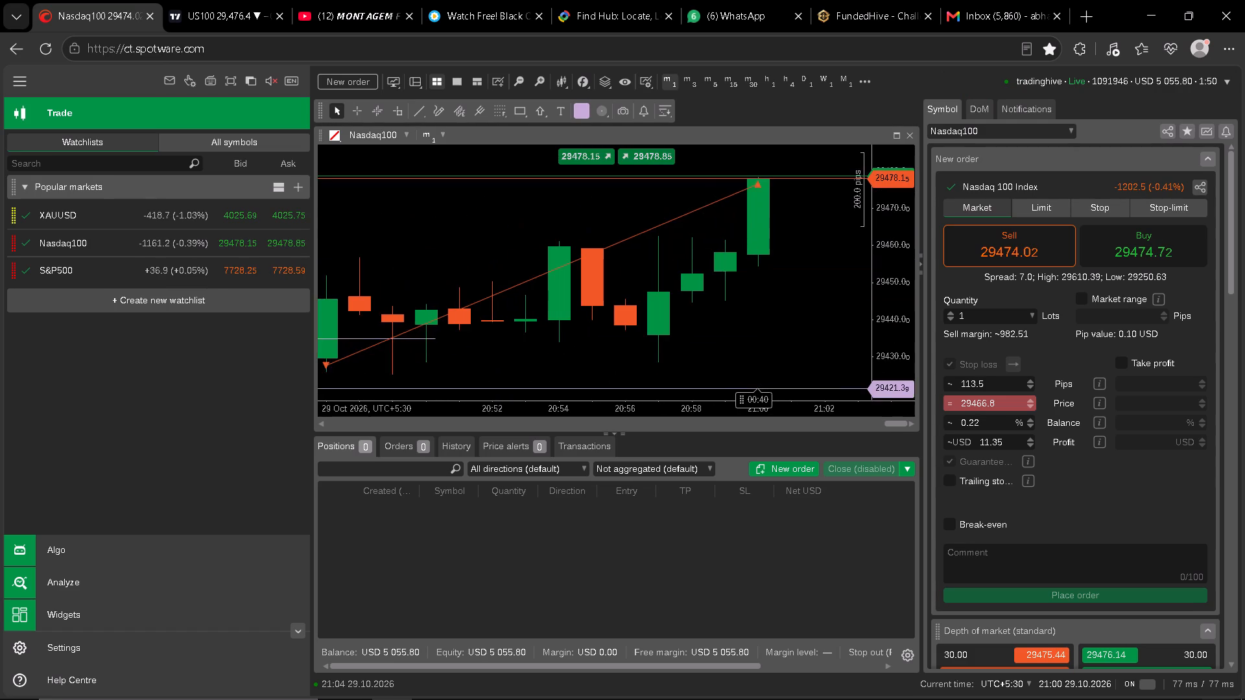
left_click_drag(880, 355, 841, 353)
Switch to TradingView and examine XAUUSD on the 5-minute and 1-minute charts around the CPP zone and the 4,021.940 line.
left_click(251, 0)
left_click(773, 324)
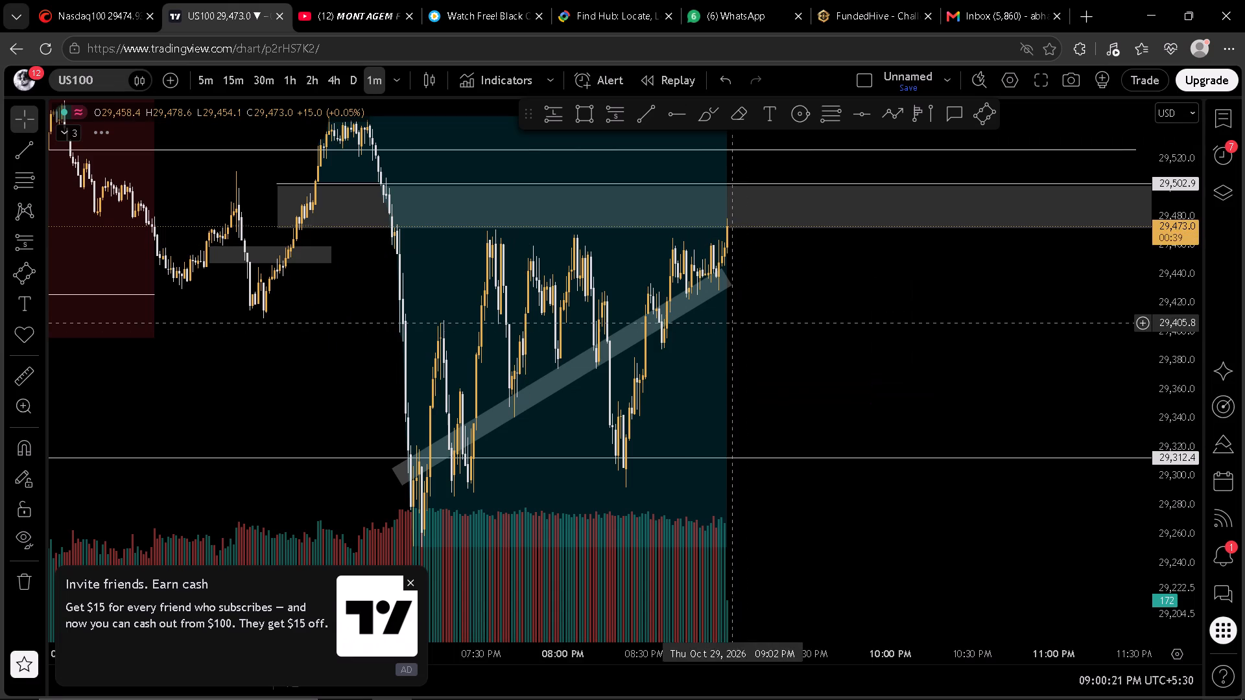
key("space")
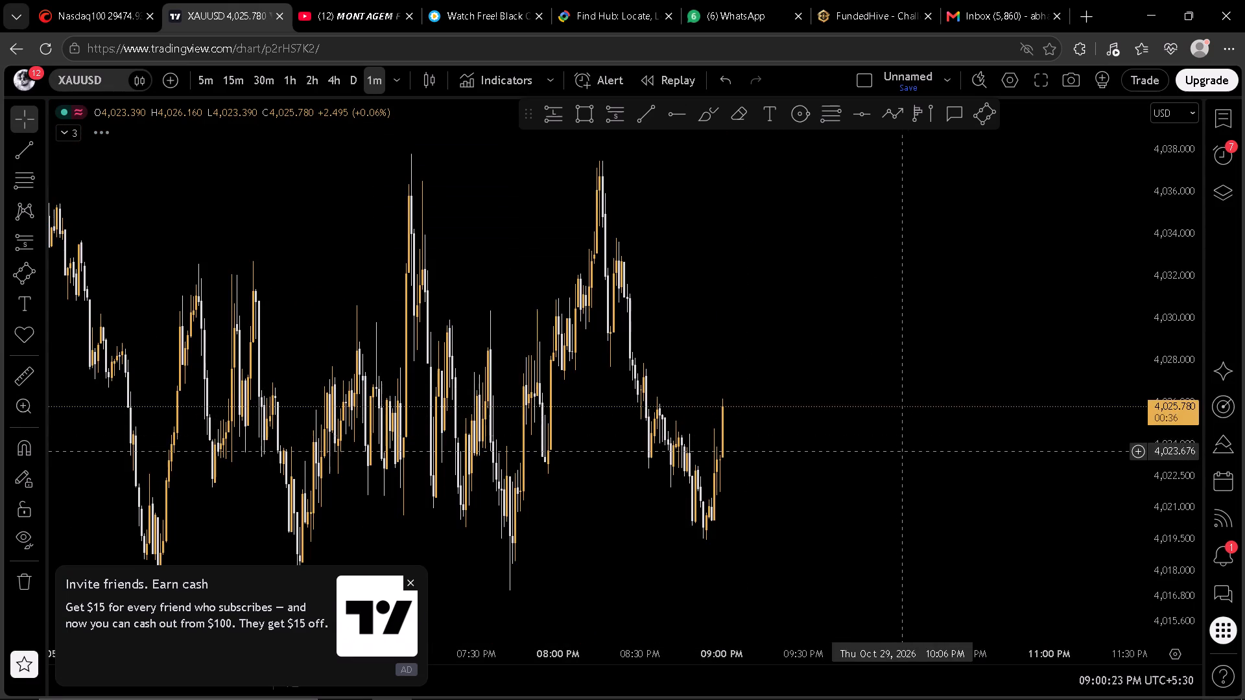
left_click_drag(903, 452, 905, 417)
left_click(219, 88)
left_click(196, 87)
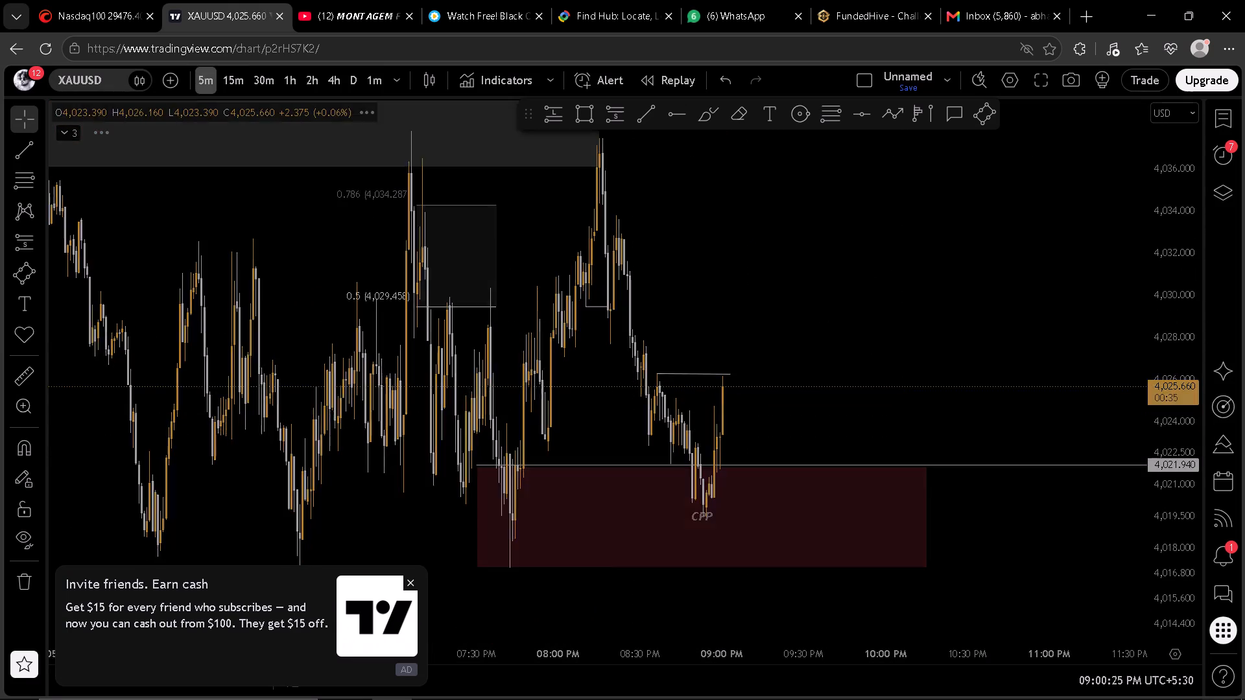
scroll(744, 417, "up", 5)
scroll(1183, 366, "down", 3)
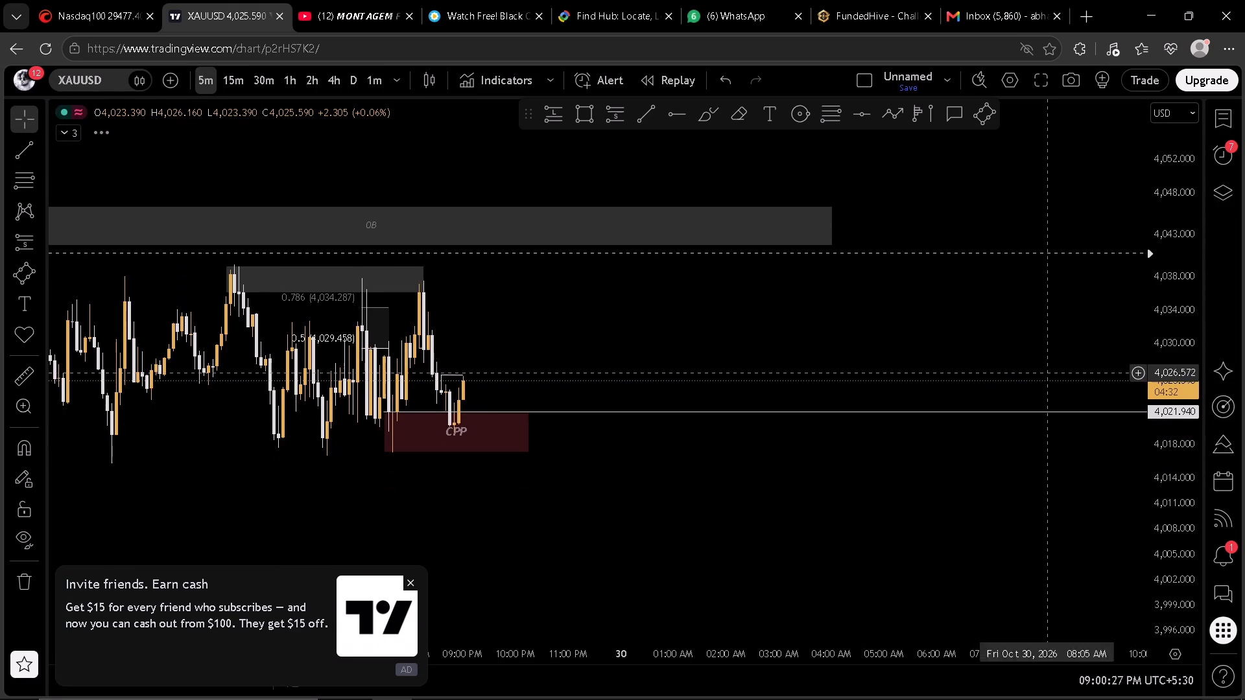
left_click_drag(820, 363, 978, 342)
scroll(1212, 359, "up", 5)
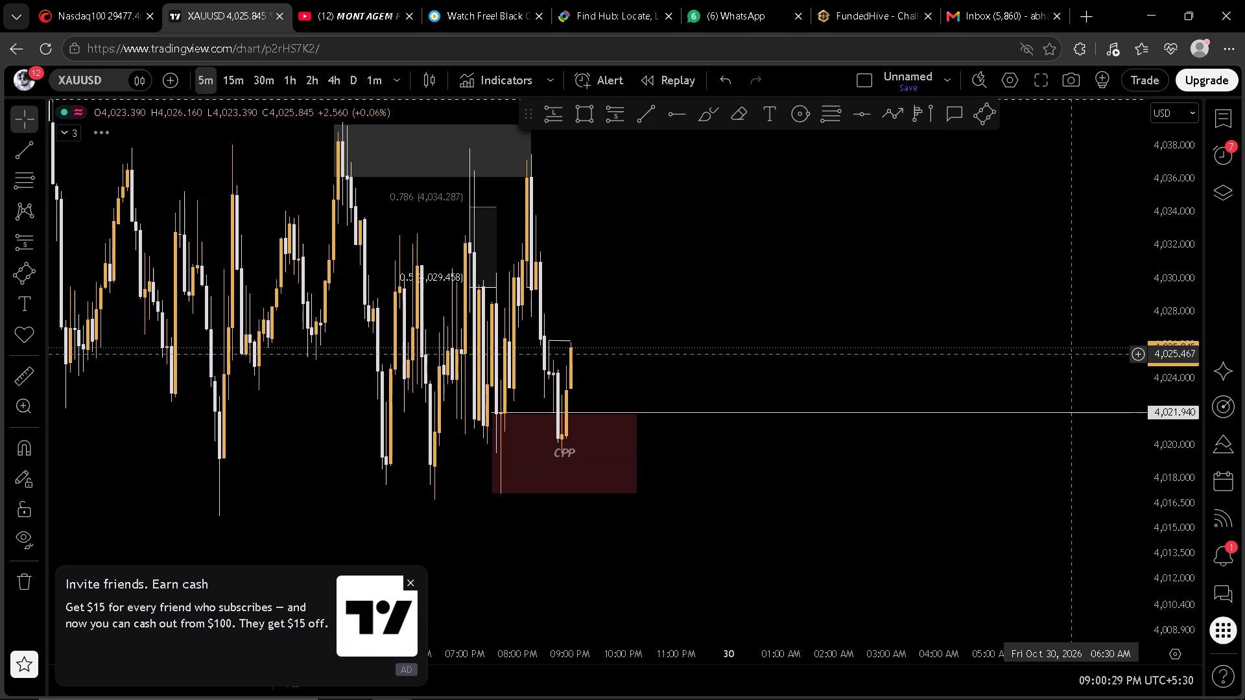
left_click(382, 77)
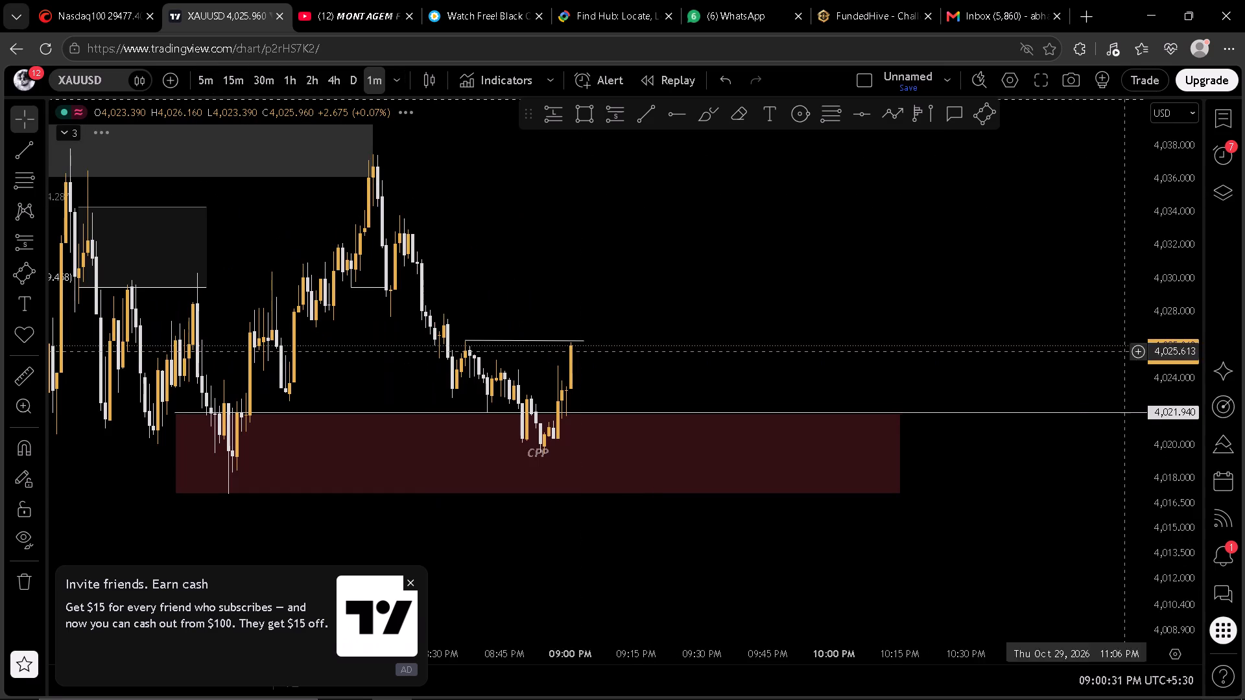
scroll(1158, 358, "up", 3)
scroll(980, 350, "down", 3)
left_click_drag(964, 346, 934, 295)
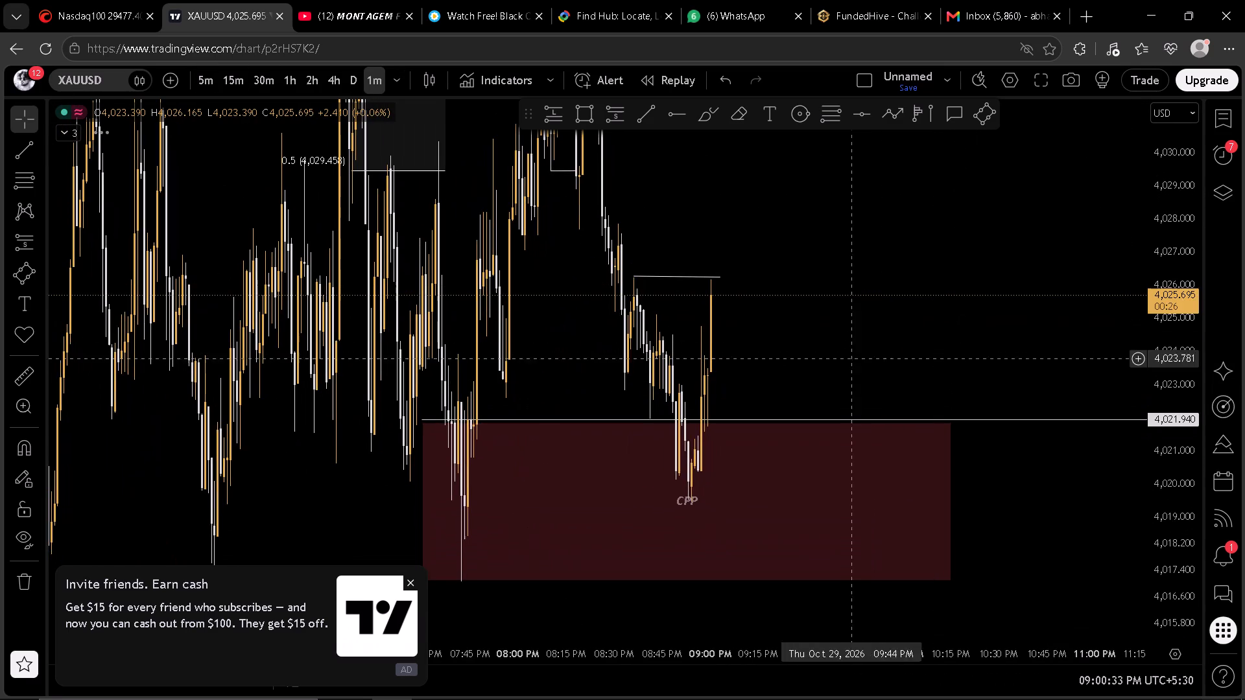
scroll(833, 386, "up", 3)
Examine US100 on the 1-minute chart against the grey supply zone below 29,502.9 and the rising trend band.
key("space")
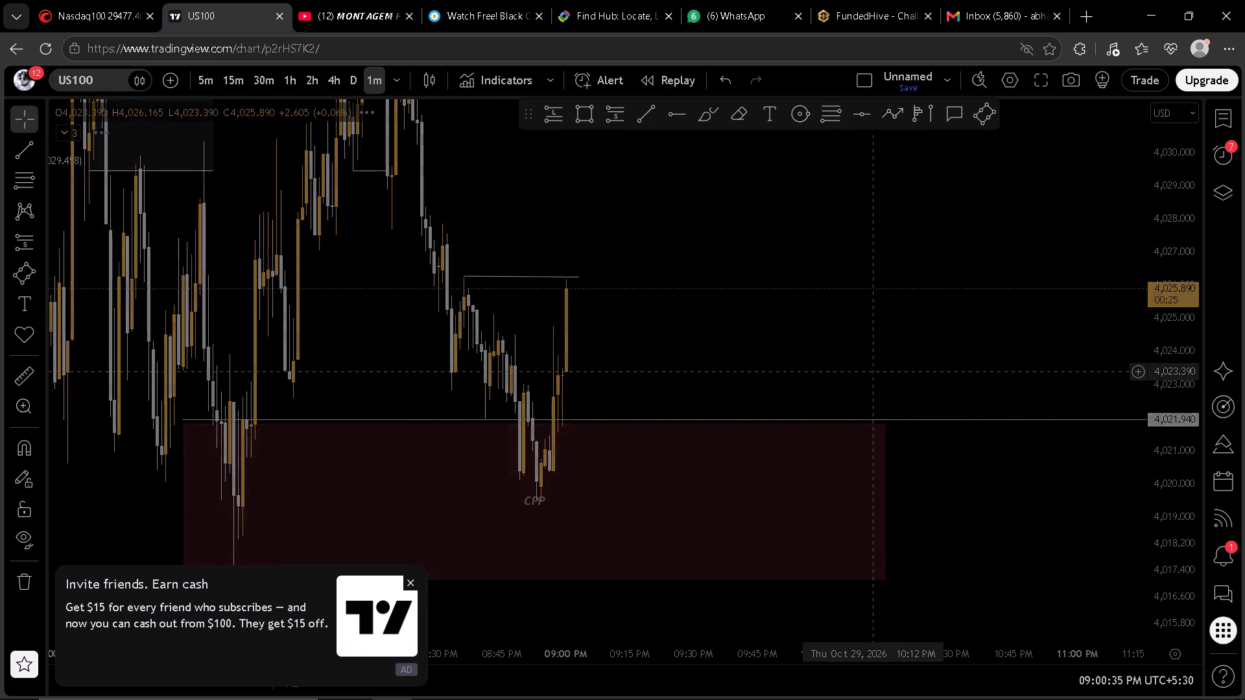
scroll(875, 371, "down", 2)
left_click_drag(863, 306, 883, 395)
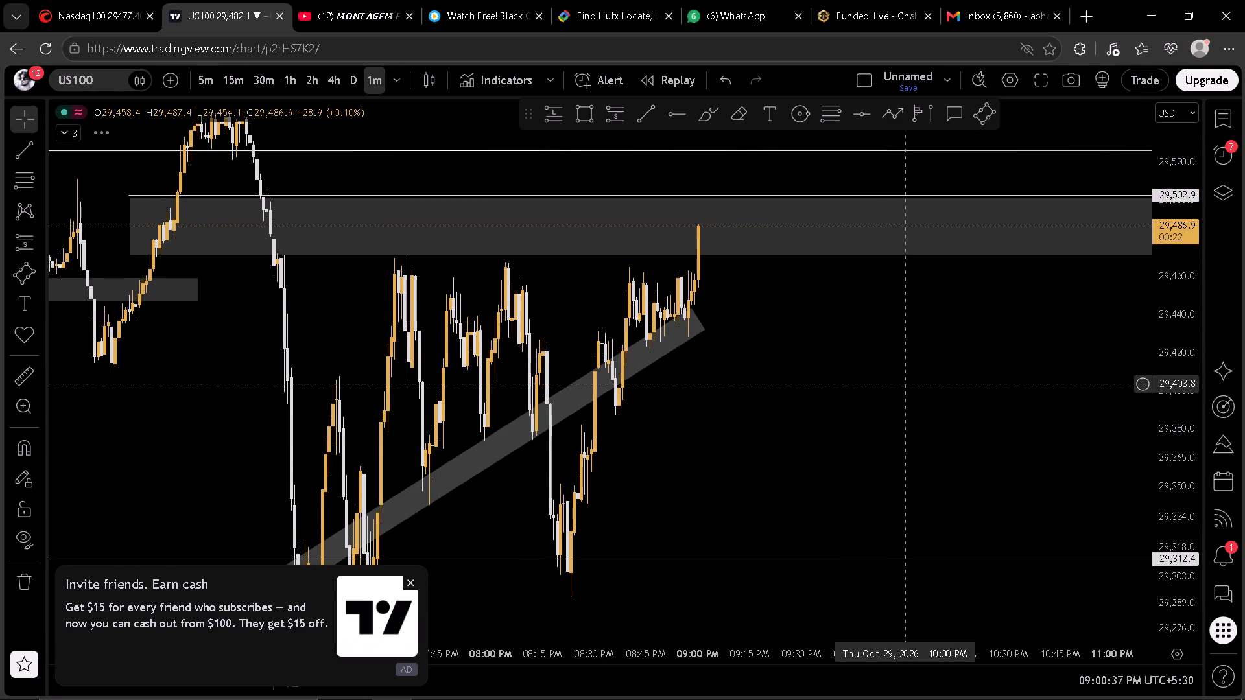
scroll(906, 382, "down", 5)
left_click(1011, 372)
scroll(1002, 373, "up", 3)
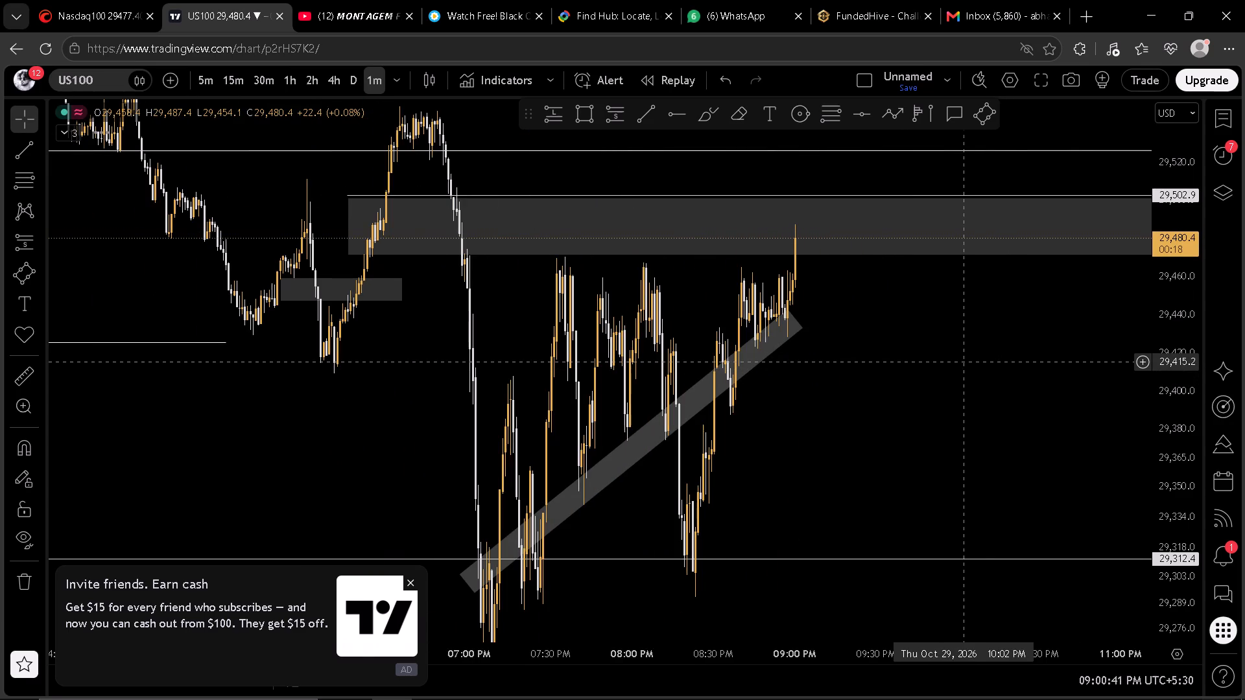
scroll(963, 362, "up", 2)
left_click(963, 362)
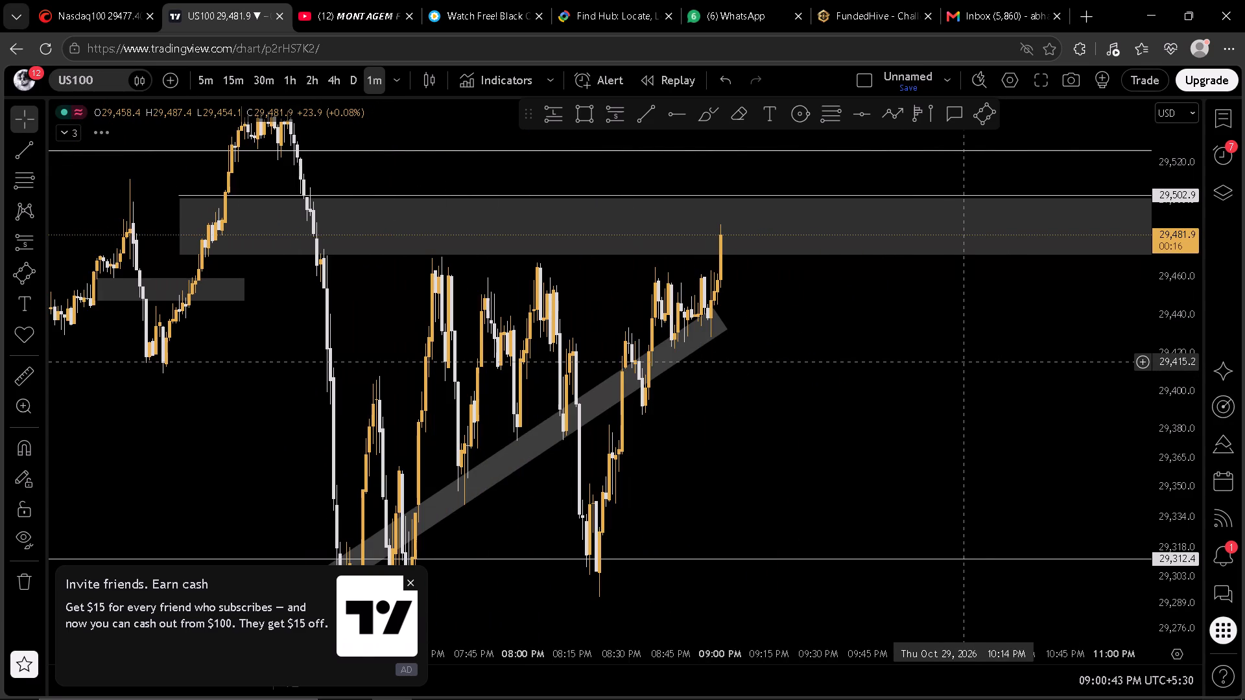
left_click(963, 362)
Compare XAUUSD on the 5-minute, 15-minute and 1-minute charts, checking the CPP zone, the OB zone and the recent swing high.
key("space")
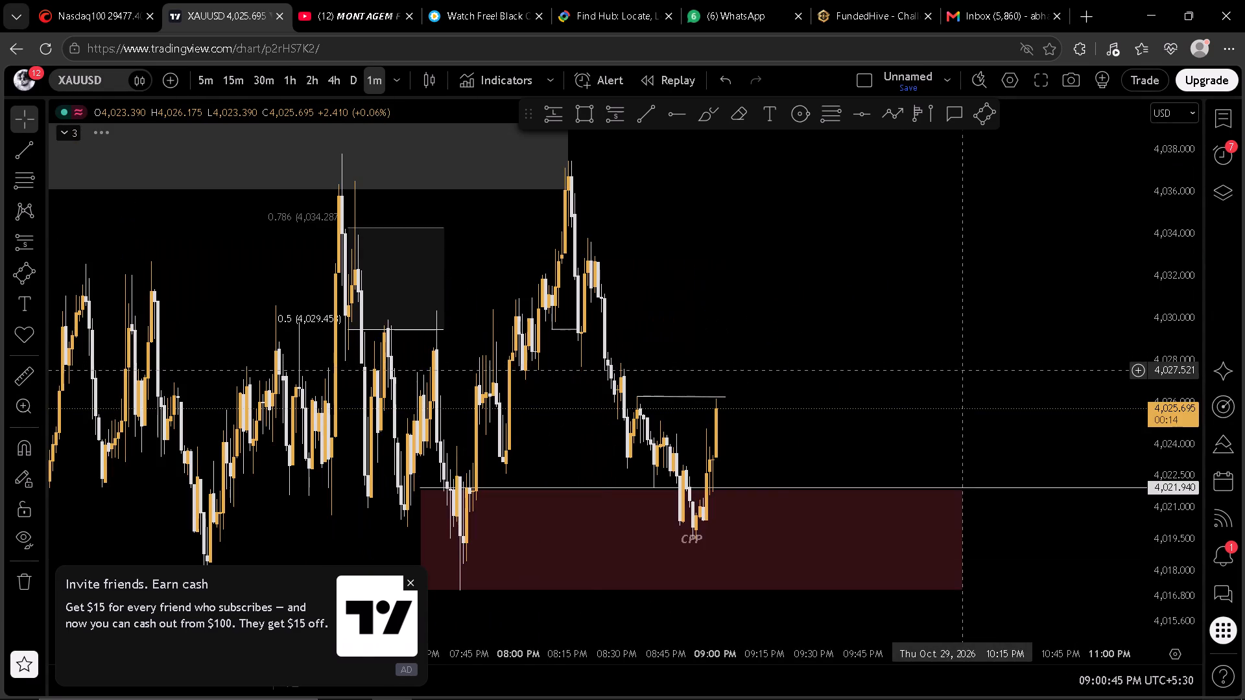
scroll(958, 406, "down", 3)
left_click_drag(967, 412, 957, 366)
left_click(215, 84)
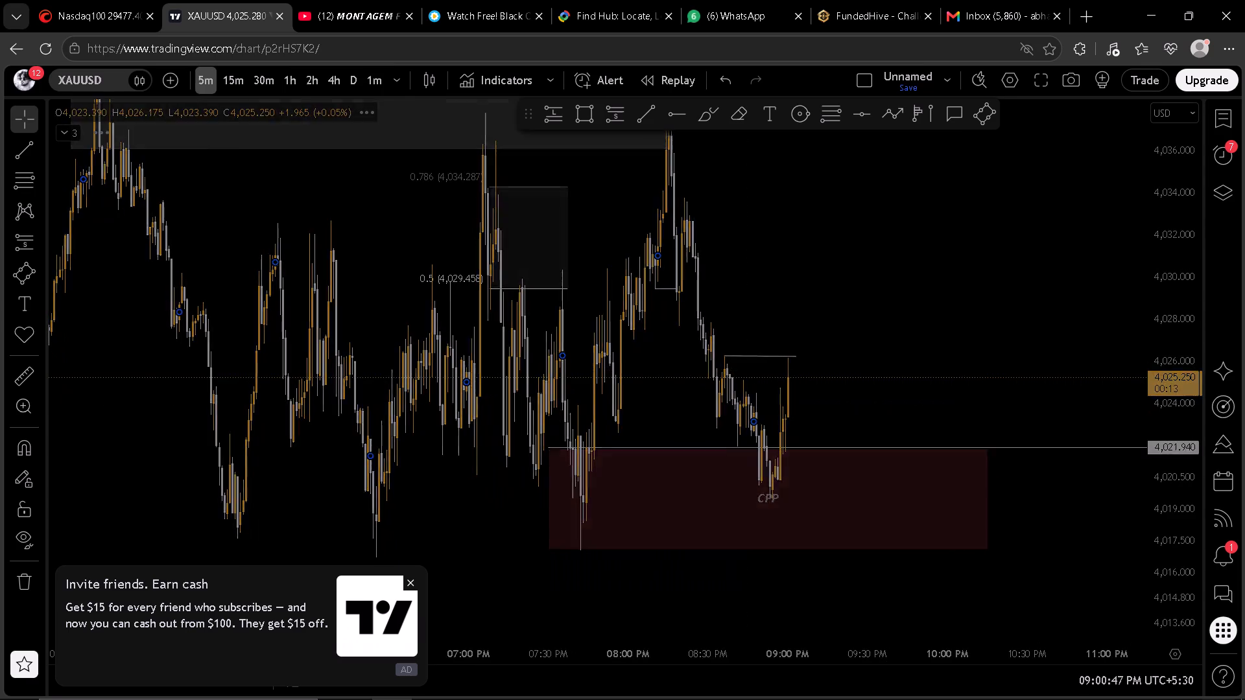
scroll(605, 304, "up", 5)
left_click(228, 78)
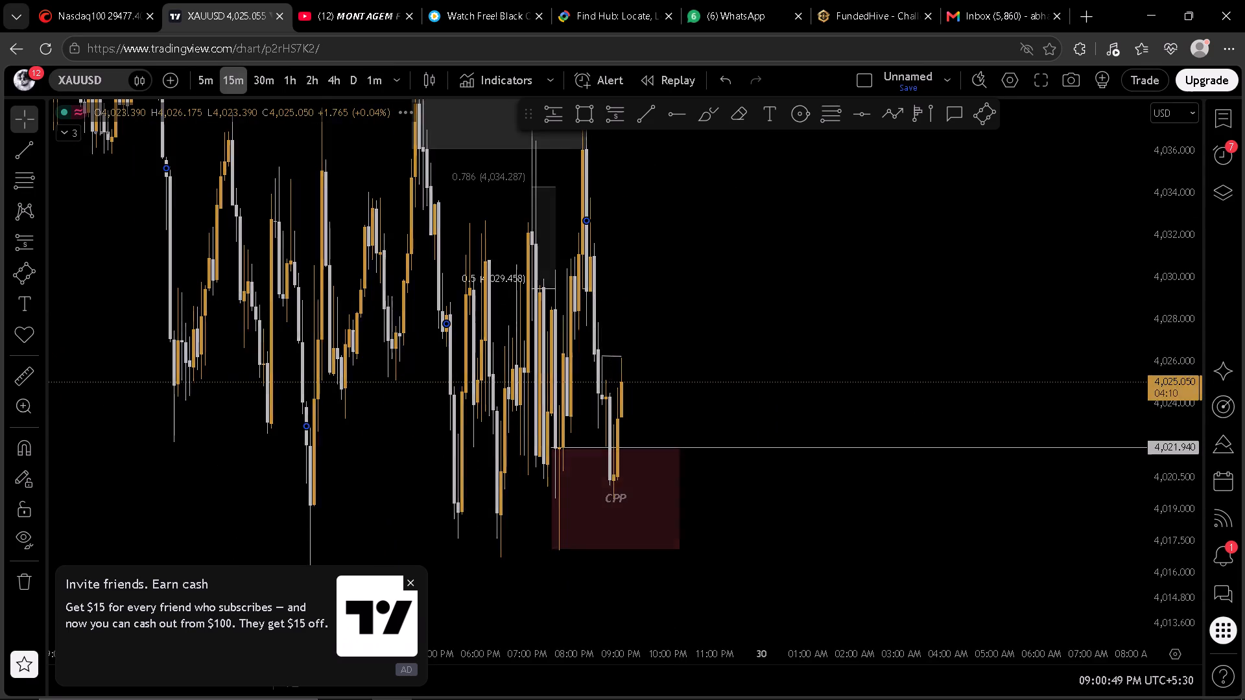
scroll(643, 274, "up", 2)
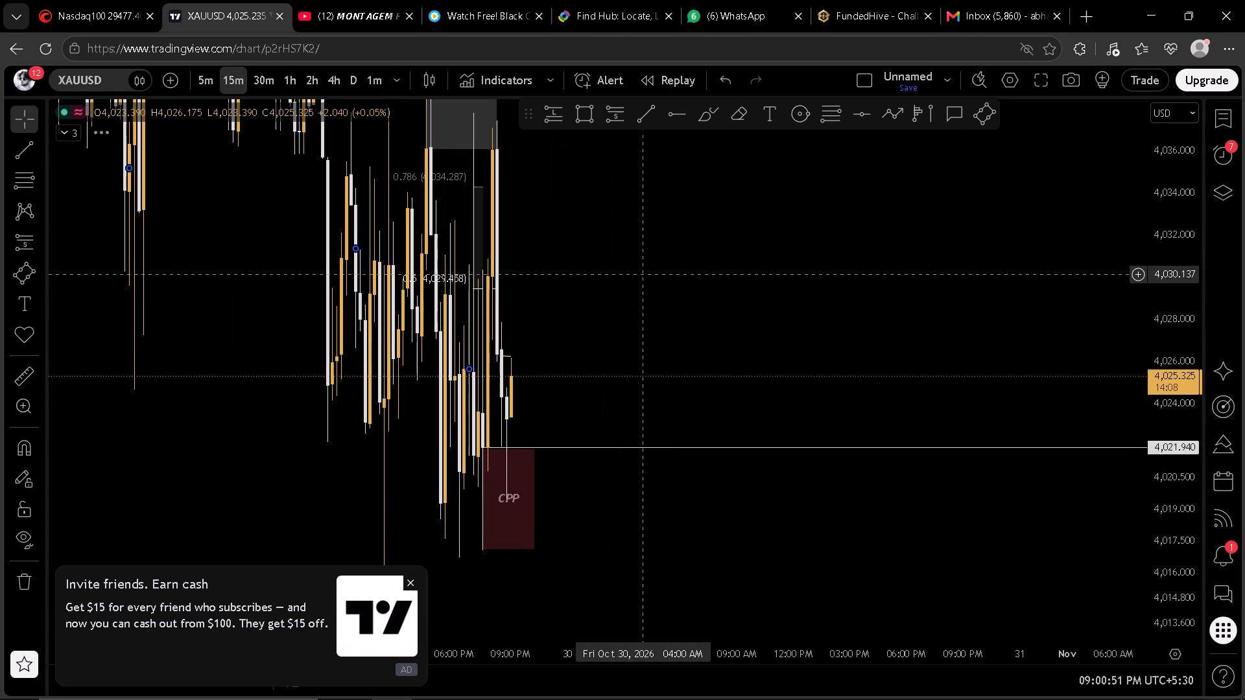
left_click_drag(619, 295, 676, 292)
scroll(1180, 316, "down", 1)
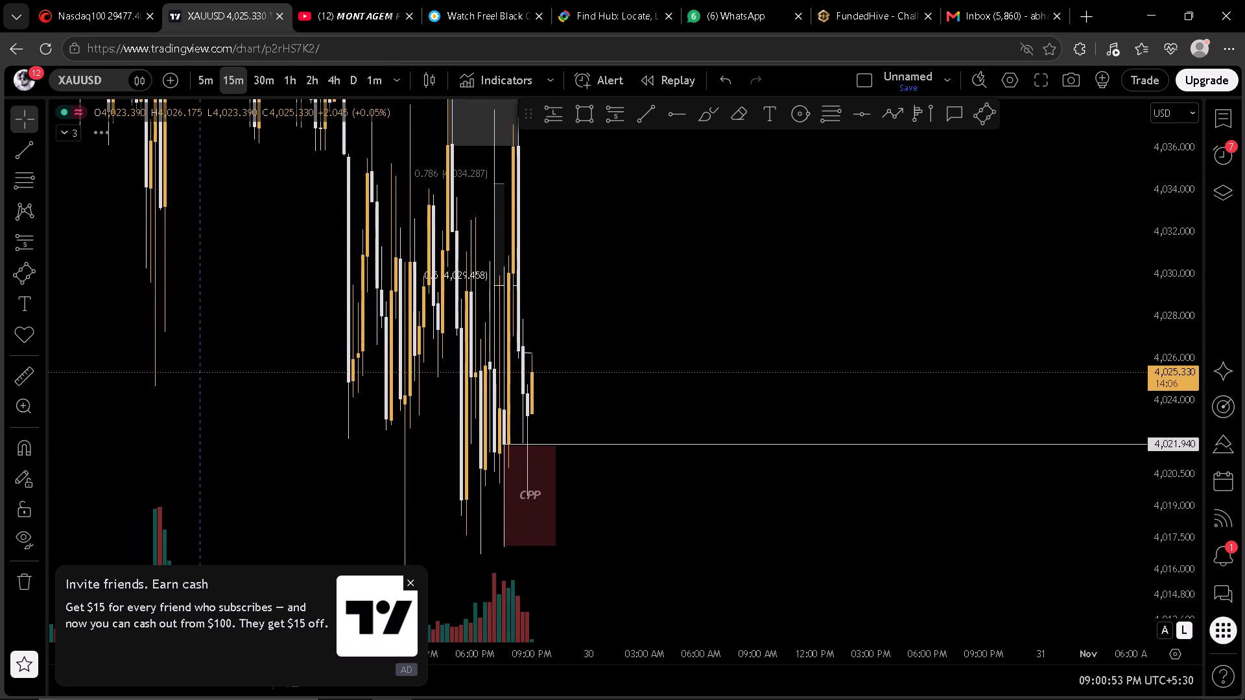
scroll(1177, 318, "down", 1)
scroll(927, 332, "up", 3)
left_click_drag(699, 314, 794, 316)
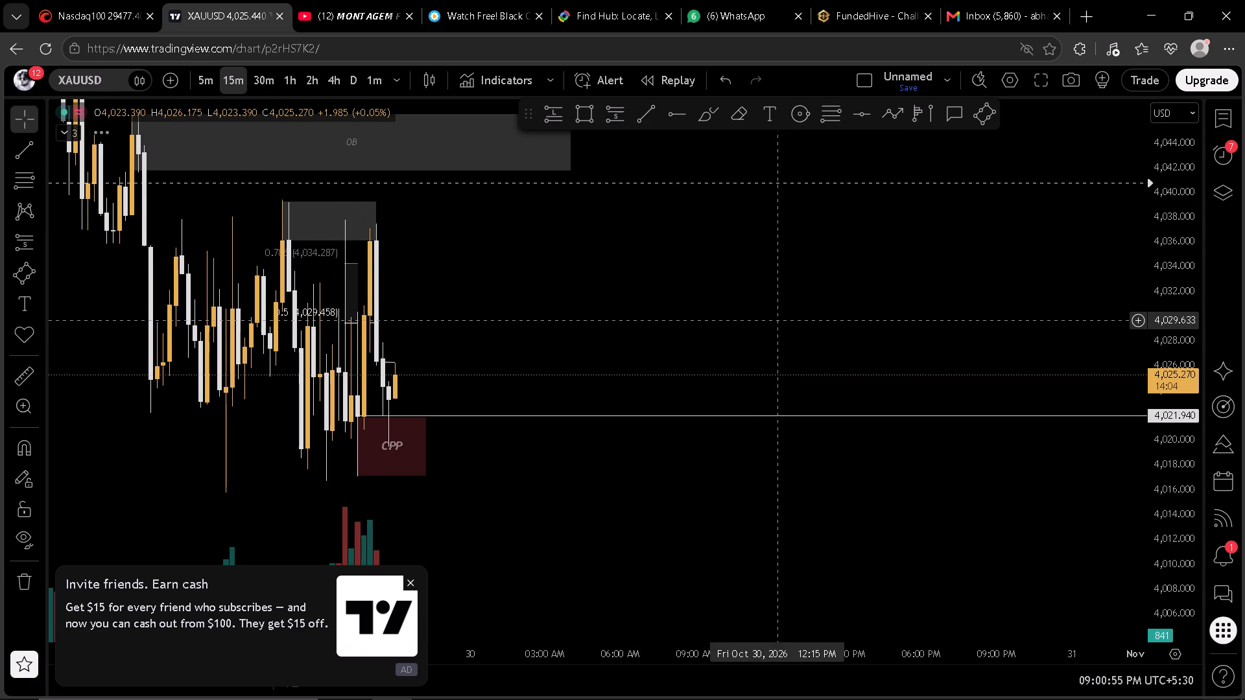
left_click(373, 82)
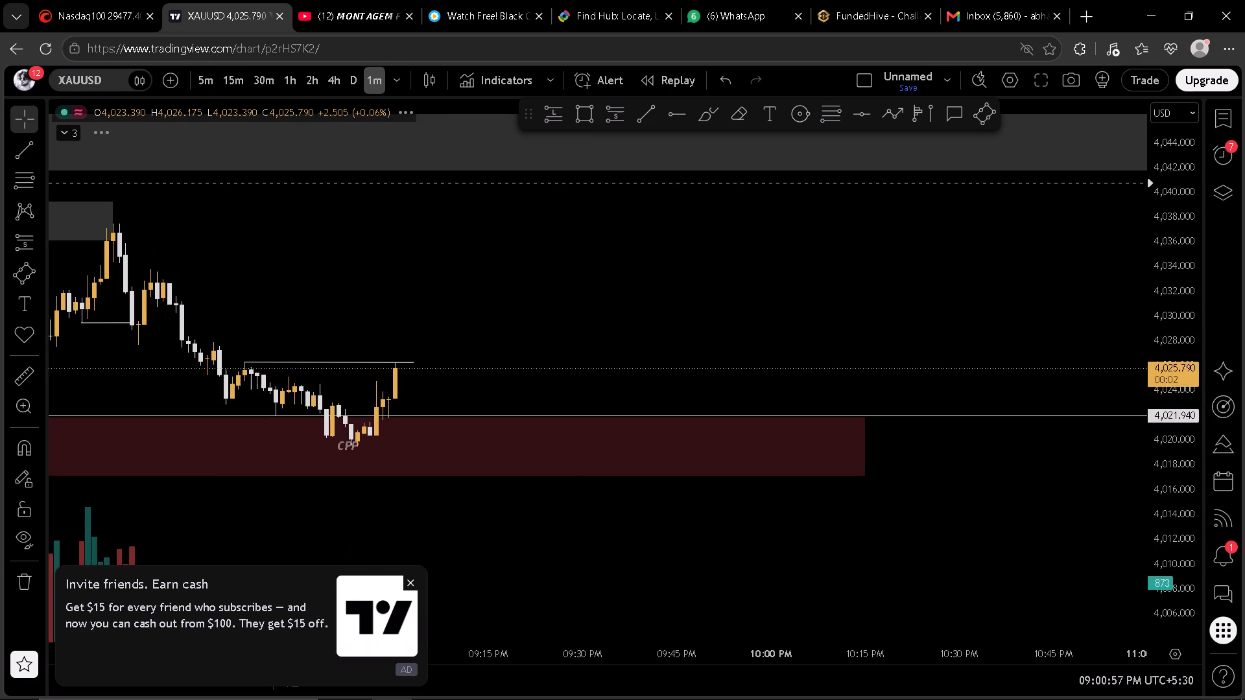
left_click(211, 80)
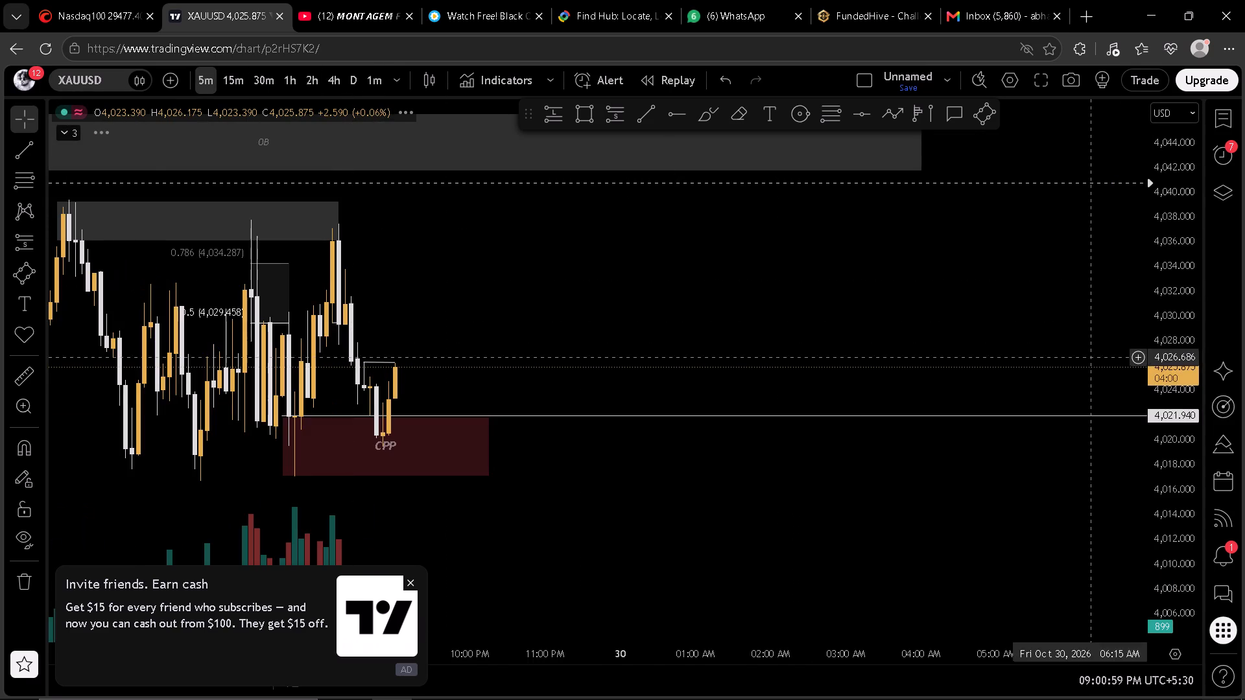
scroll(1181, 363, "up", 1)
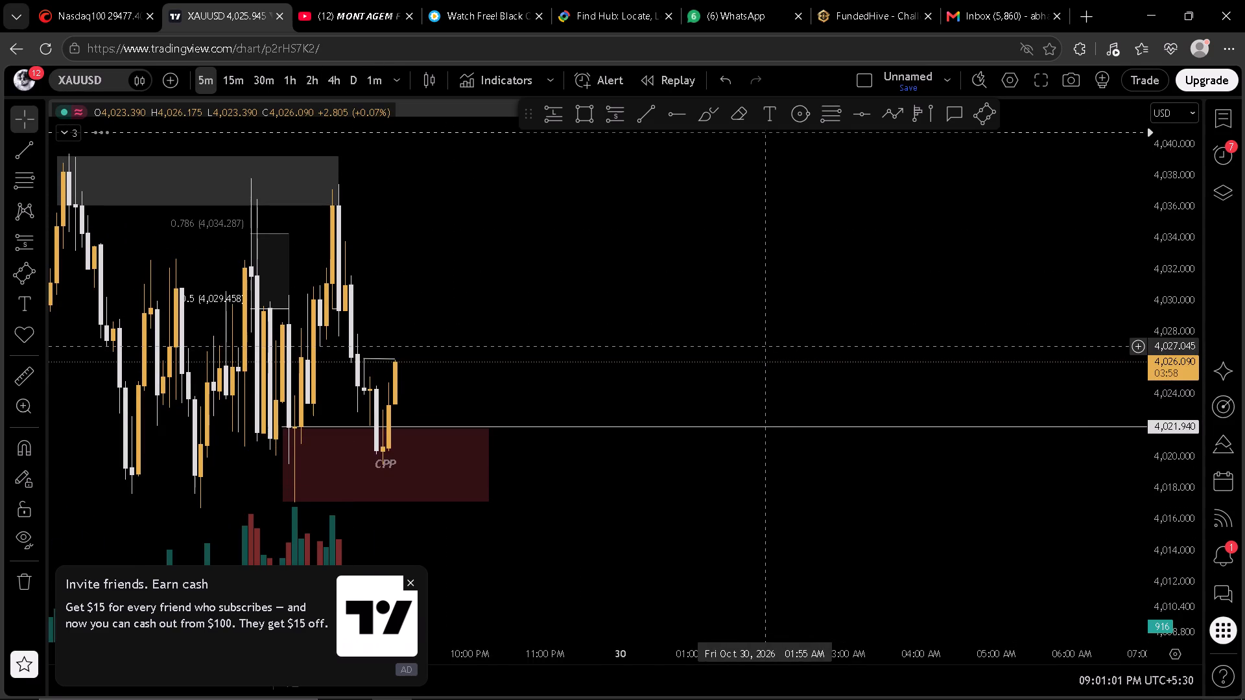
left_click_drag(667, 369, 678, 366)
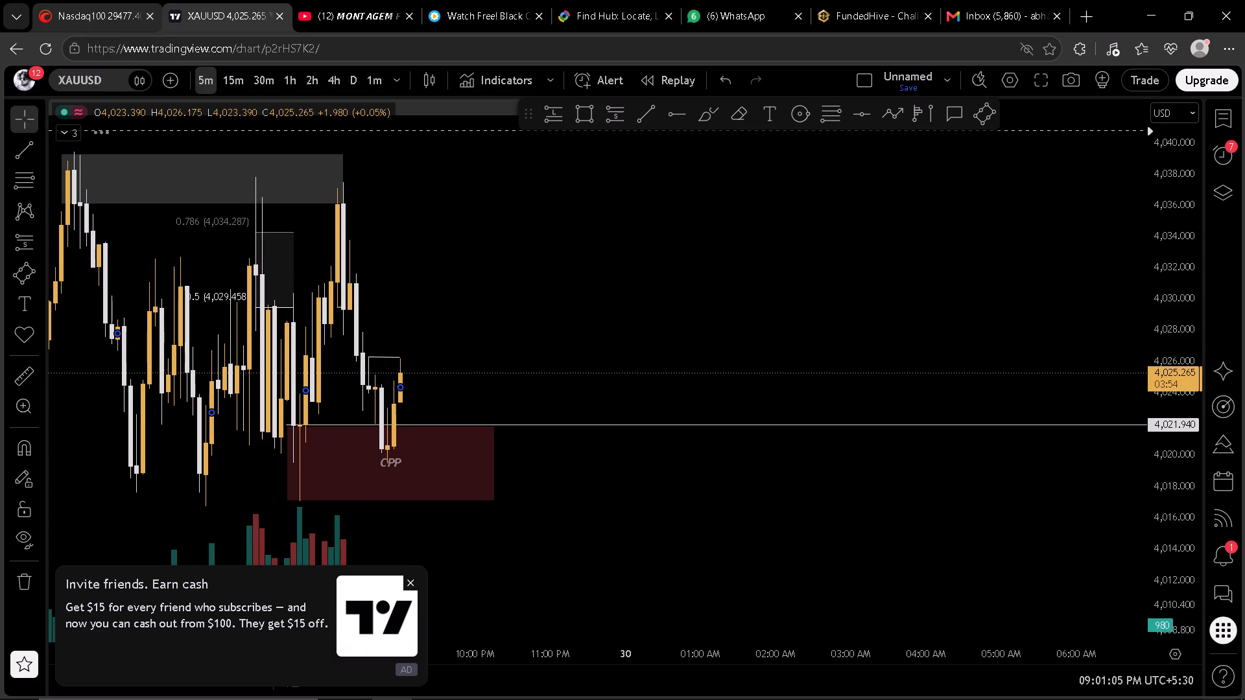
Switch to cTrader, load XAUUSD in the chart and set its timeframe to 3 minutes.
left_click(101, 0)
left_click(398, 139)
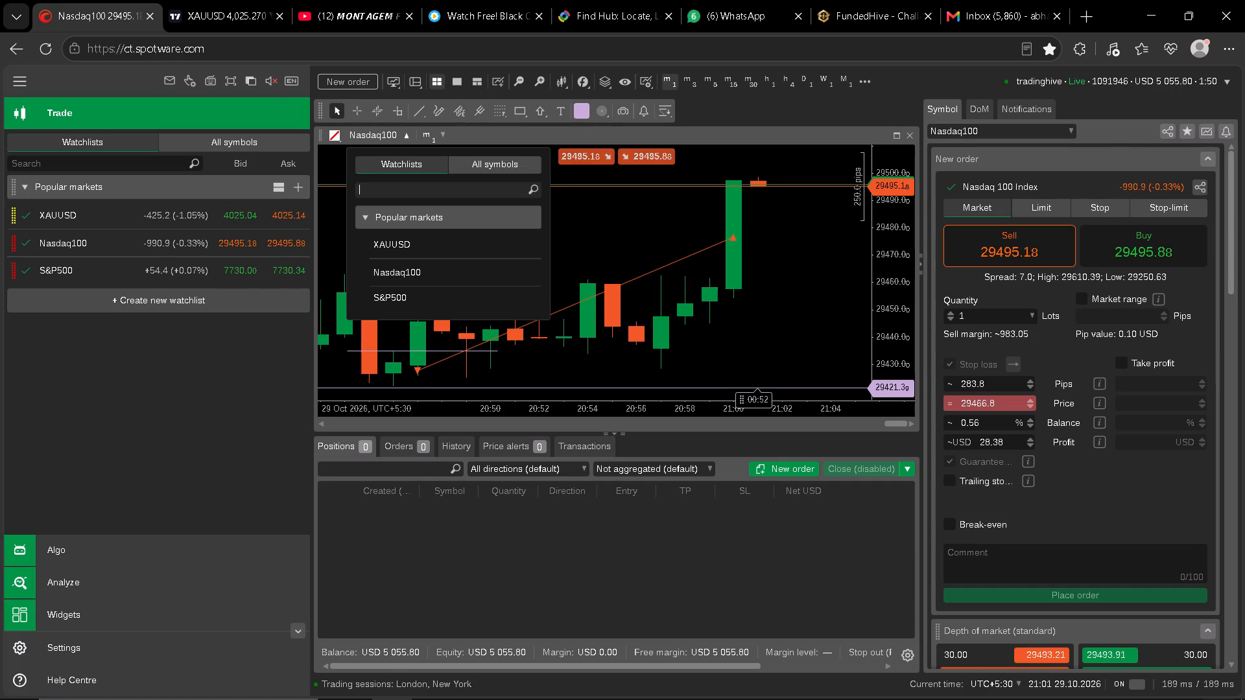
left_click(115, 220)
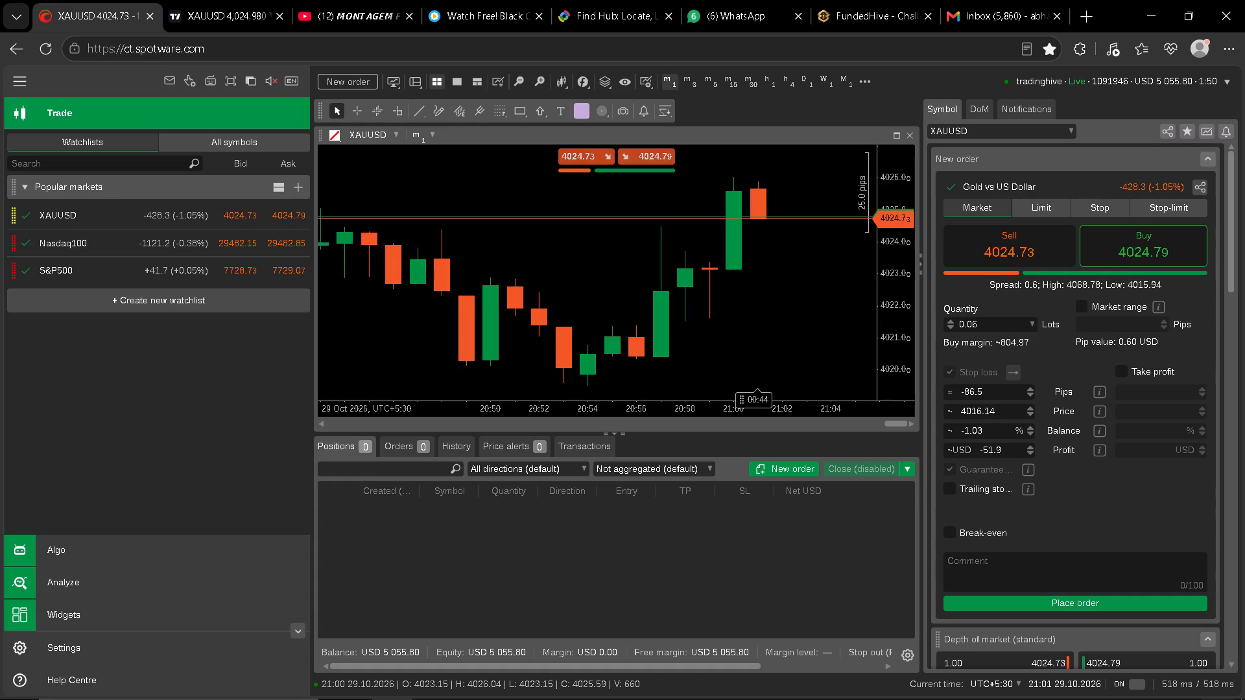
left_click_drag(844, 261, 738, 266)
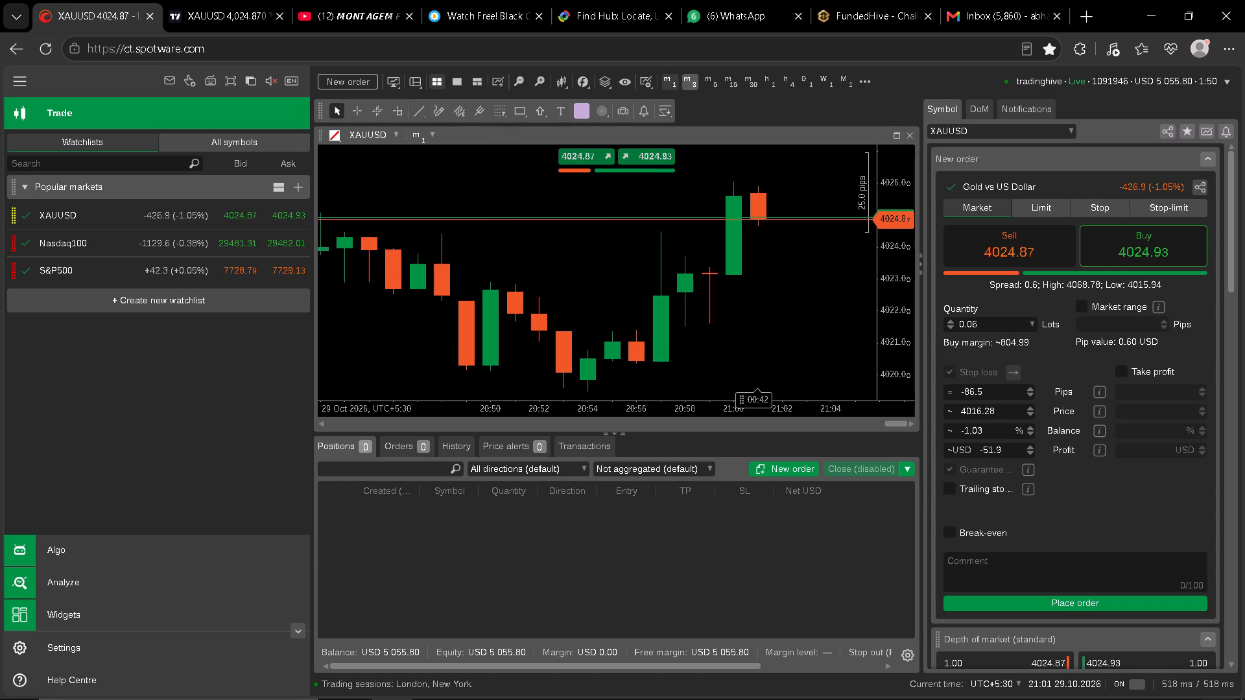
left_click(690, 86)
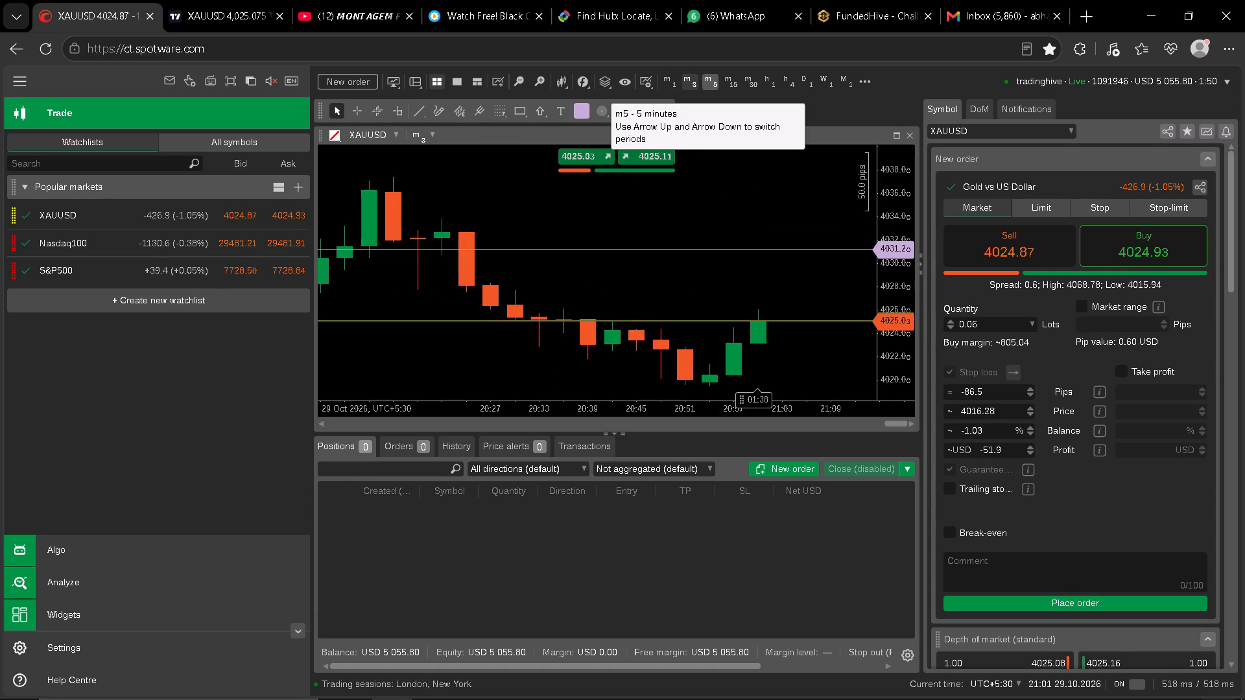
Move the horizontal line on the XAUUSD chart down to about 4019.51, just below the recent swing low.
left_click_drag(809, 293, 785, 251)
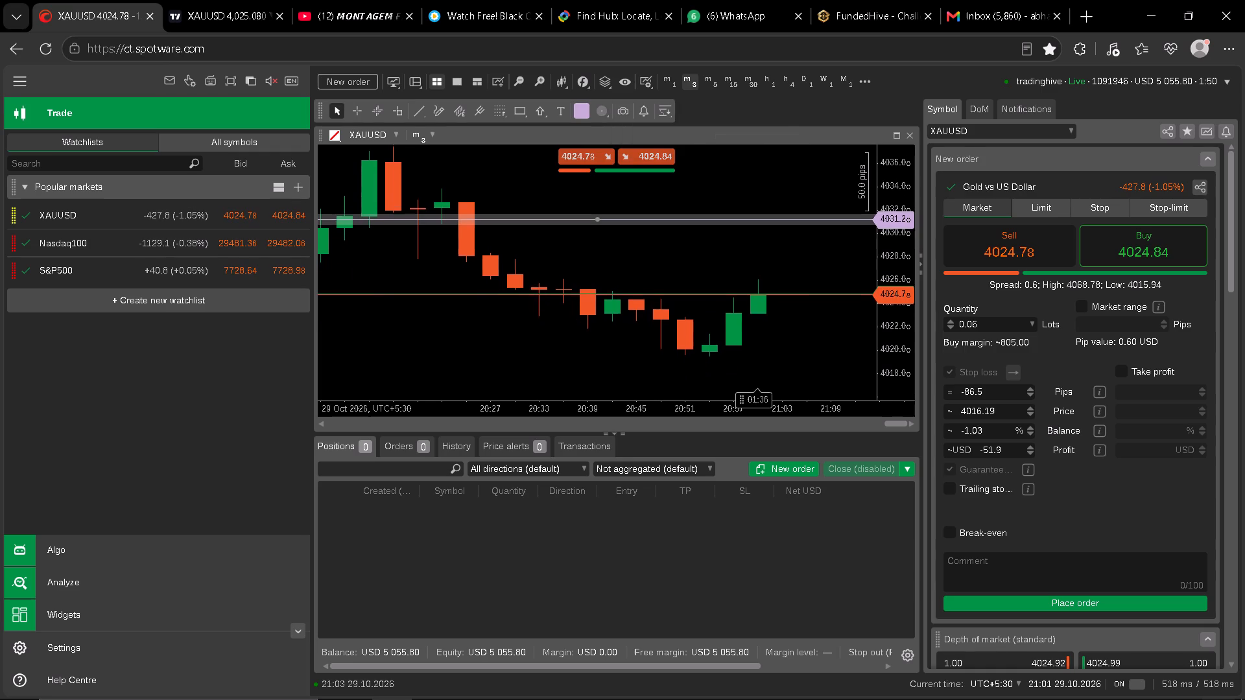
left_click_drag(785, 251, 785, 251)
left_click_drag(894, 323, 869, 226)
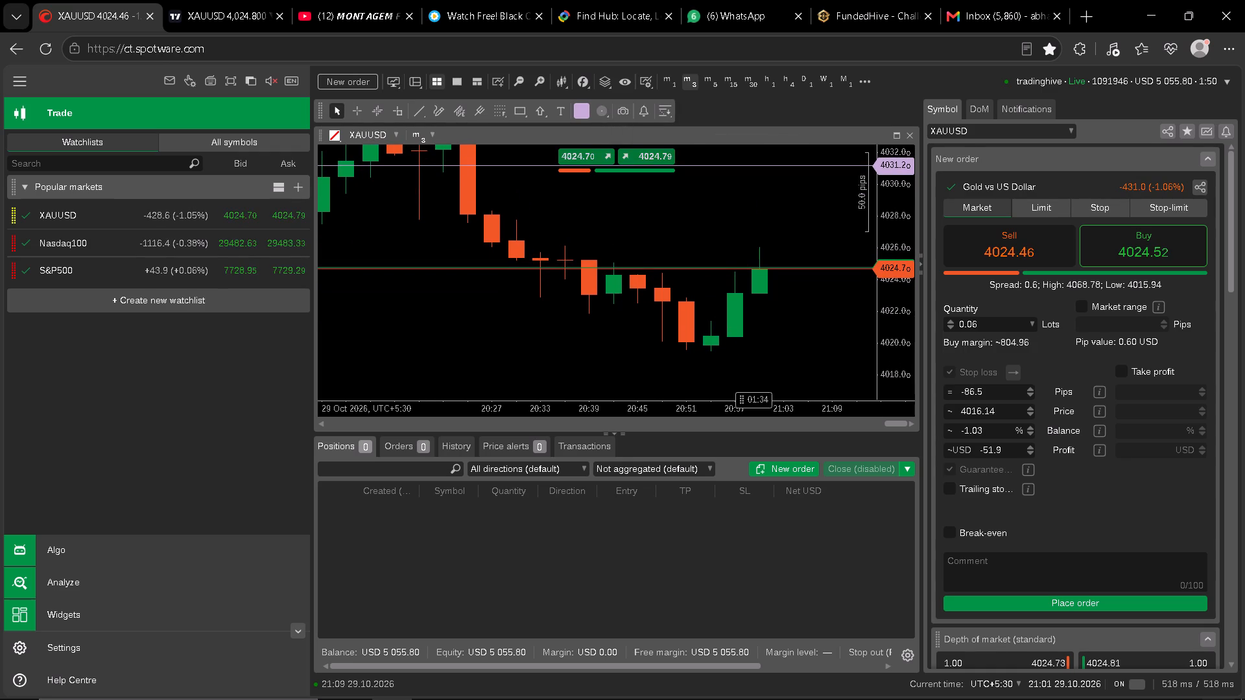
left_click_drag(728, 169, 749, 347)
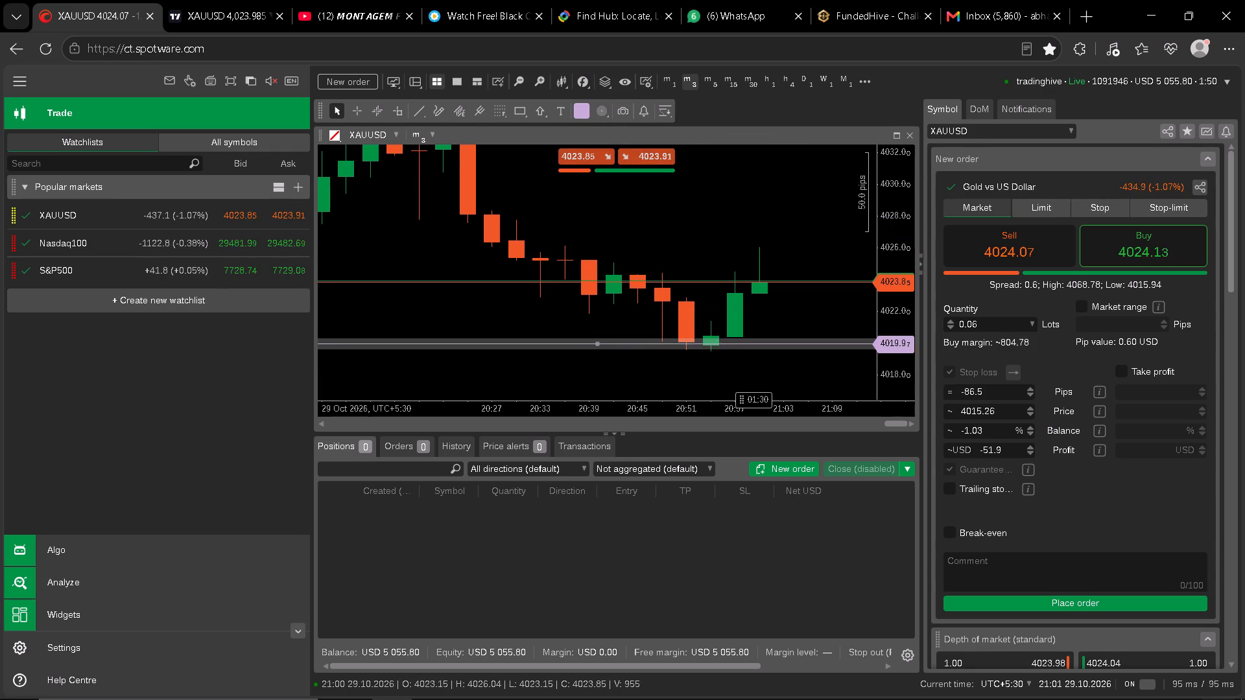
left_click_drag(749, 347, 750, 353)
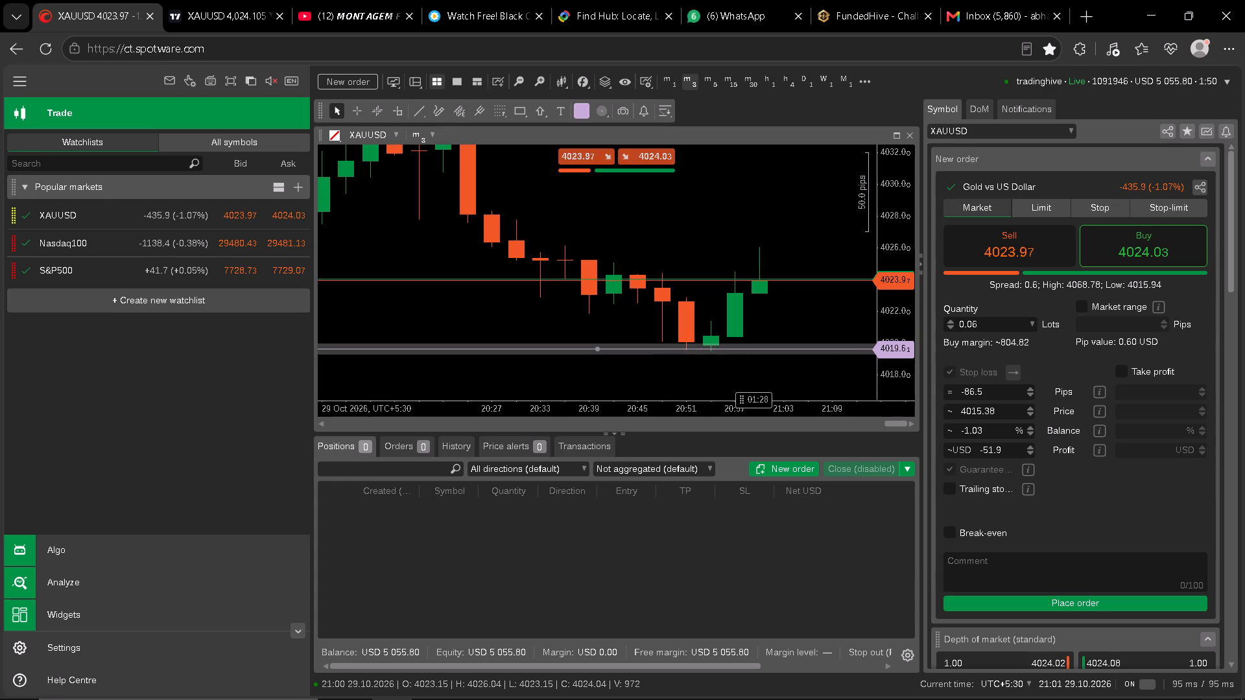
left_click_drag(750, 353, 750, 355)
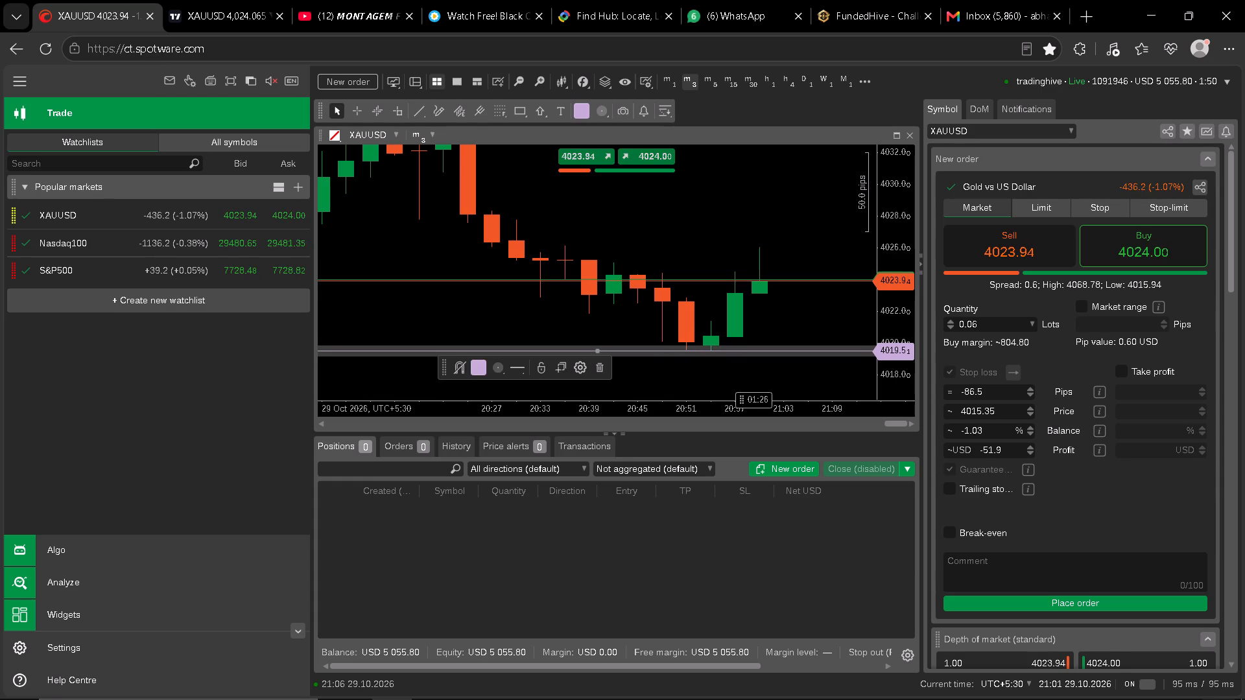
Set up a XAUUSD market buy order with the stop loss price at 4019.5.
left_click(975, 209)
left_click(1038, 244)
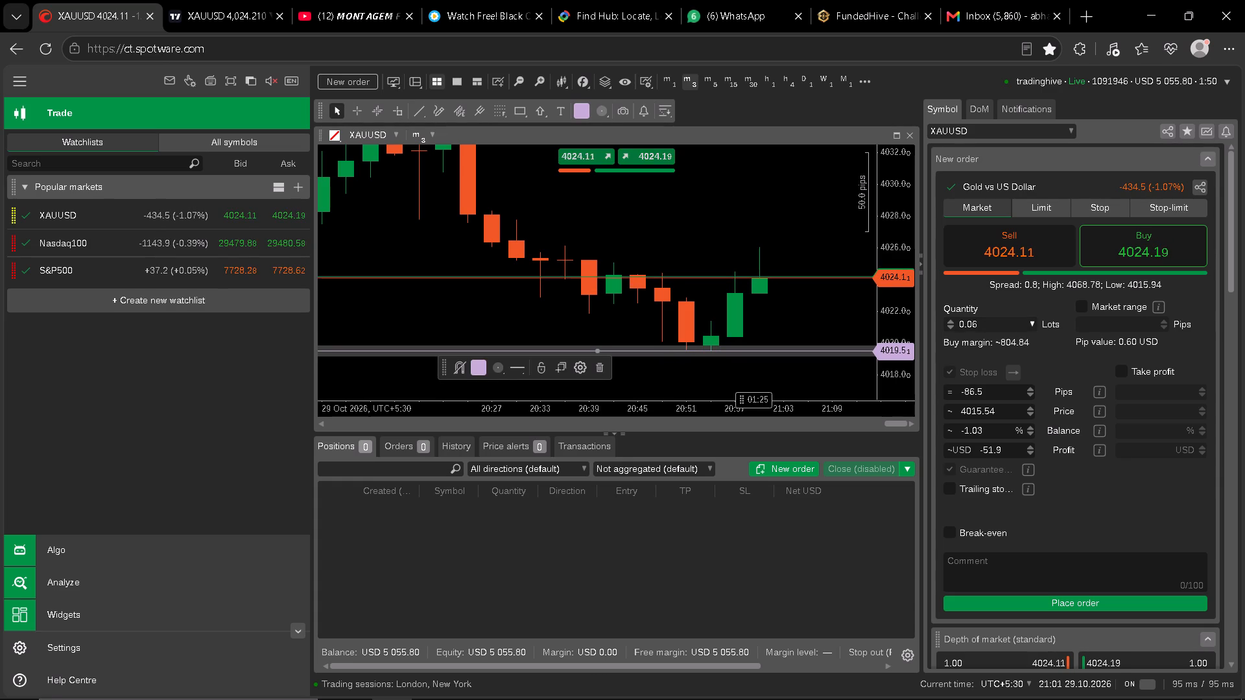
left_click(1145, 244)
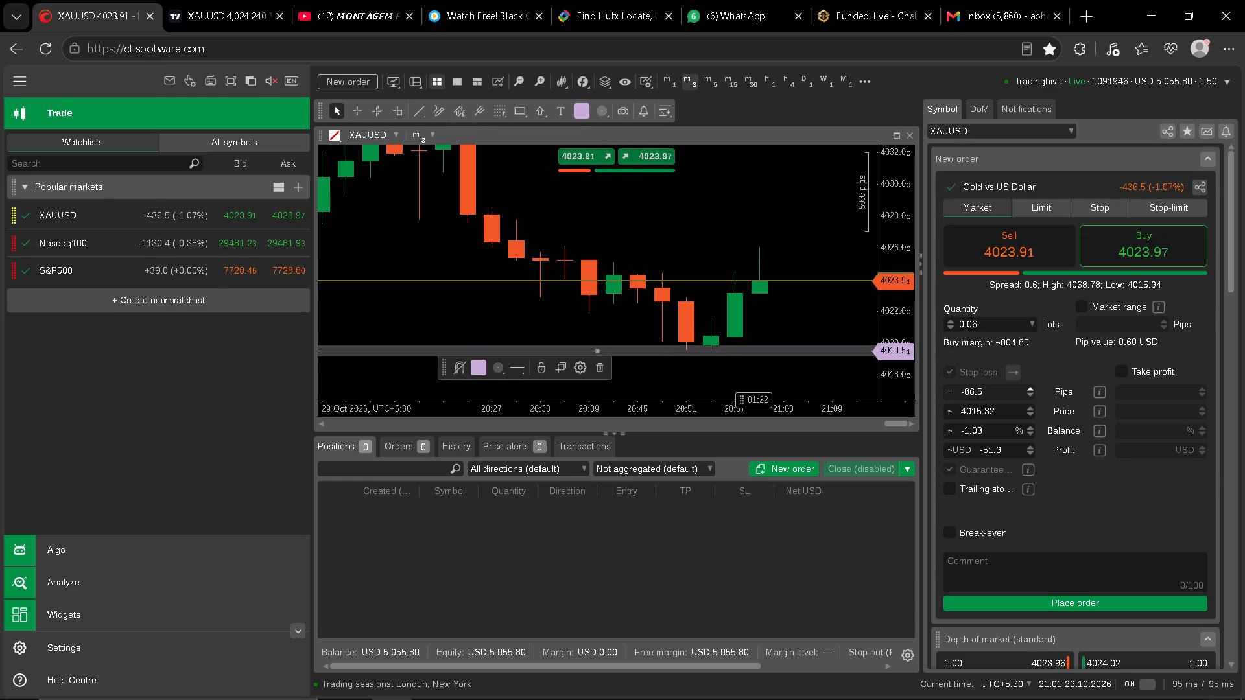
left_click(1000, 412)
key("BackSpace")
key("BackSpace")
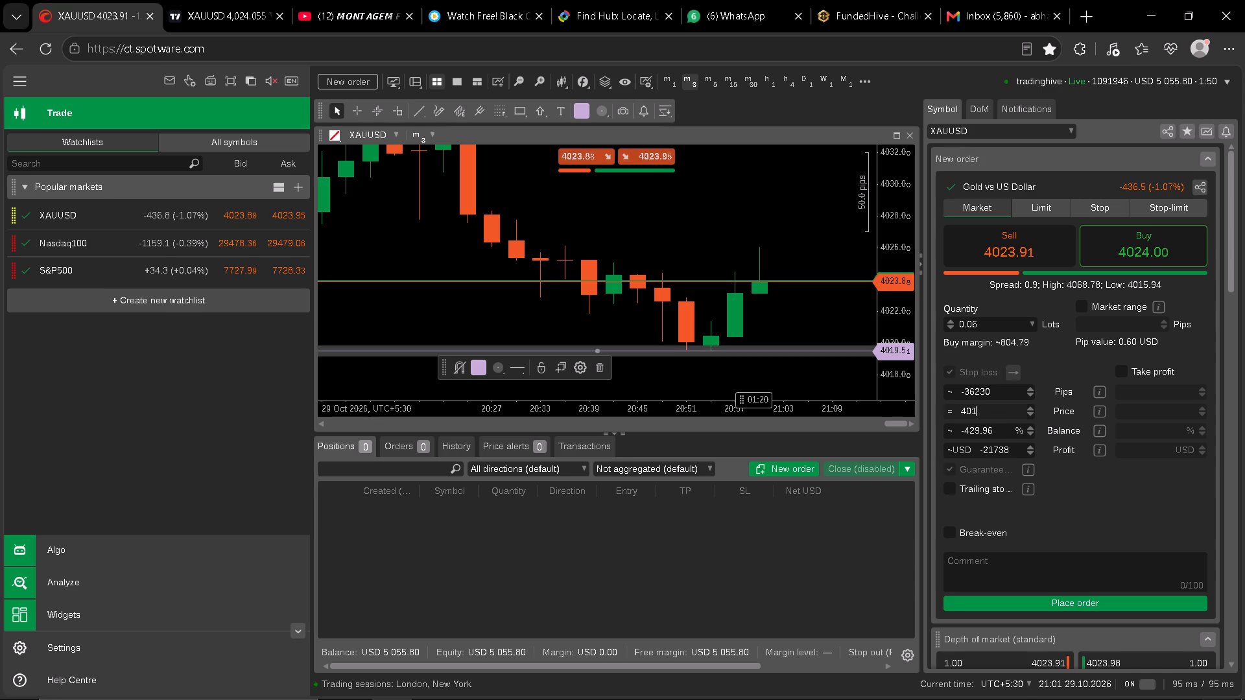
key("9")
key("period")
key("5")
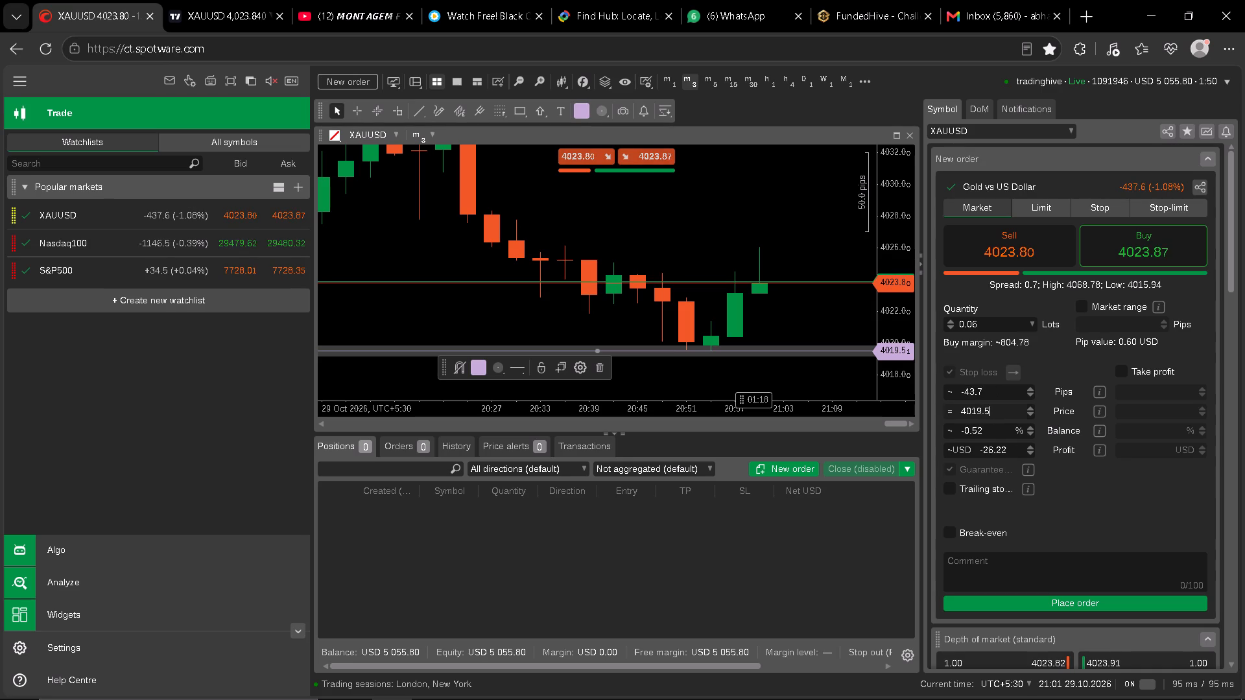
Switch to TradingView and draw a Fibonacci retracement on XAUUSD from the swing low near 4,019.5 to the recent swing high near 4,026.2.
left_click(187, 0)
left_click_drag(561, 300, 781, 288)
left_click(383, 78)
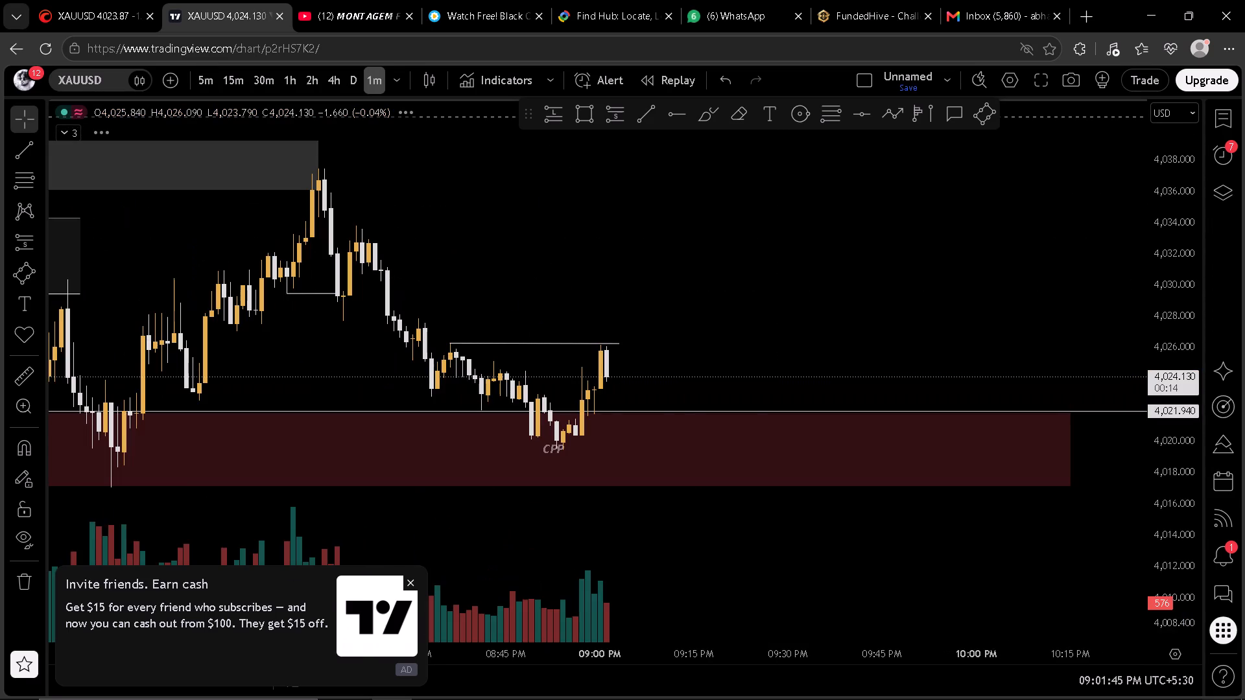
scroll(853, 284, "down", 4)
left_click_drag(928, 308, 888, 233)
scroll(1178, 306, "up", 3)
left_click_drag(1050, 269, 1047, 269)
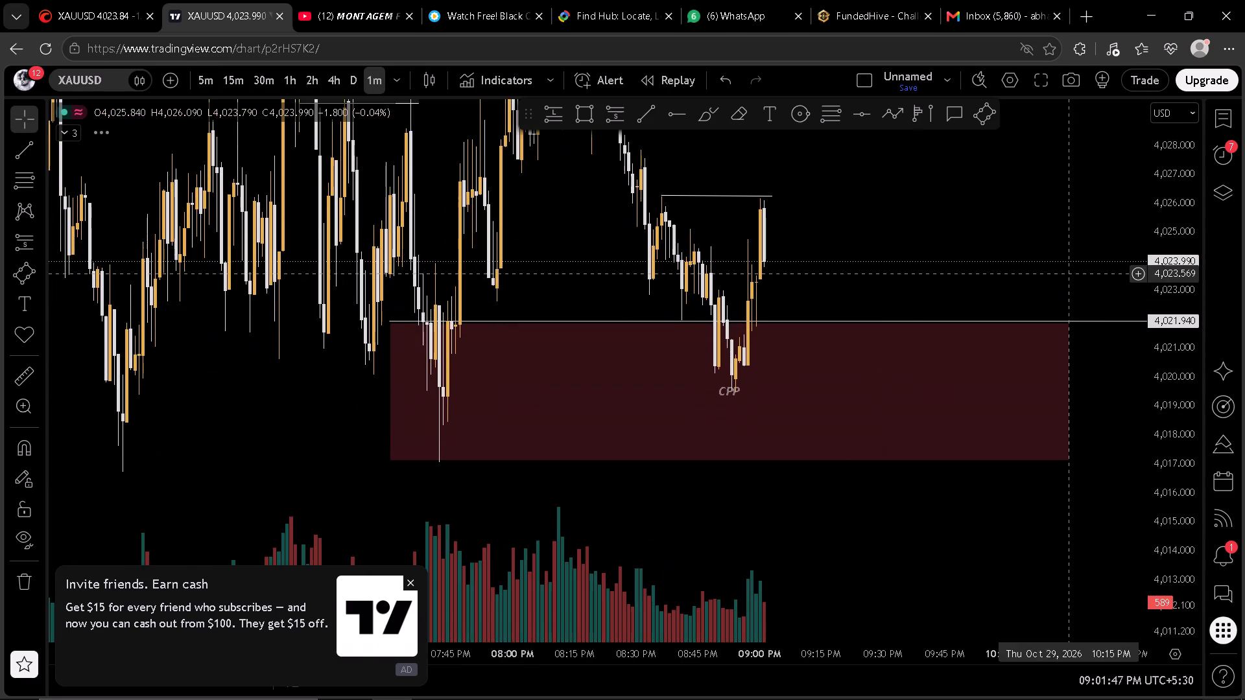
left_click_drag(1047, 269, 937, 313)
left_click(825, 116)
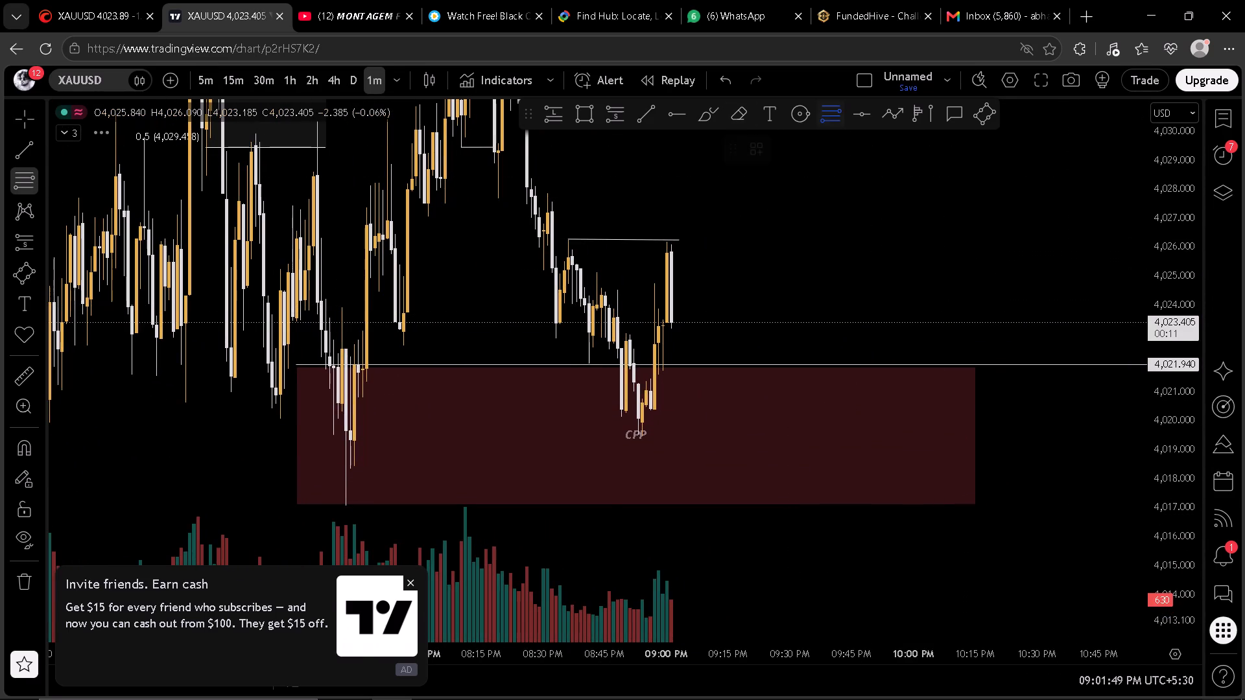
left_click(652, 435)
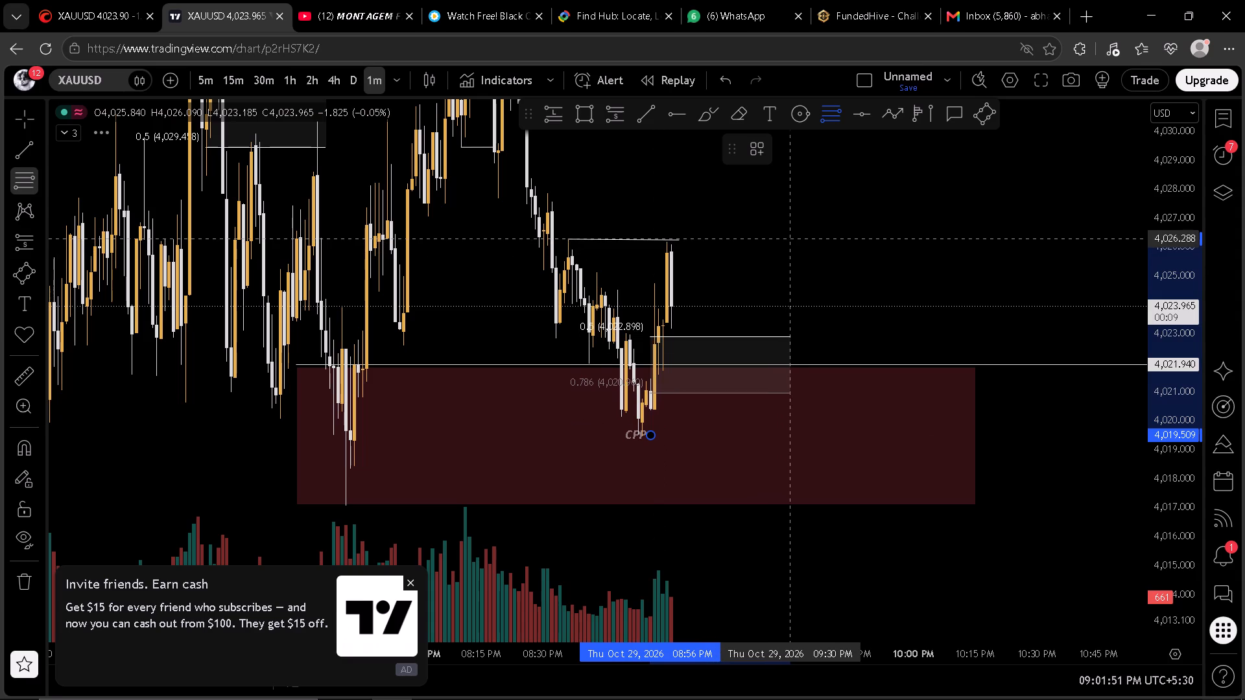
left_click(789, 240)
left_click(934, 295)
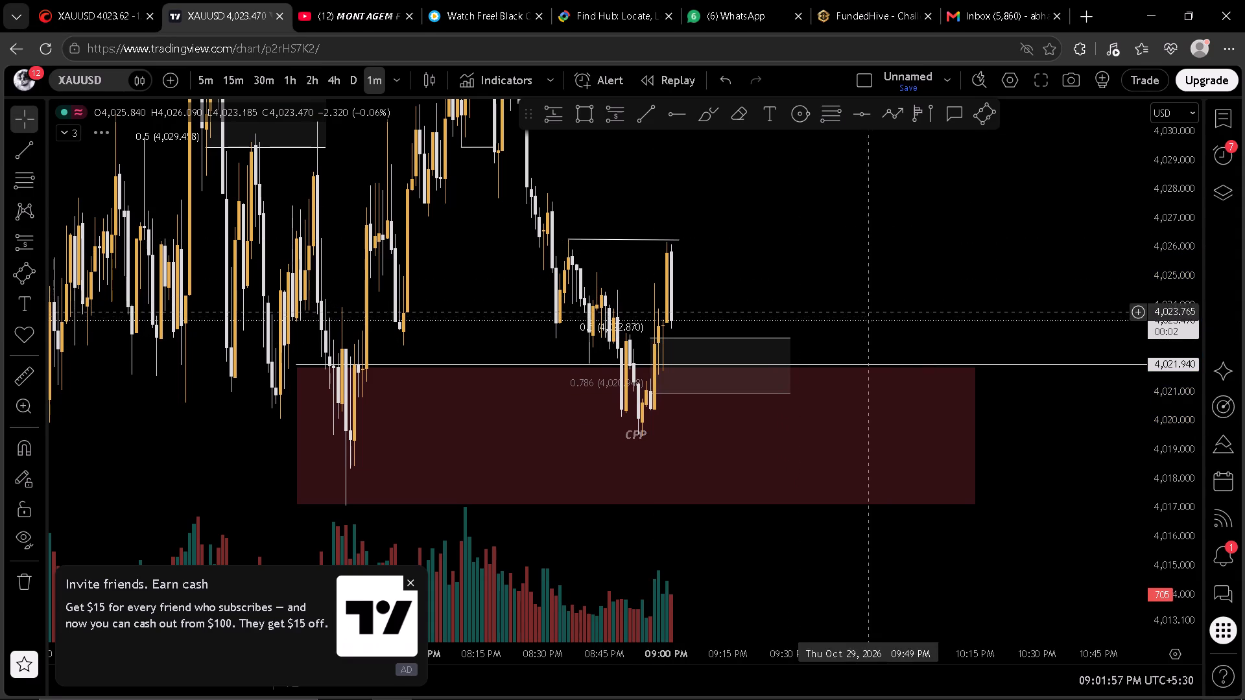
Return to cTrader and set the XAUUSD order quantity to 0.09 lots, trying 0.07 and 0.08 first.
left_click(75, 0)
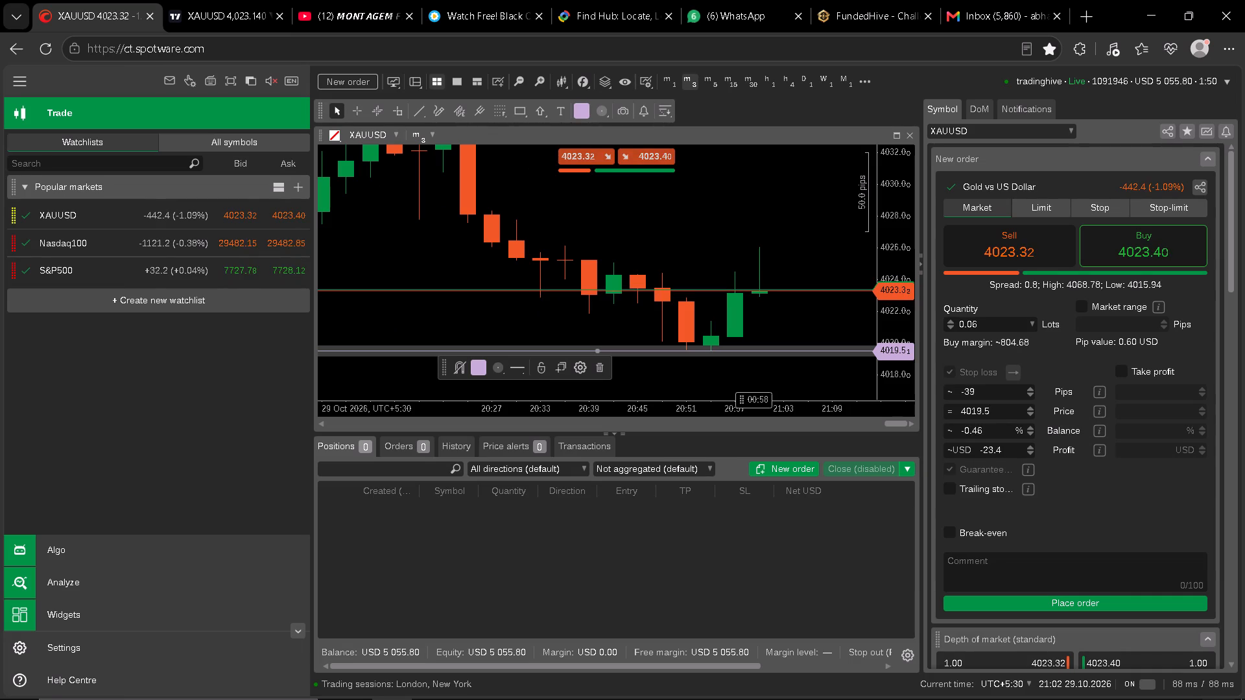
left_click(984, 327)
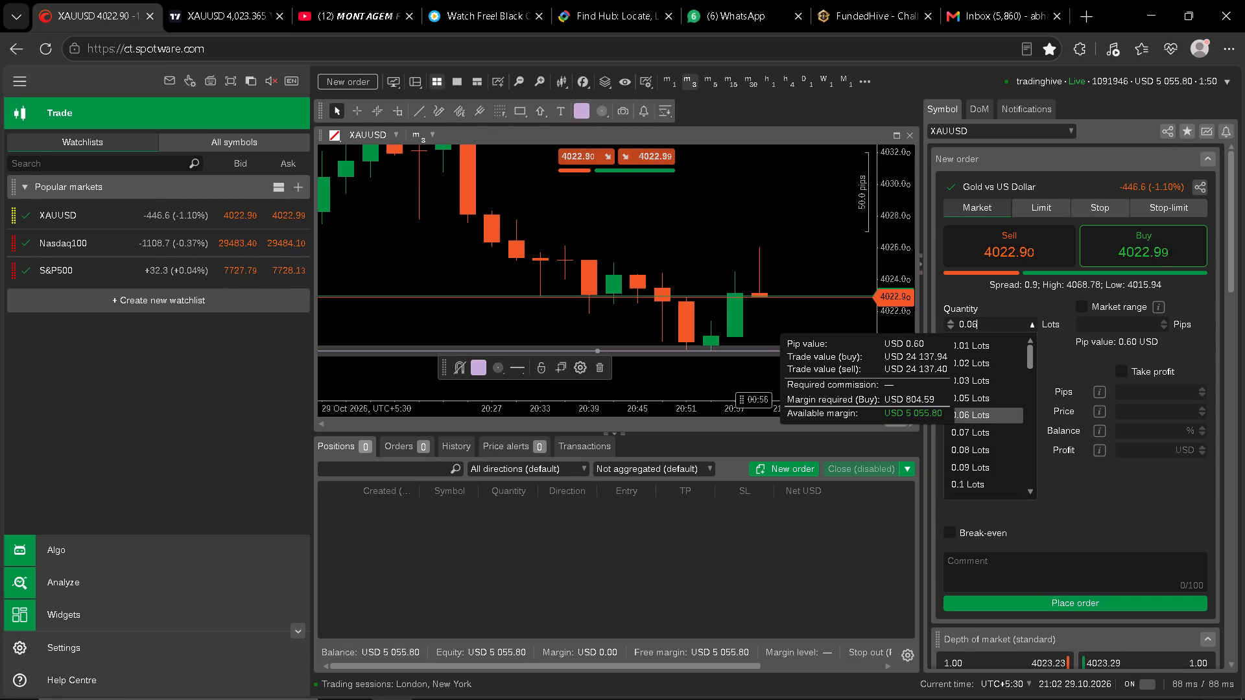
key("BackSpace")
key("7")
left_click(1074, 494)
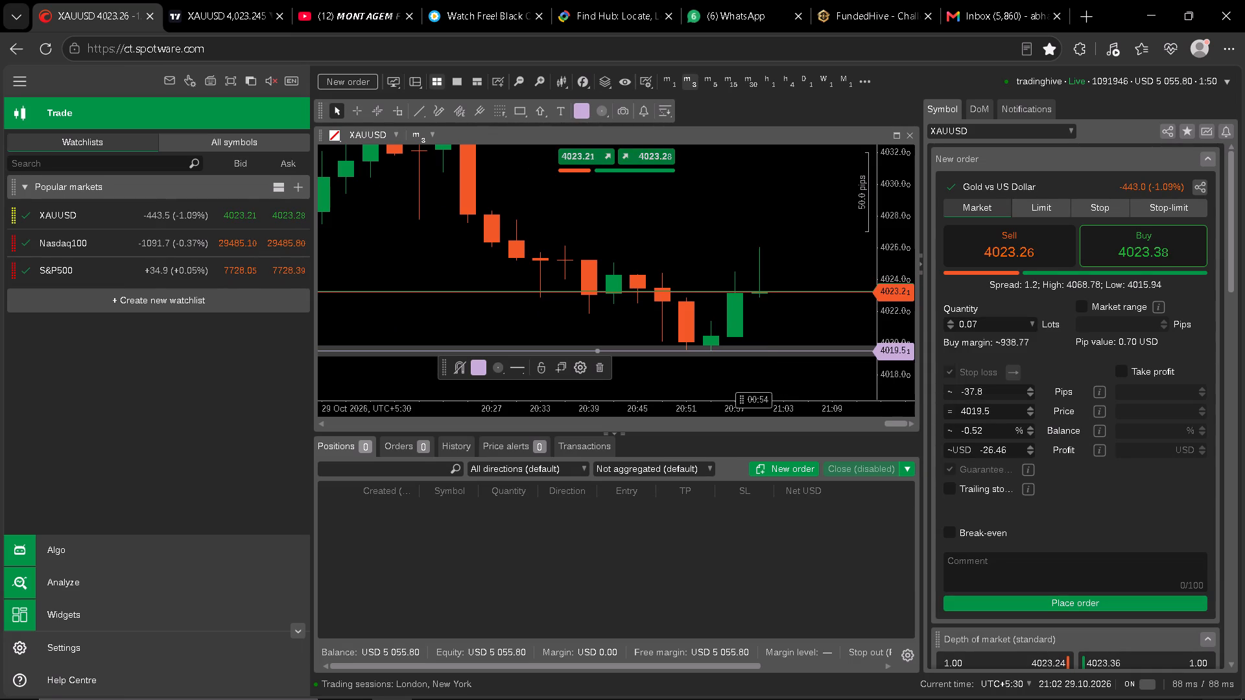
left_click(988, 325)
key("BackSpace")
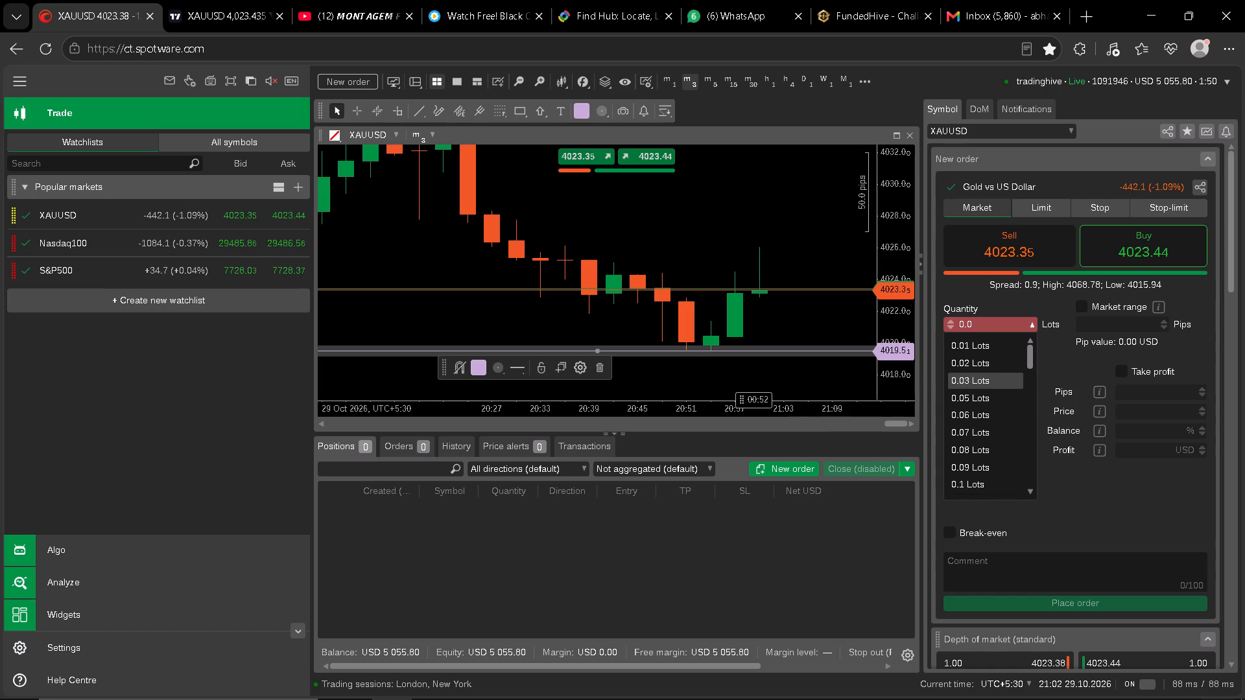
key("8")
left_click(1081, 501)
left_click(980, 325)
key("BackSpace")
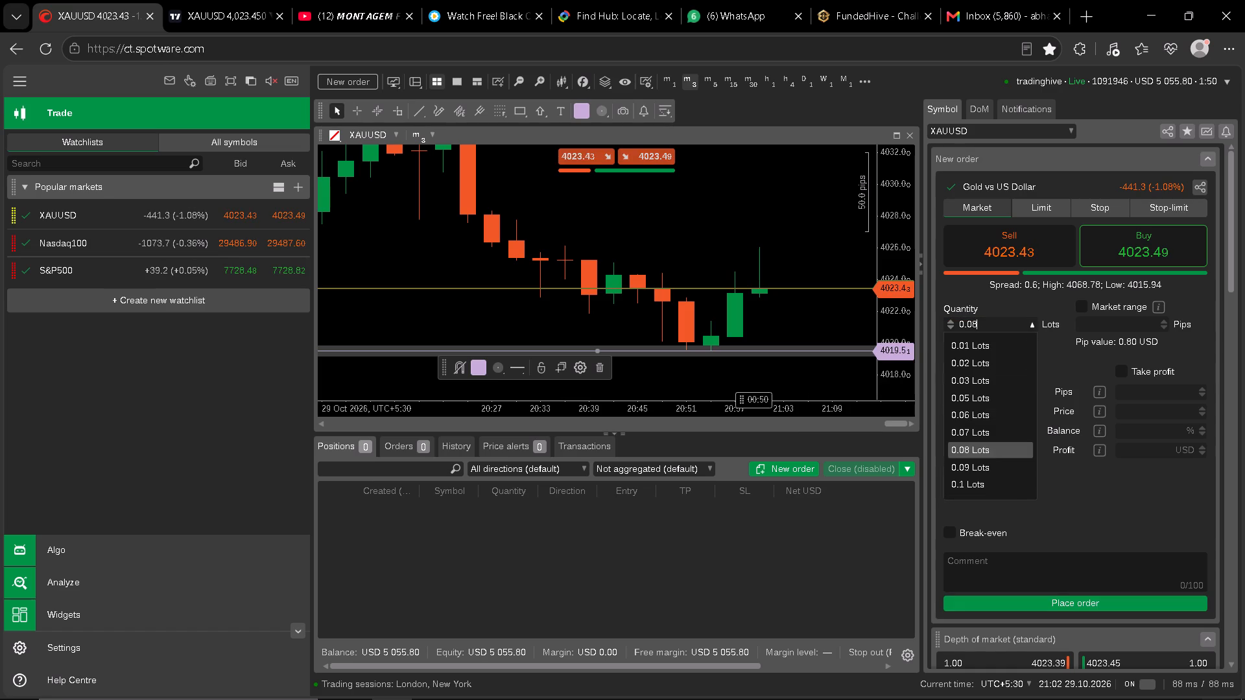
key("9")
left_click(1089, 478)
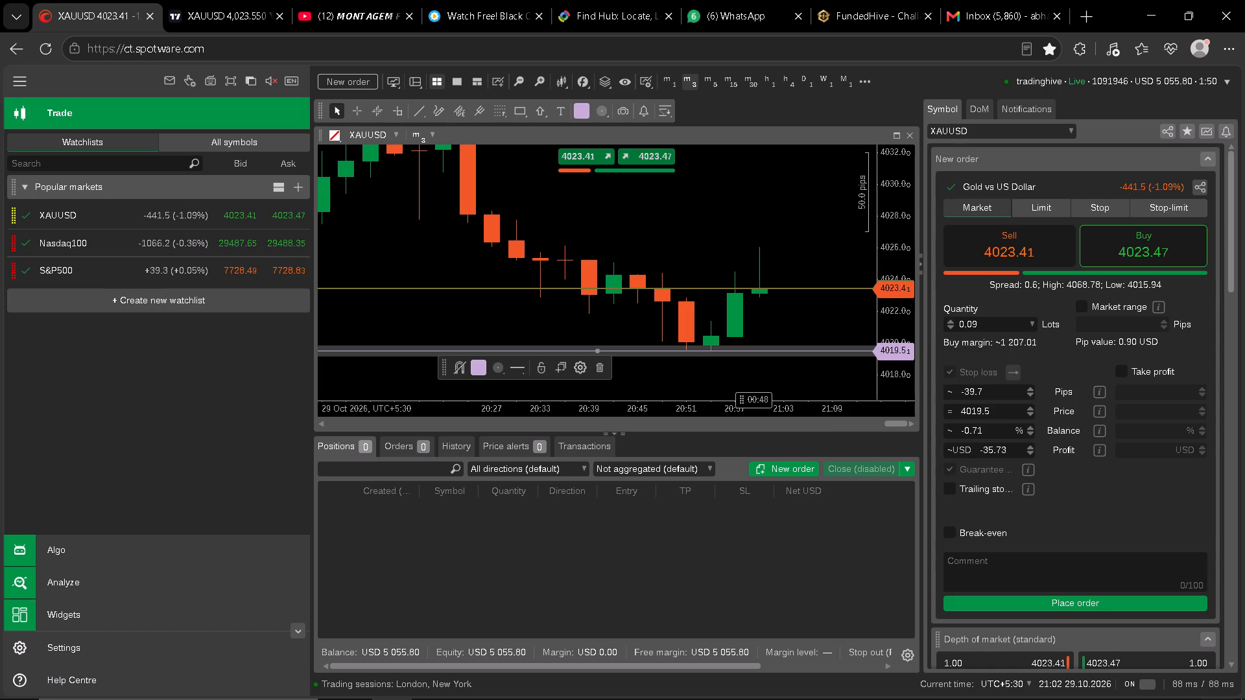
Place the XAUUSD market buy order.
left_click(1095, 601)
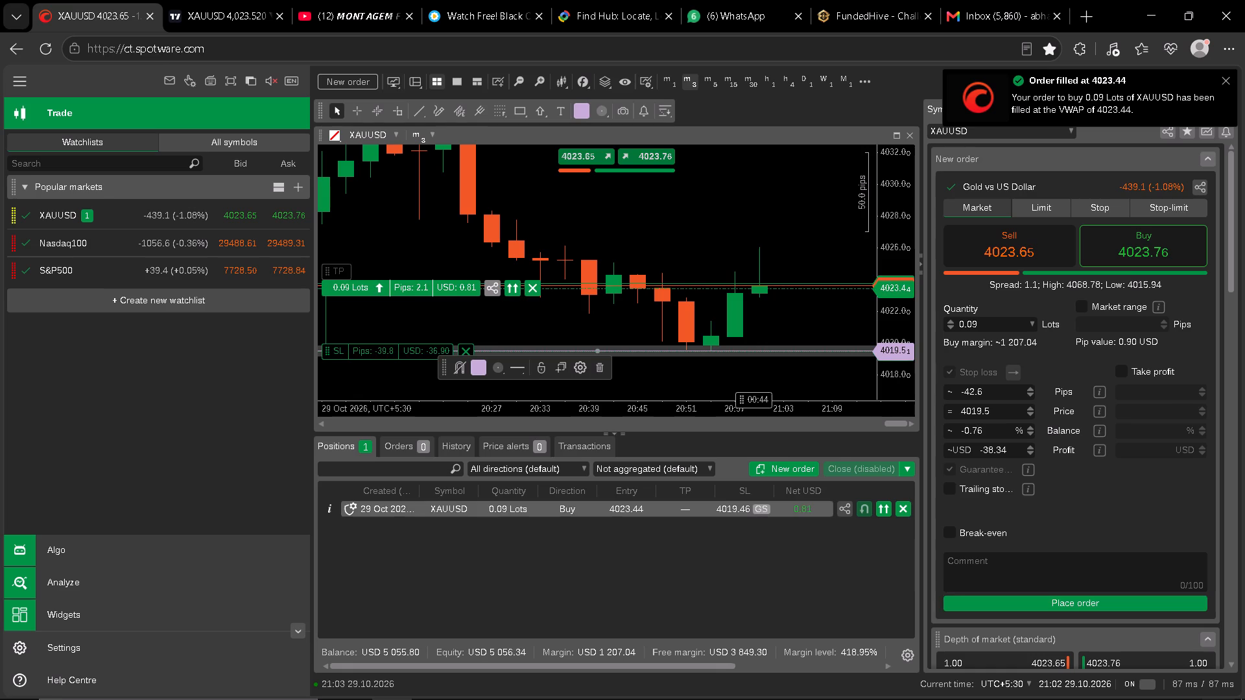
Add a take profit to the open XAUUSD buy position on the chart and move it up to 4034.7, near the earlier swing high.
left_click(779, 238)
left_click_drag(777, 242, 779, 267)
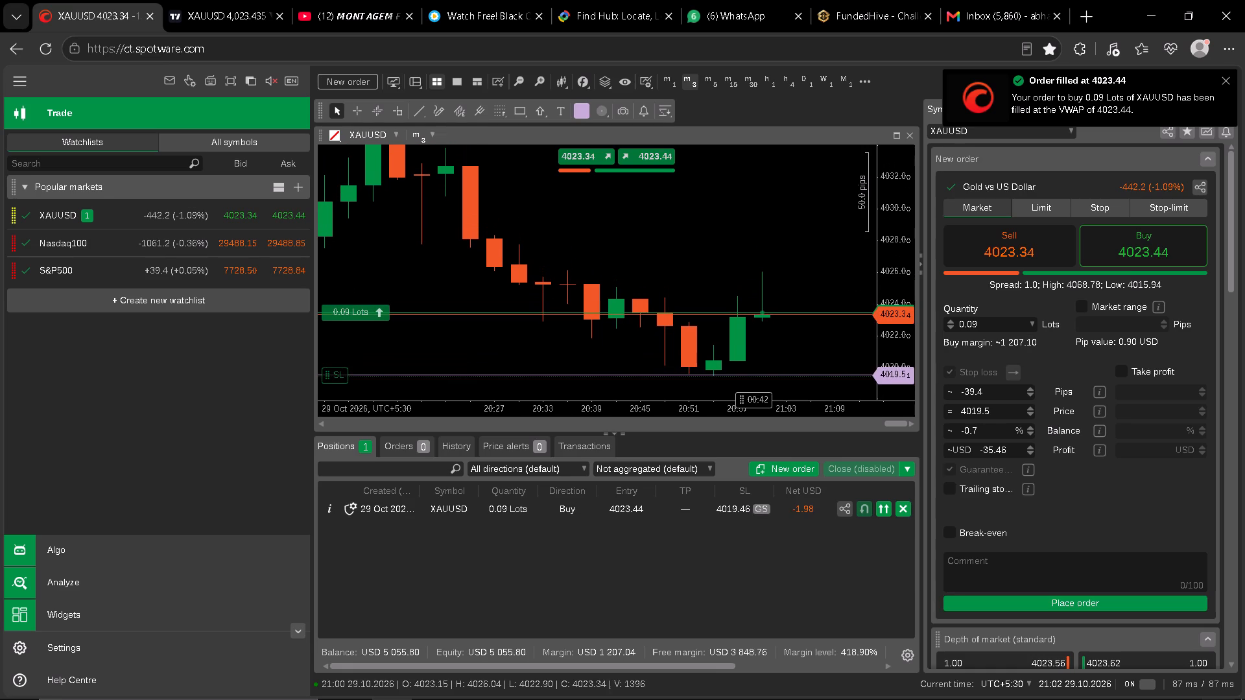
left_click_drag(336, 294, 342, 288)
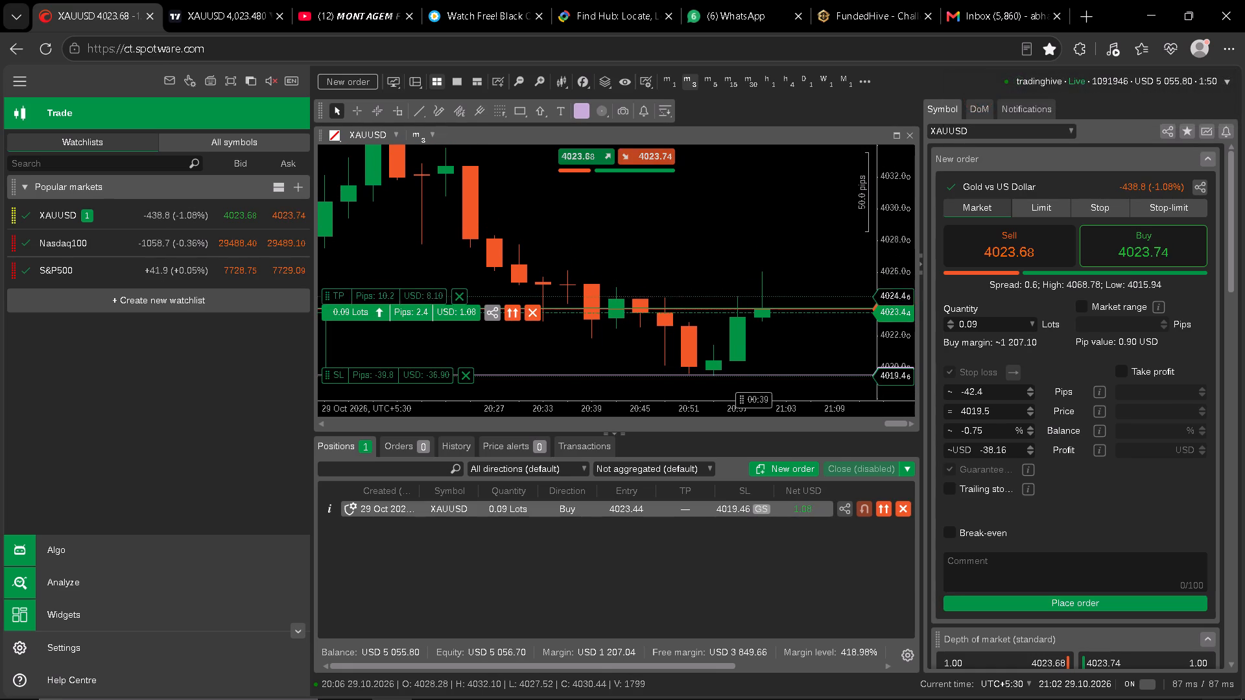
left_click_drag(342, 288, 375, 191)
left_click_drag(896, 228, 908, 277)
left_click_drag(806, 246, 840, 355)
left_click_drag(372, 305, 376, 249)
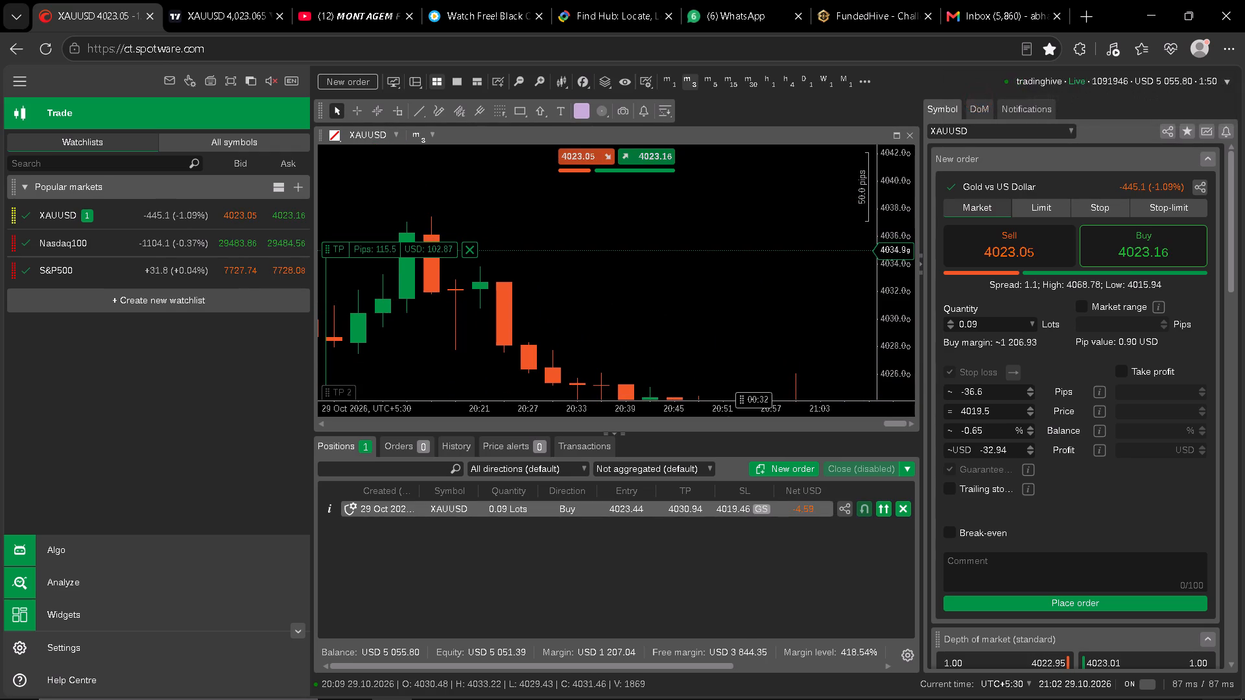
left_click_drag(376, 249, 377, 253)
Change the cTrader XAUUSD chart's timeframe to 1 minute.
left_click(682, 350)
left_click_drag(736, 349, 659, 293)
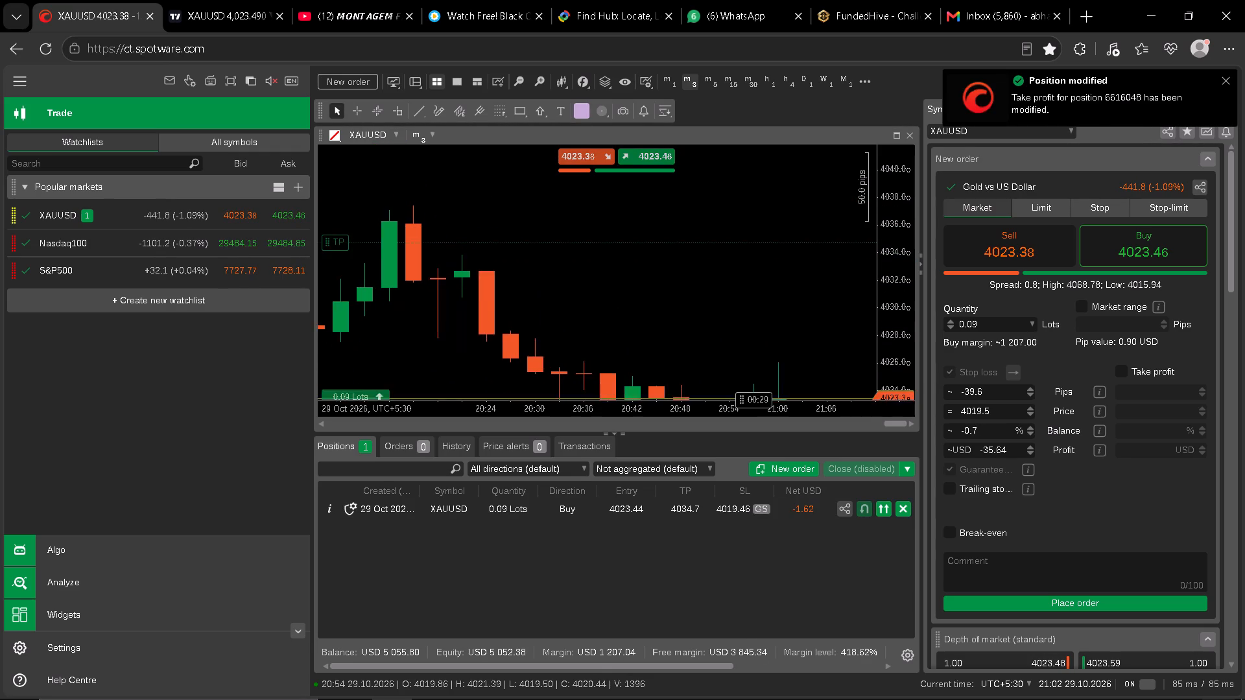
left_click_drag(659, 293, 627, 231)
left_click(667, 82)
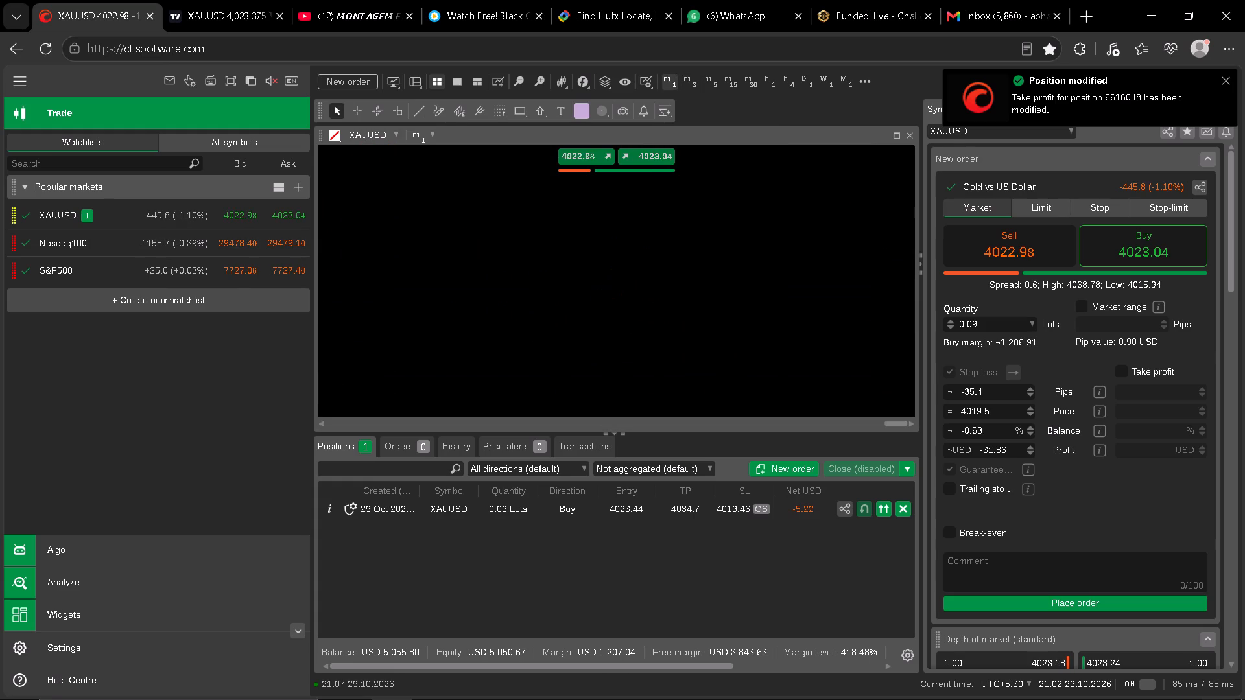
Examine the 1-minute XAUUSD price action around the buy entry, the stop loss line and the take profit level.
scroll(846, 308, "down", 2)
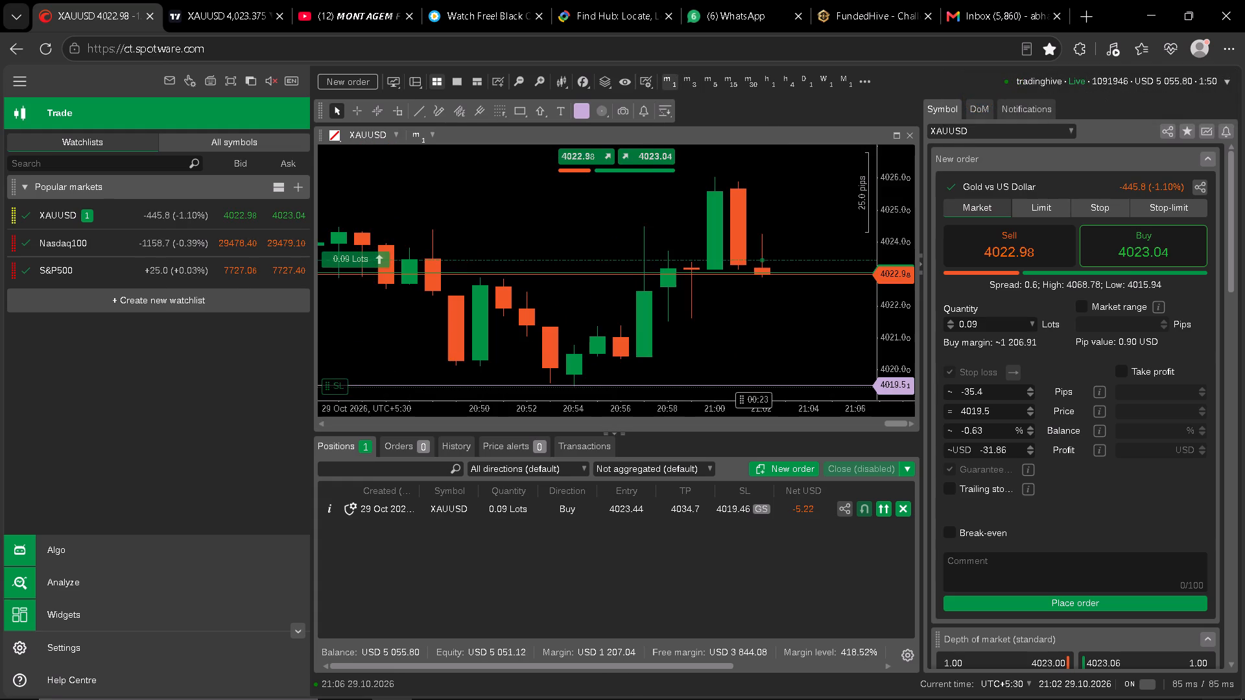
scroll(846, 308, "down", 17)
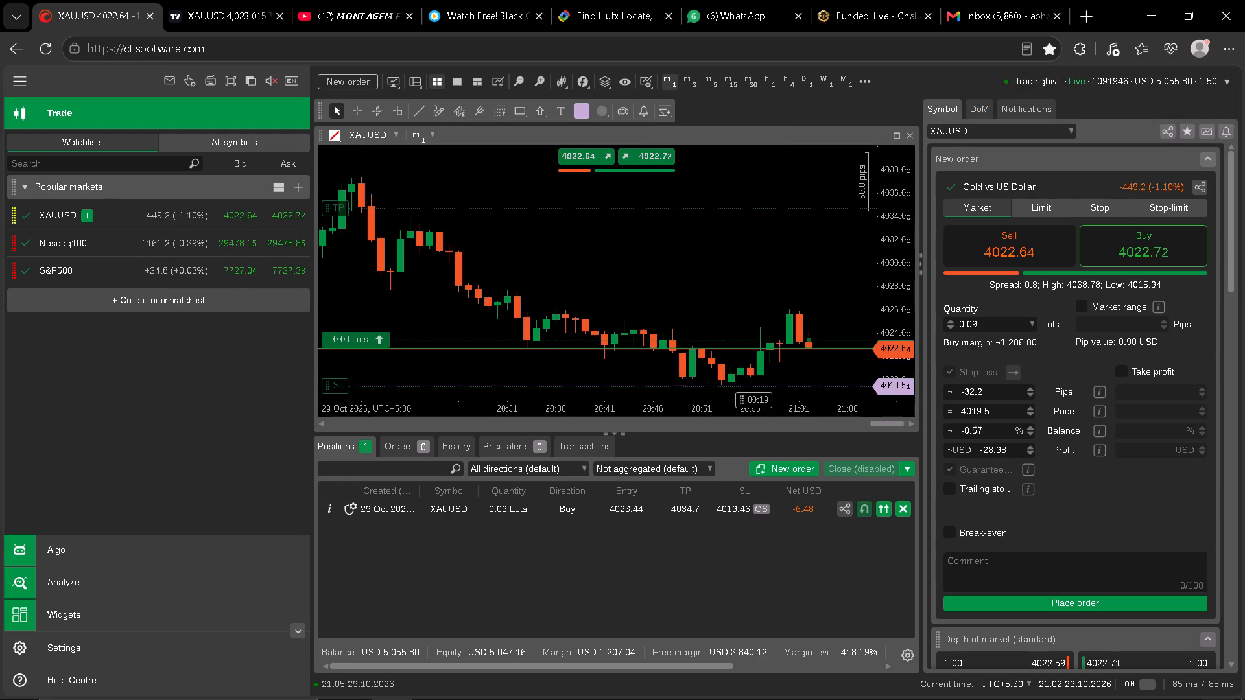
left_click_drag(842, 307, 824, 257)
left_click_drag(902, 331, 894, 290)
left_click(829, 242)
left_click_drag(890, 264, 888, 167)
left_click_drag(890, 259, 889, 177)
left_click_drag(906, 246, 891, 181)
scroll(813, 258, "down", 2)
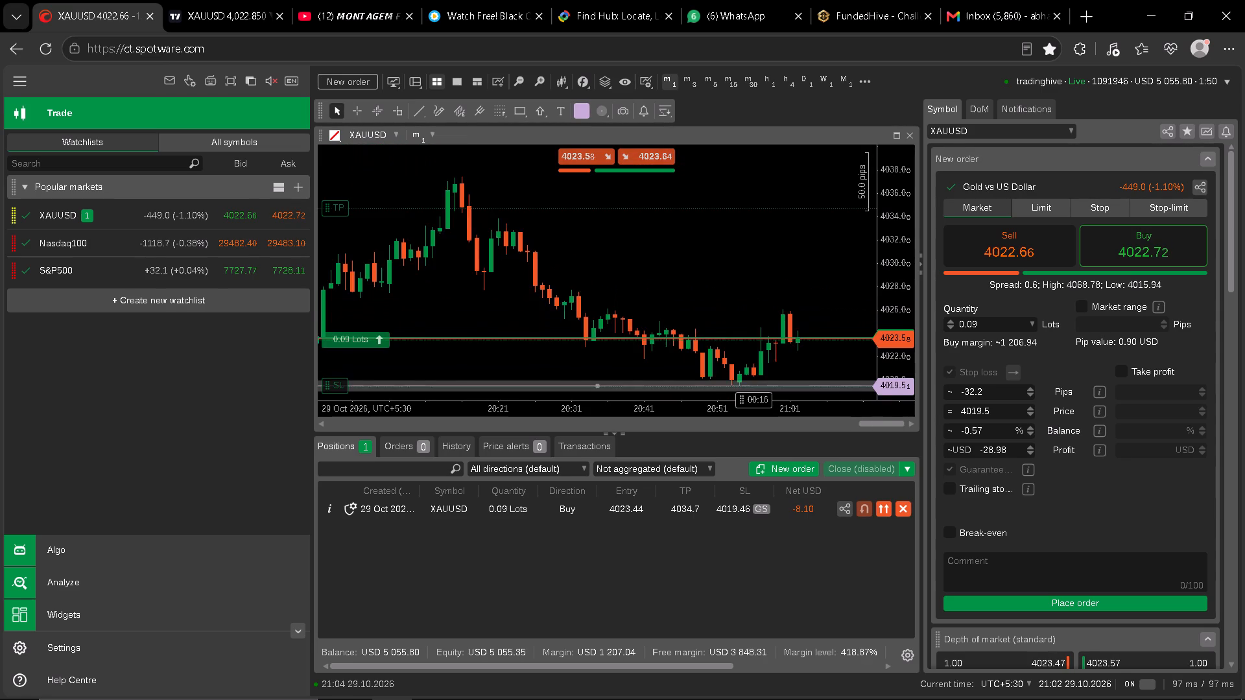
scroll(831, 268, "down", 2)
left_click_drag(833, 287, 798, 245)
left_click_drag(901, 257, 892, 167)
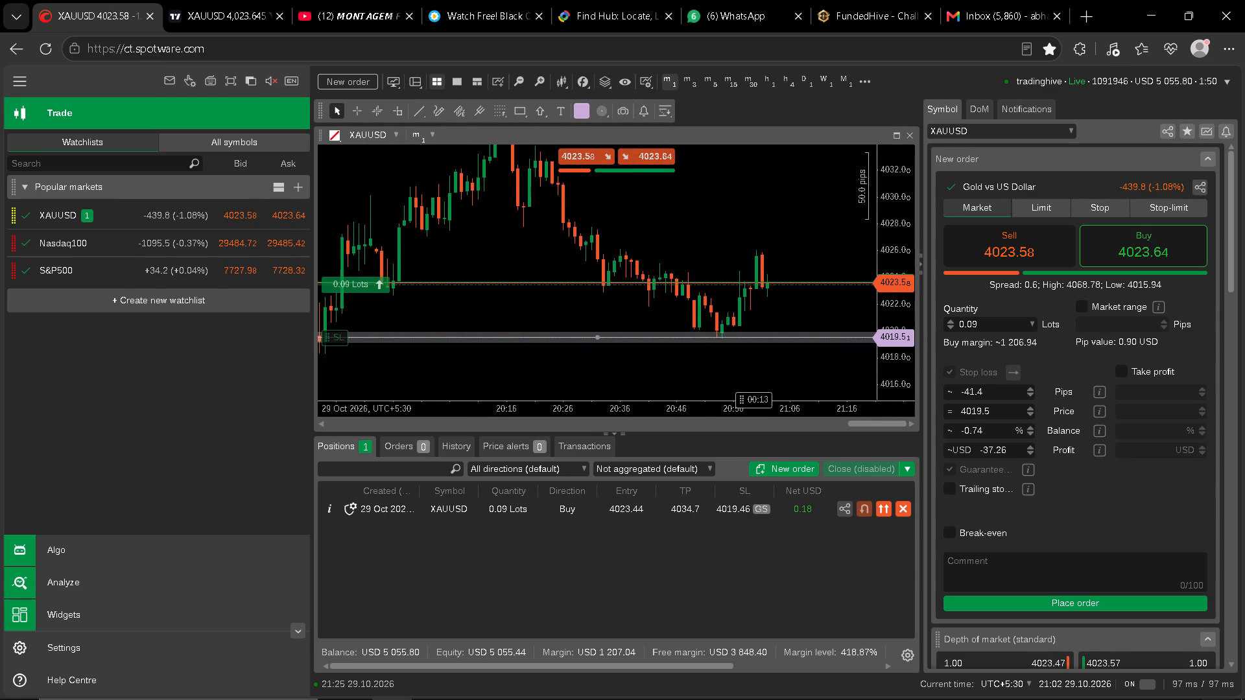
left_click_drag(892, 167, 890, 170)
left_click_drag(816, 207, 788, 251)
left_click_drag(890, 224, 886, 249)
left_click_drag(818, 261, 812, 219)
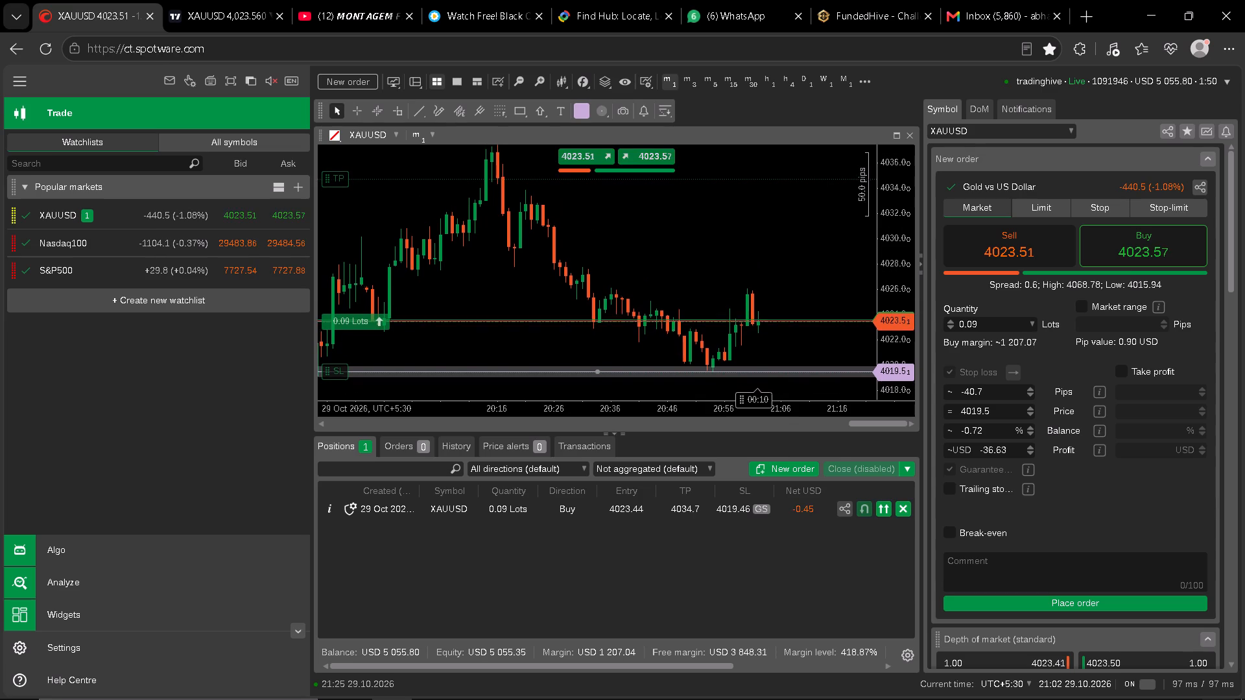
left_click_drag(812, 219, 812, 218)
left_click_drag(886, 254, 892, 172)
left_click_drag(894, 239, 895, 239)
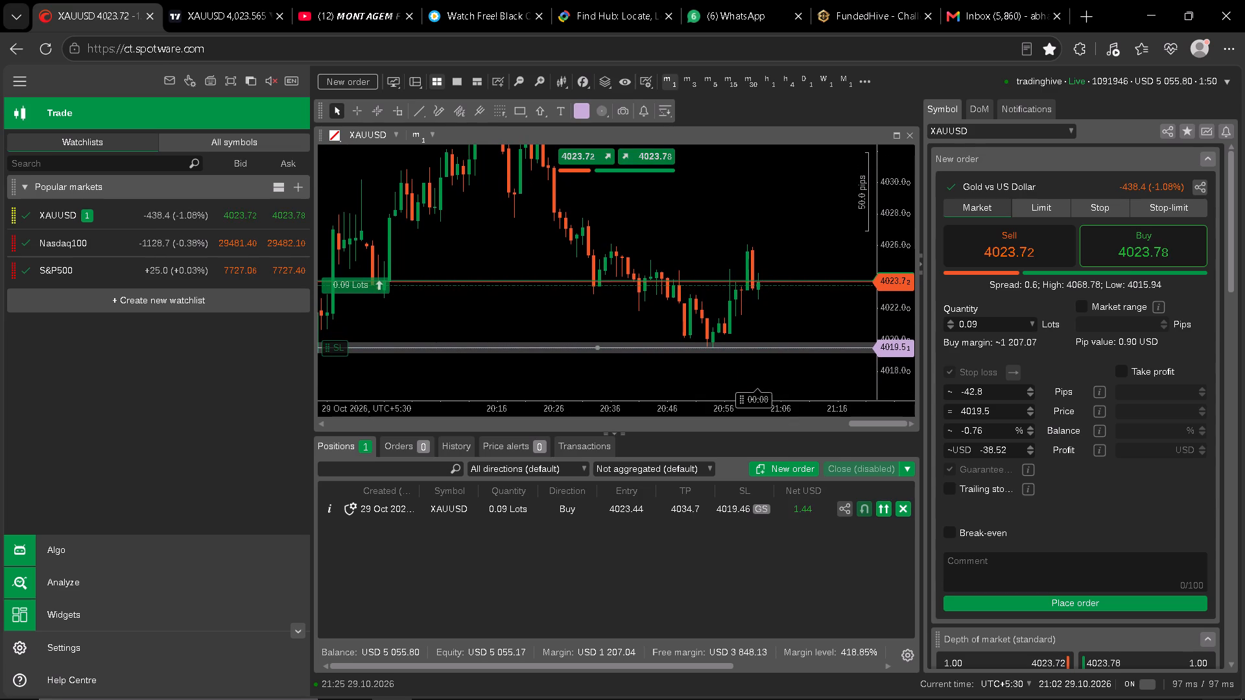
left_click_drag(895, 239, 895, 163)
left_click_drag(882, 245, 905, 172)
left_click_drag(894, 244, 904, 168)
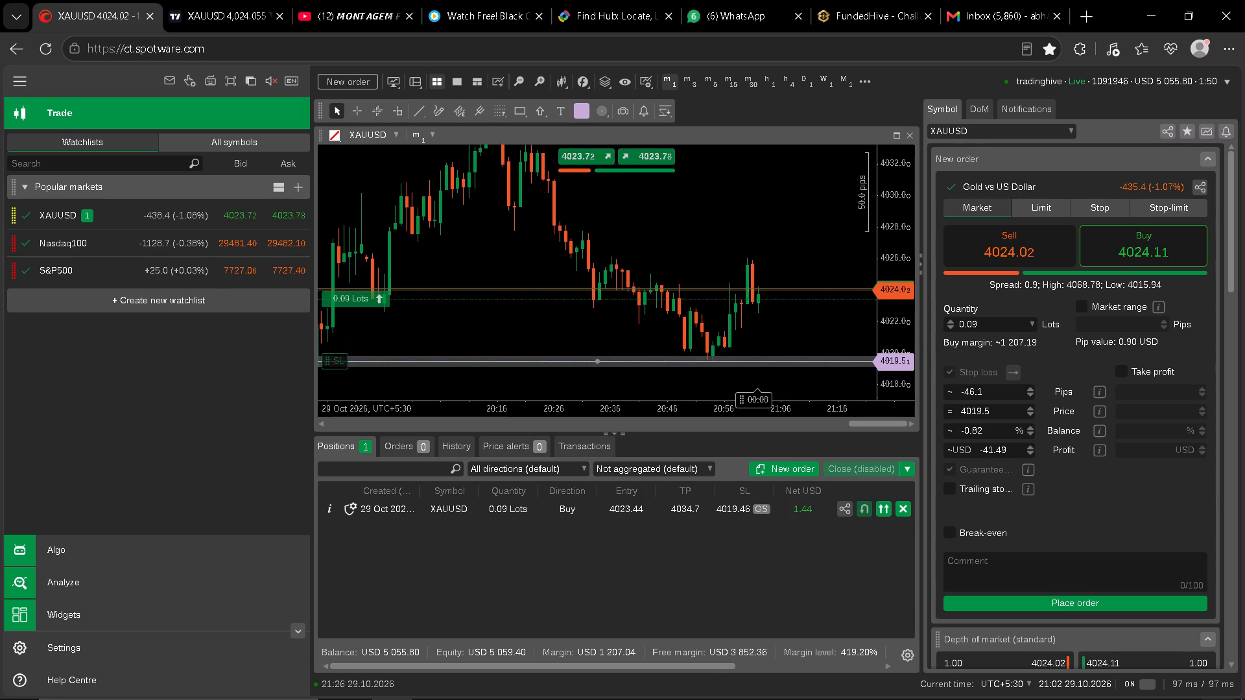
left_click_drag(895, 371, 906, 289)
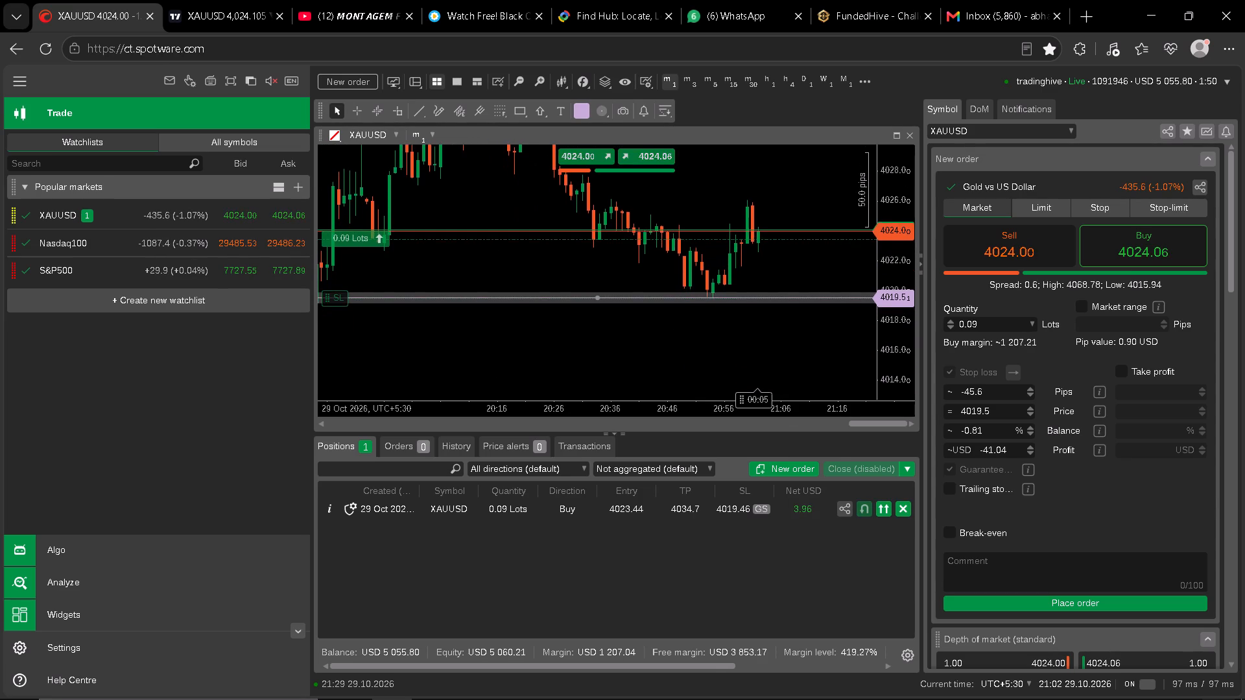
left_click_drag(906, 289, 848, 215)
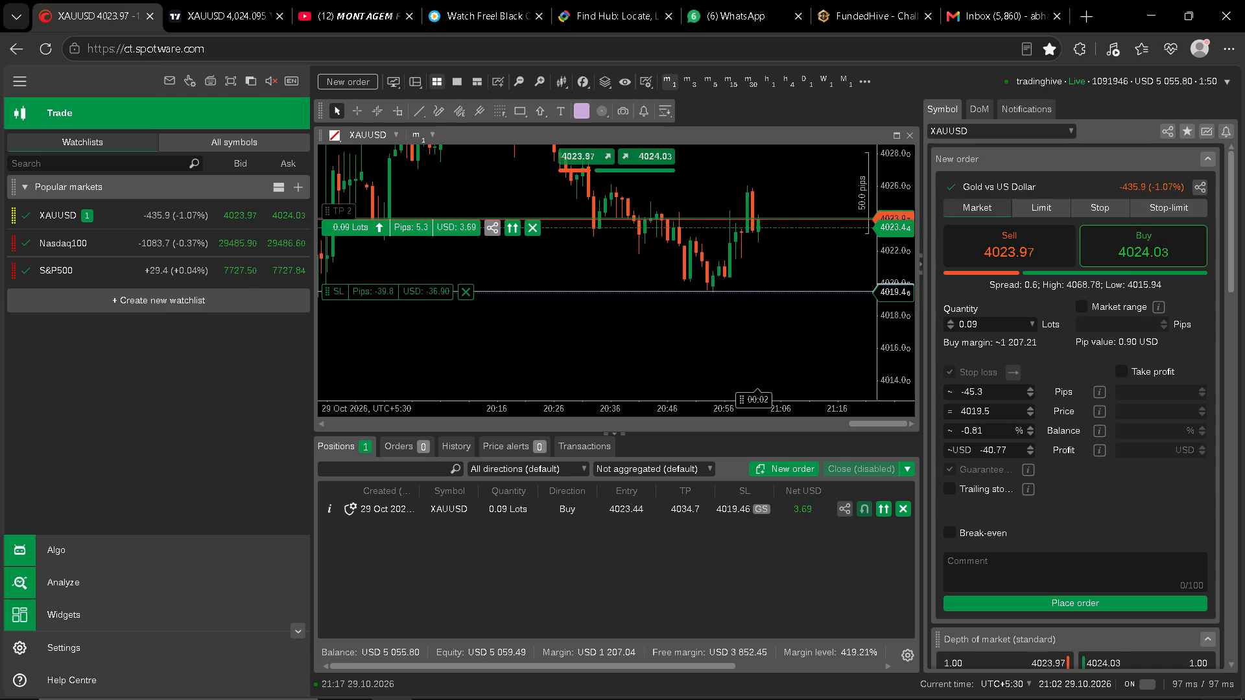
left_click_drag(820, 251, 822, 327)
left_click_drag(895, 338, 886, 198)
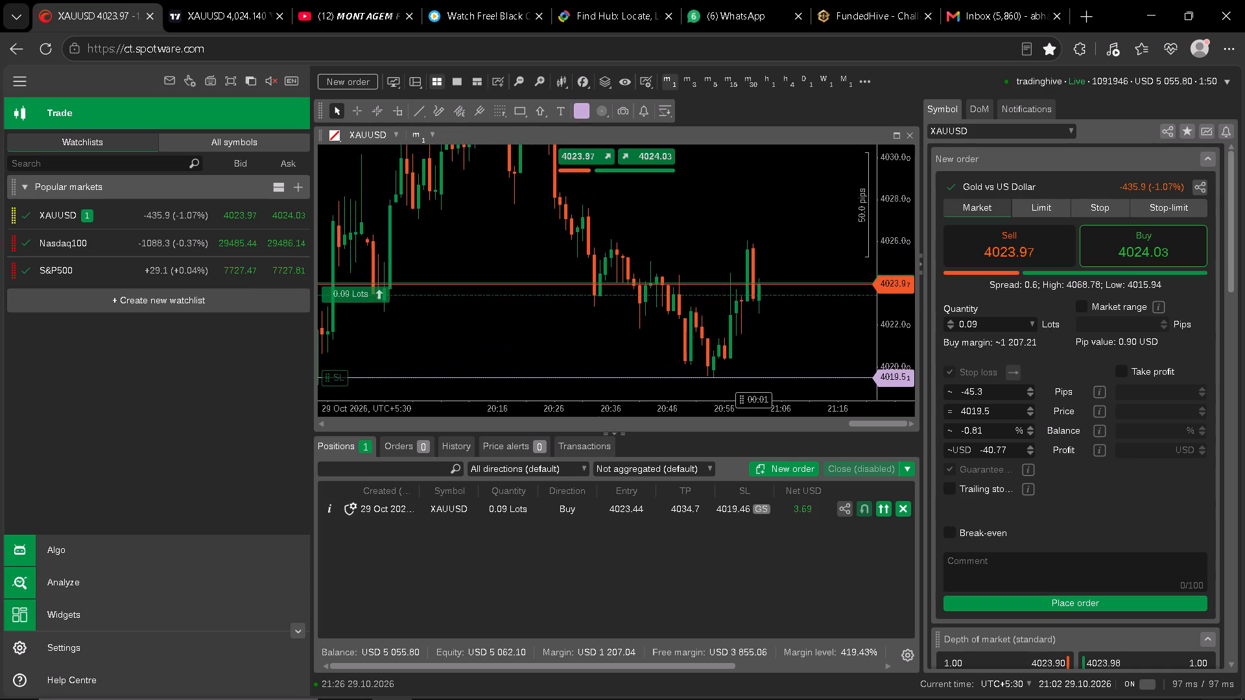
left_click_drag(886, 198, 886, 194)
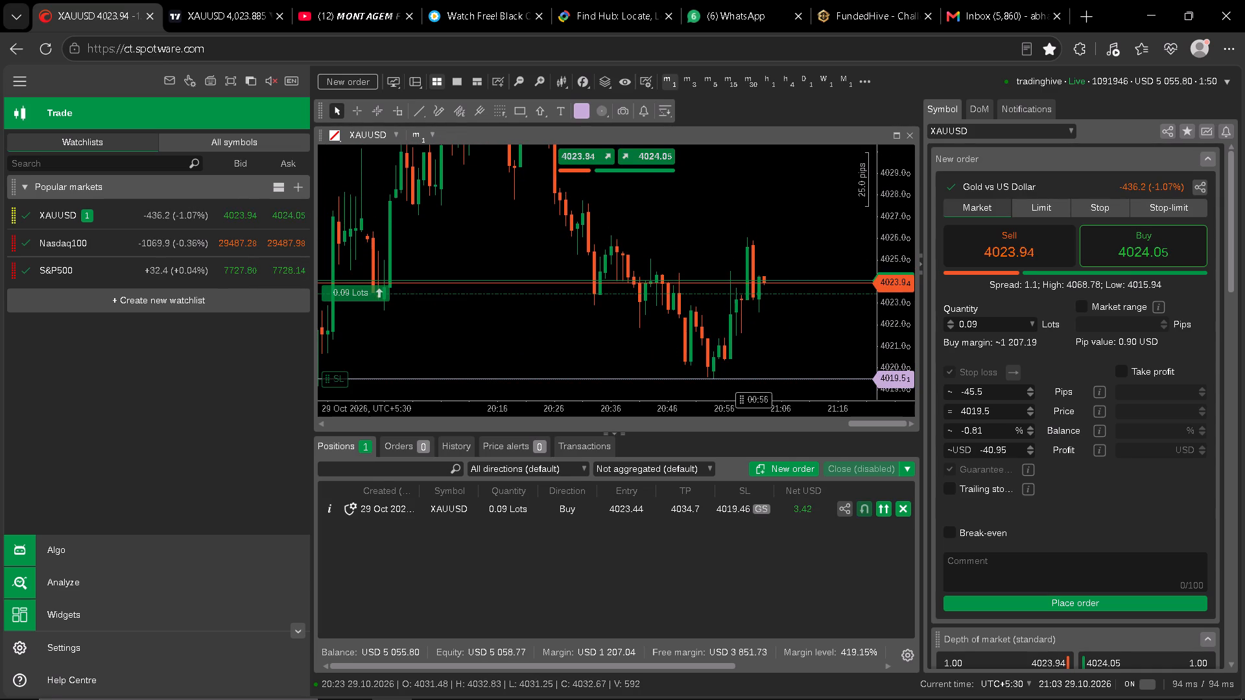
Switch to the 1-minute TradingView chart and place a Long Position at the 09:01 PM candle, with entry at about 4,023.54.
left_click(204, 0)
left_click(838, 249)
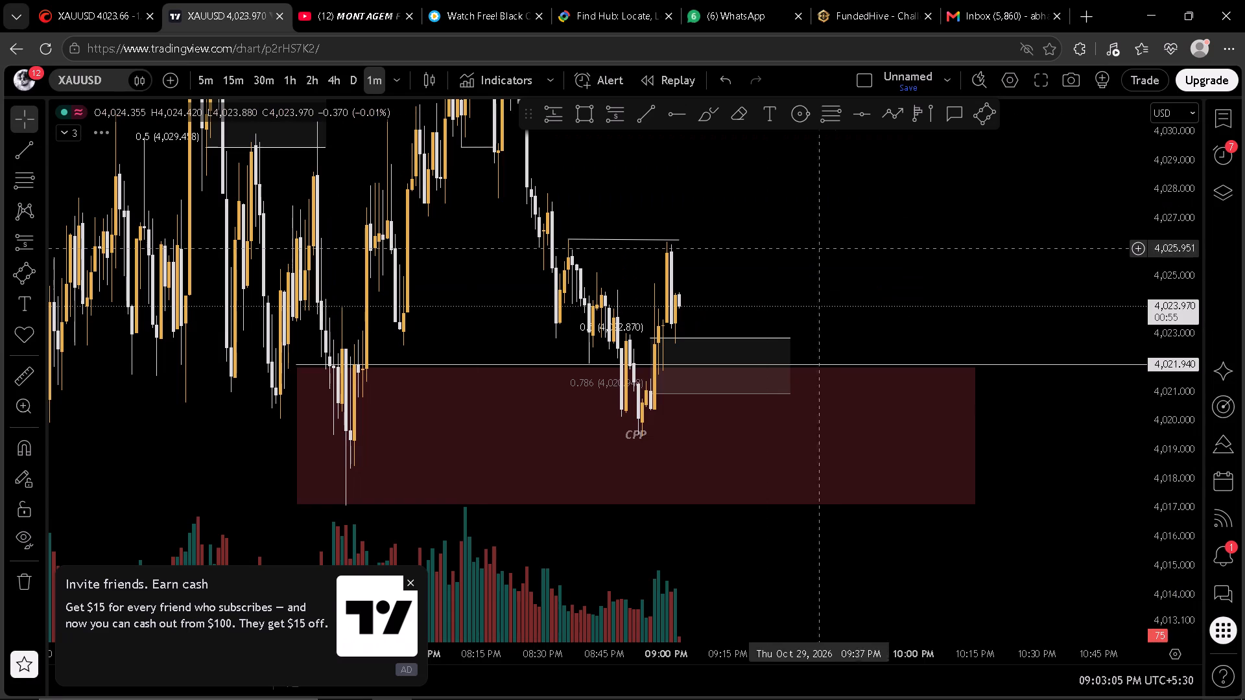
key("1")
key("Return")
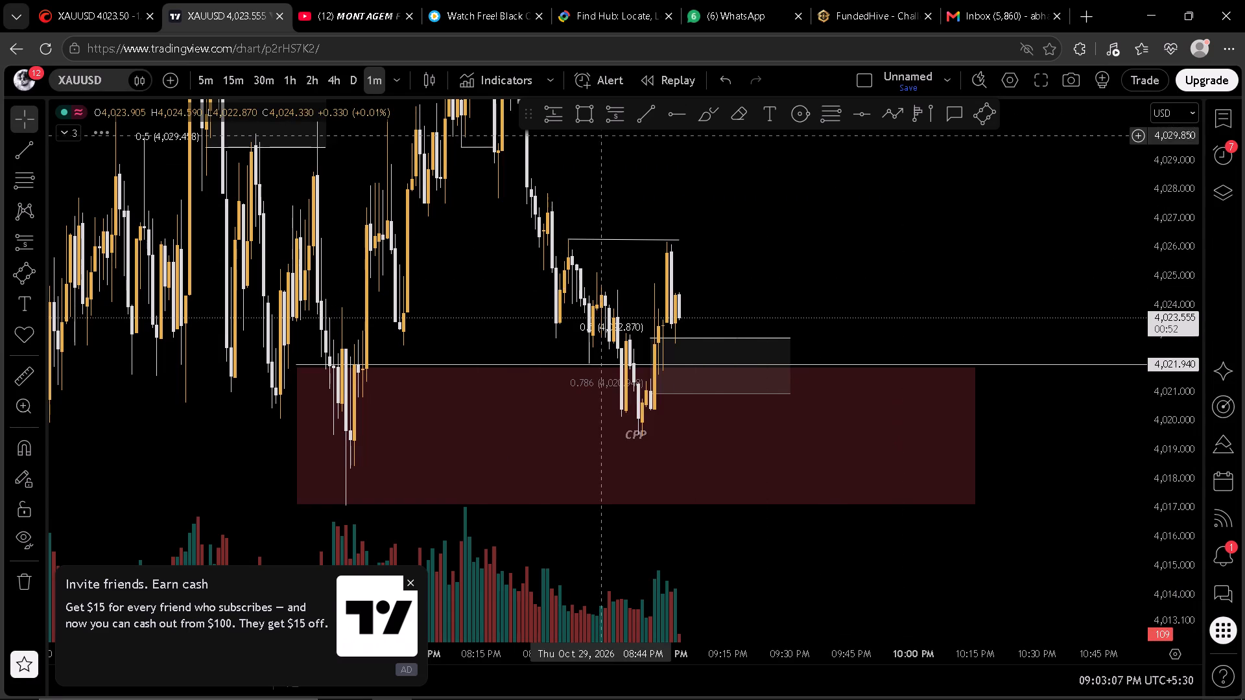
left_click(554, 119)
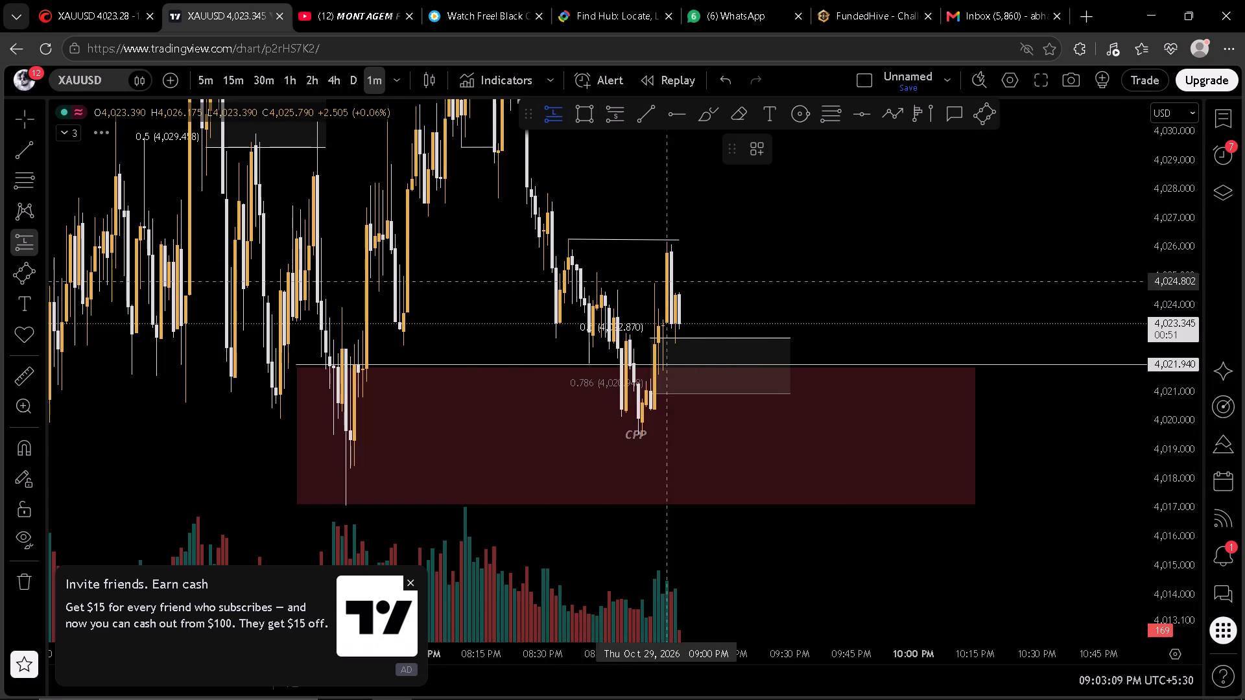
left_click(105, 0)
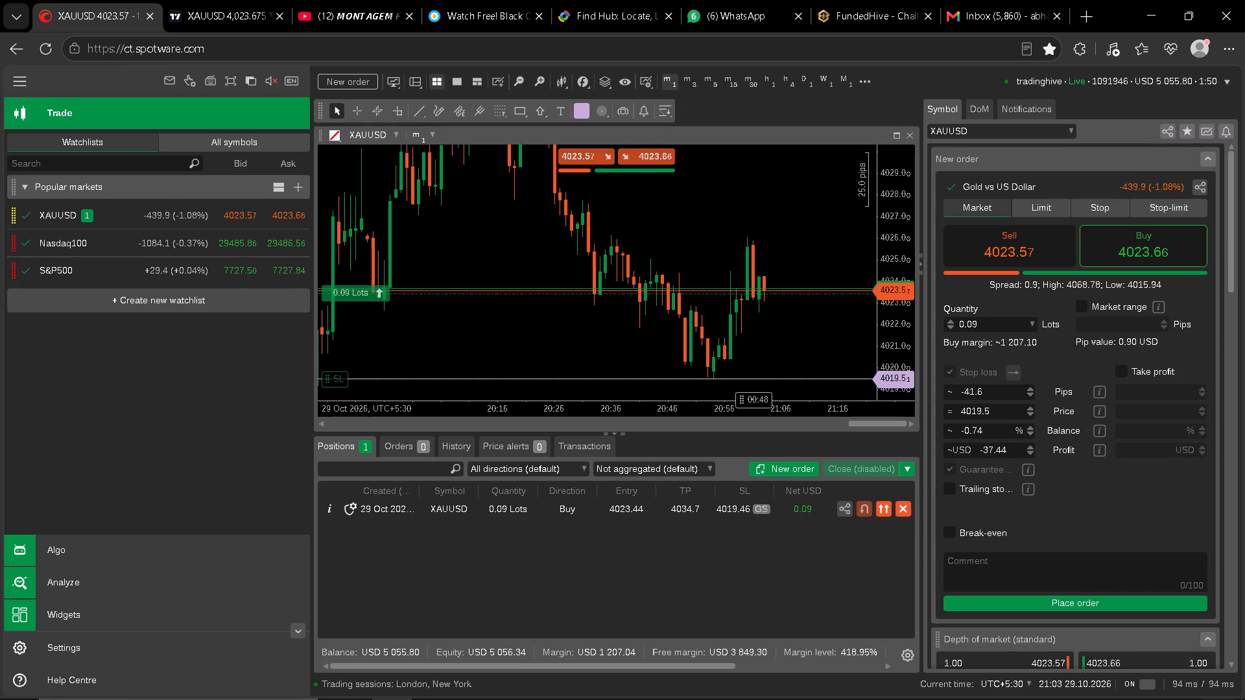
left_click(215, 1)
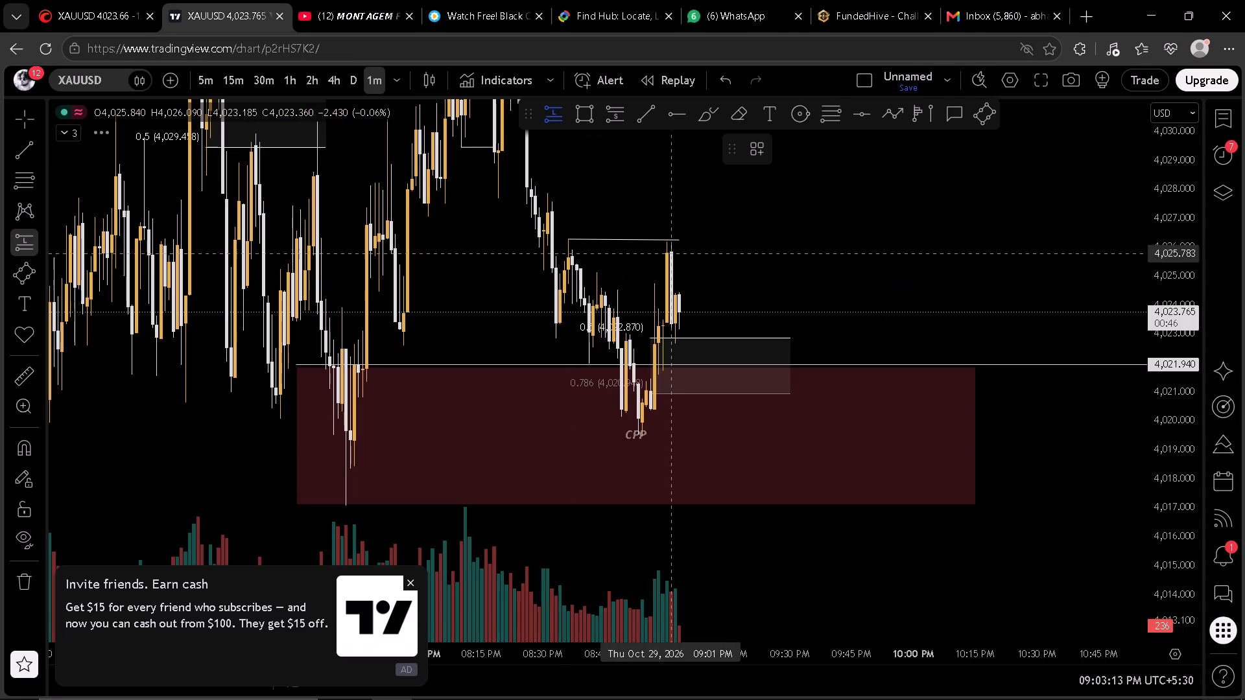
left_click(671, 318)
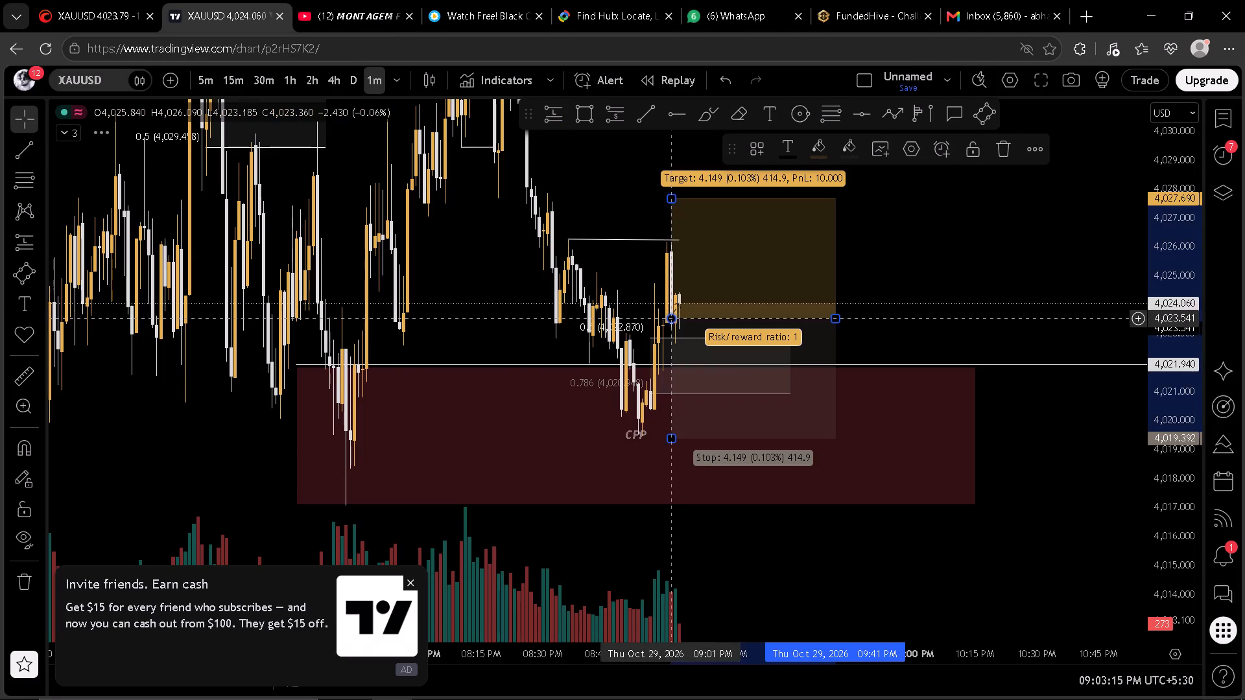
Adjust the long position's stop level to about 4,019.51, matching the trade's stop loss.
left_click(672, 439)
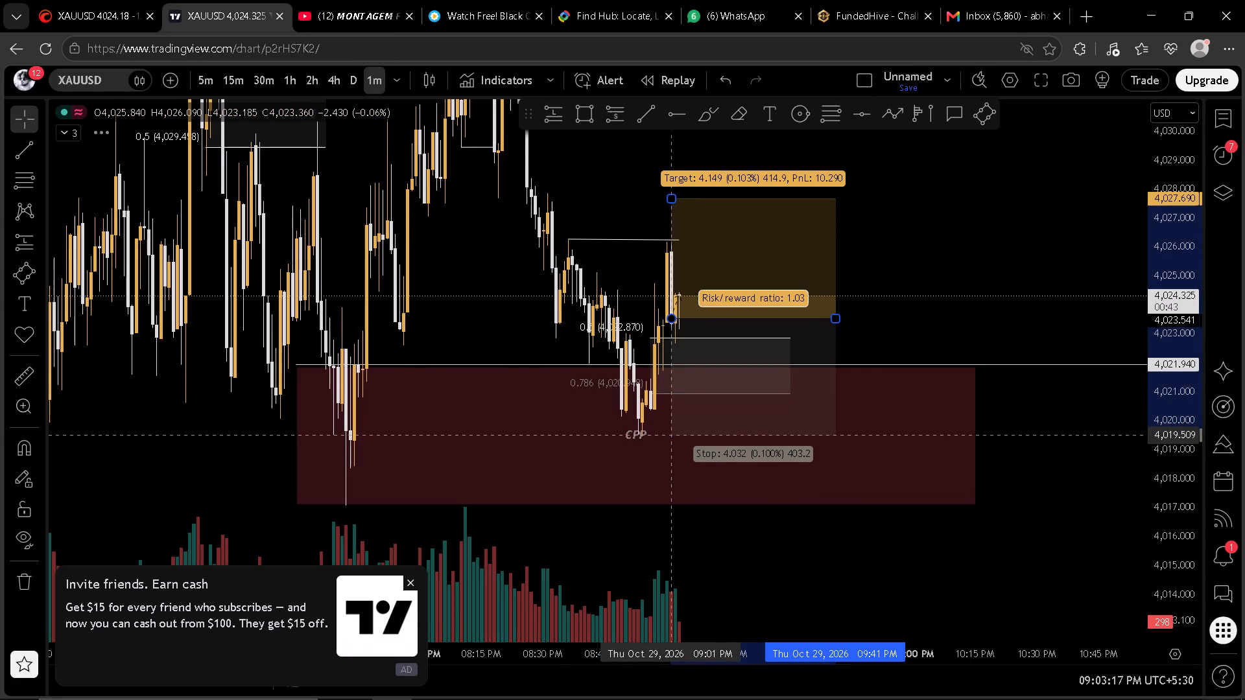
left_click(672, 434)
left_click(999, 248)
Raise the long position's target to about 4,033.81, towards the earlier swing high.
scroll(1011, 246, "down", 4)
left_click_drag(1045, 235, 958, 314)
scroll(1028, 296, "down", 4)
scroll(1157, 255, "down", 1)
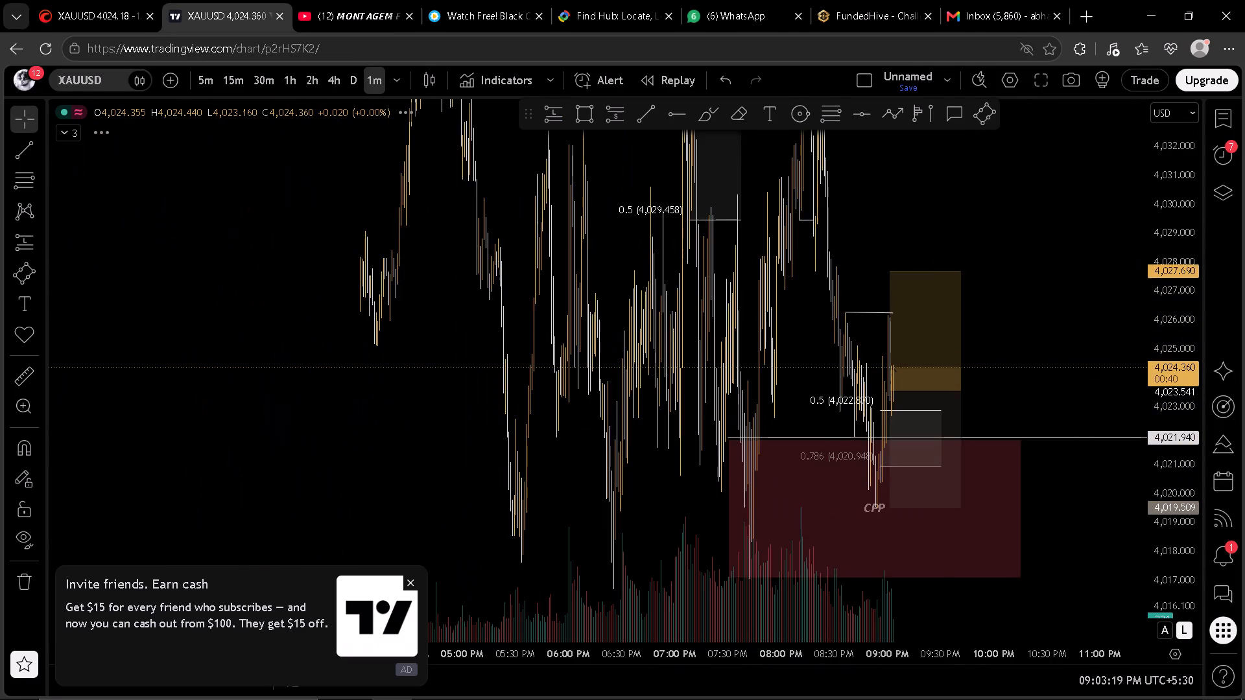
scroll(1170, 268, "down", 1)
left_click_drag(888, 308, 894, 270)
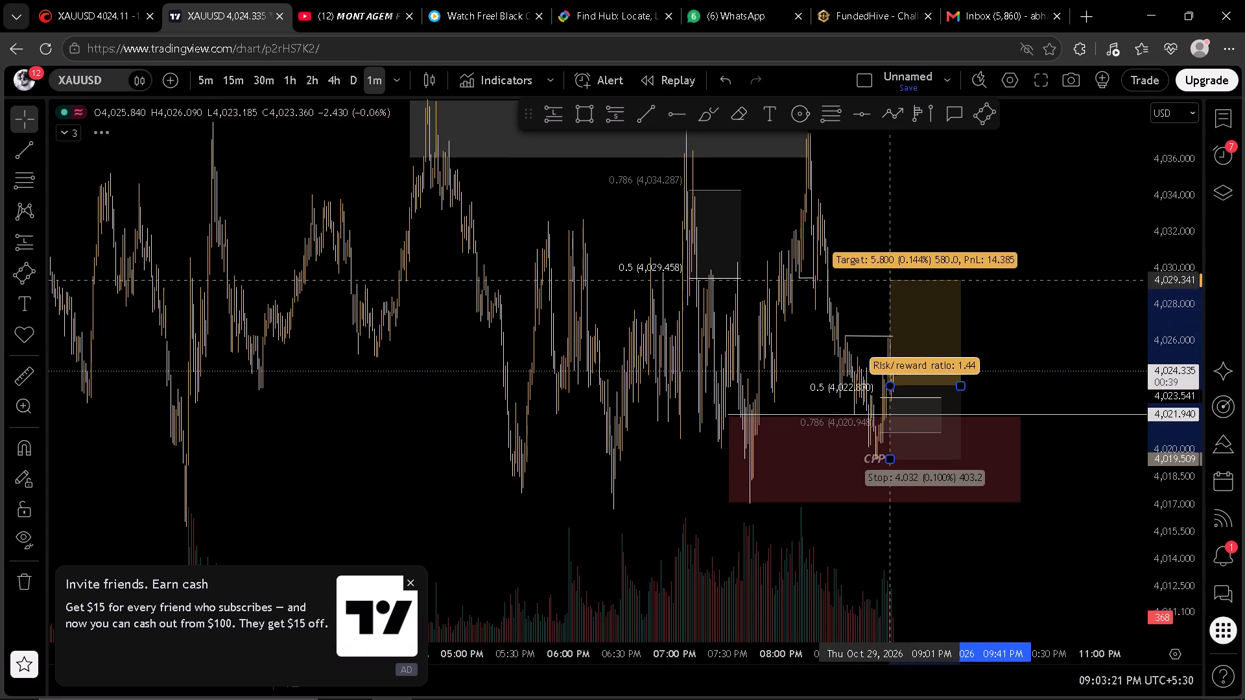
left_click_drag(894, 270, 890, 235)
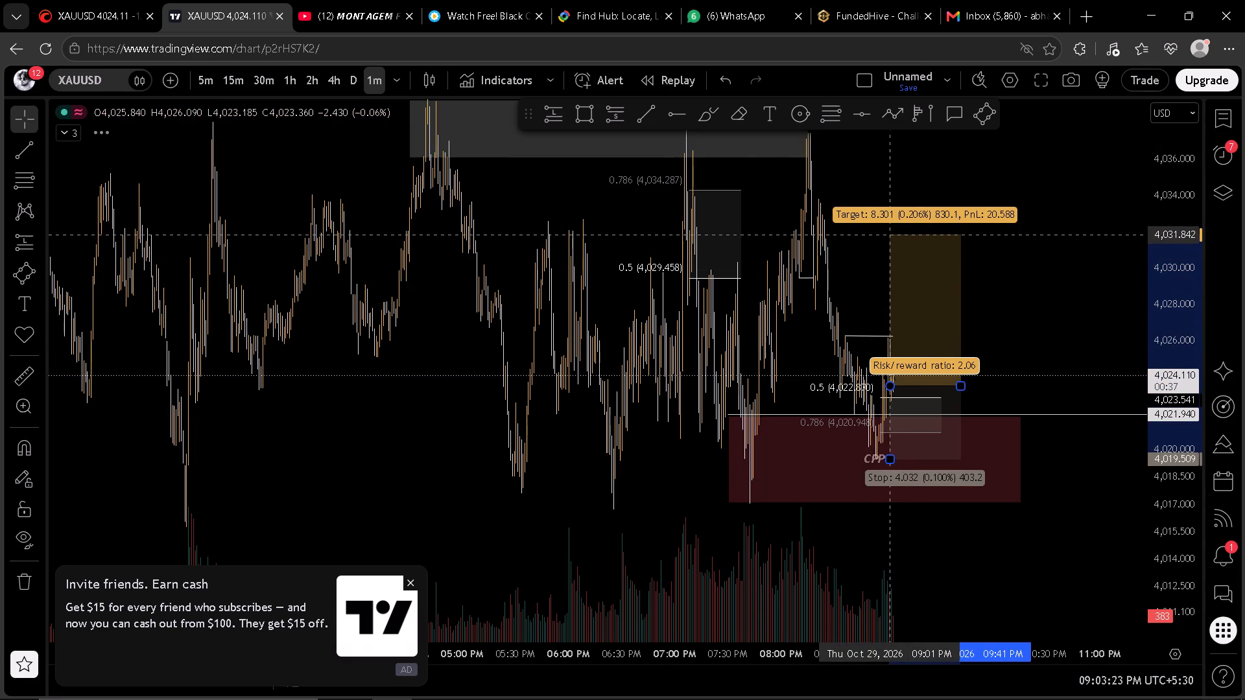
left_click_drag(890, 235, 894, 199)
left_click(1016, 251)
scroll(1008, 283, "up", 6)
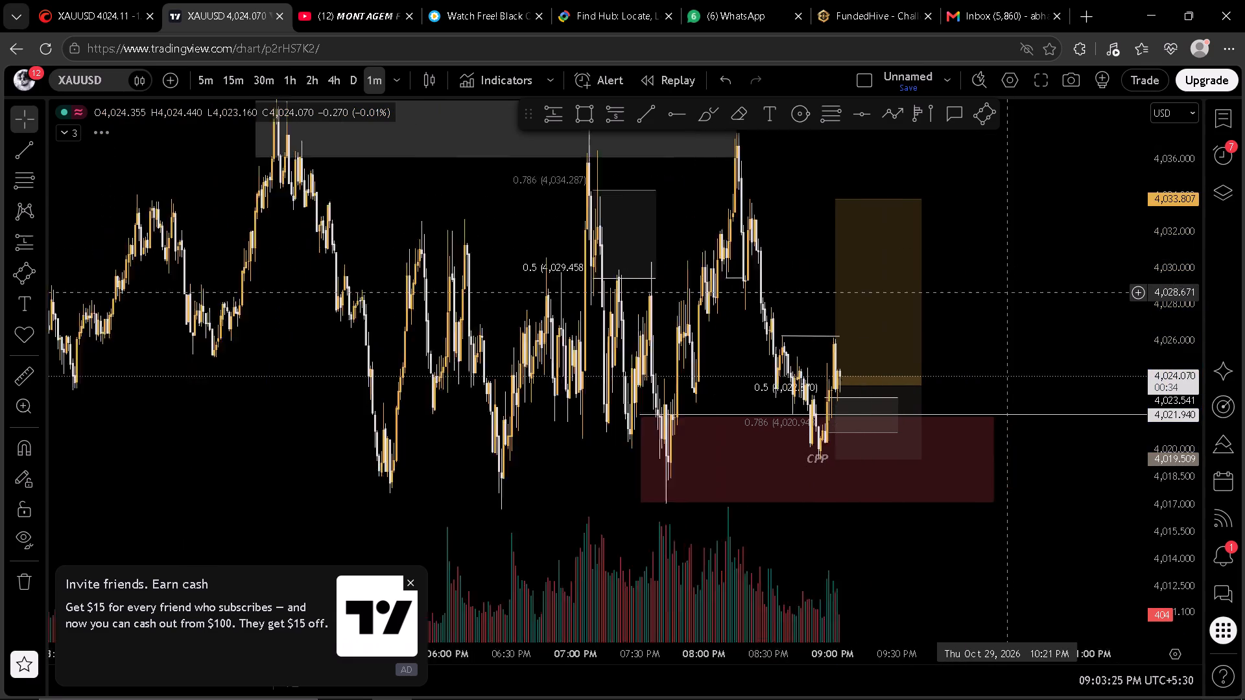
left_click(1006, 296)
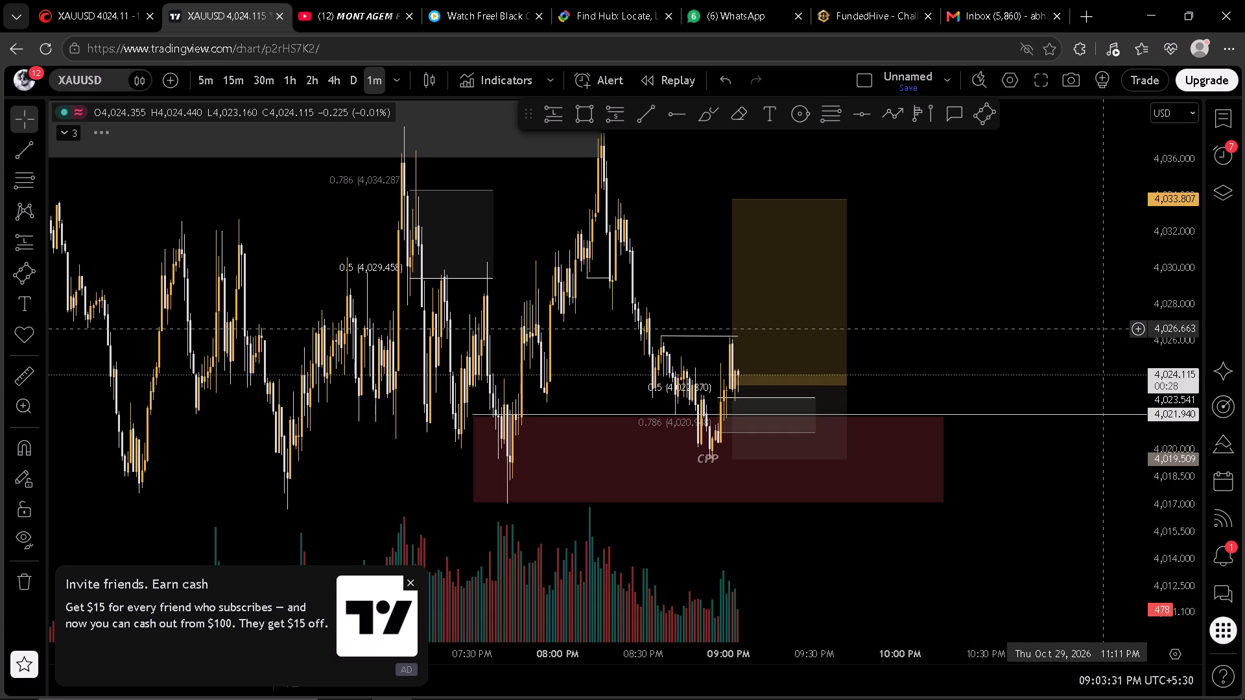
scroll(1102, 327, "up", 1)
left_click_drag(1086, 317, 1084, 317)
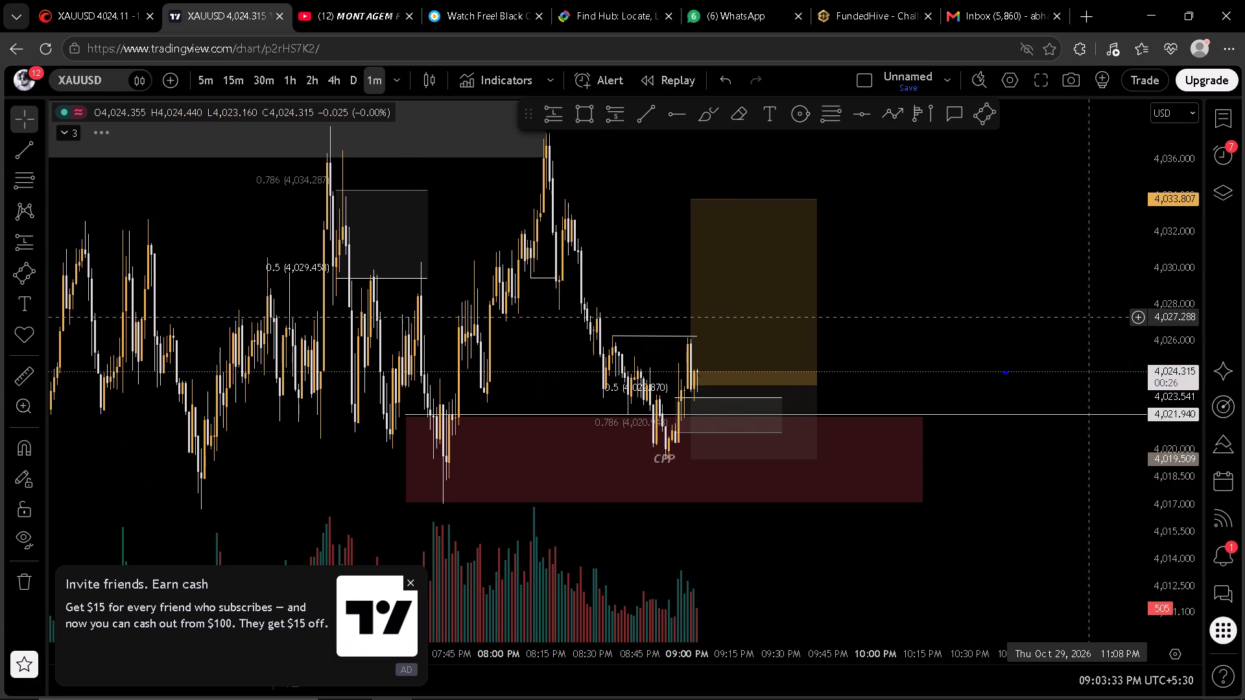
left_click_drag(1084, 317, 1055, 318)
Check the take profit level on the cTrader chart and raise the TradingView long position's target to about 4,034.25.
left_click(117, 0)
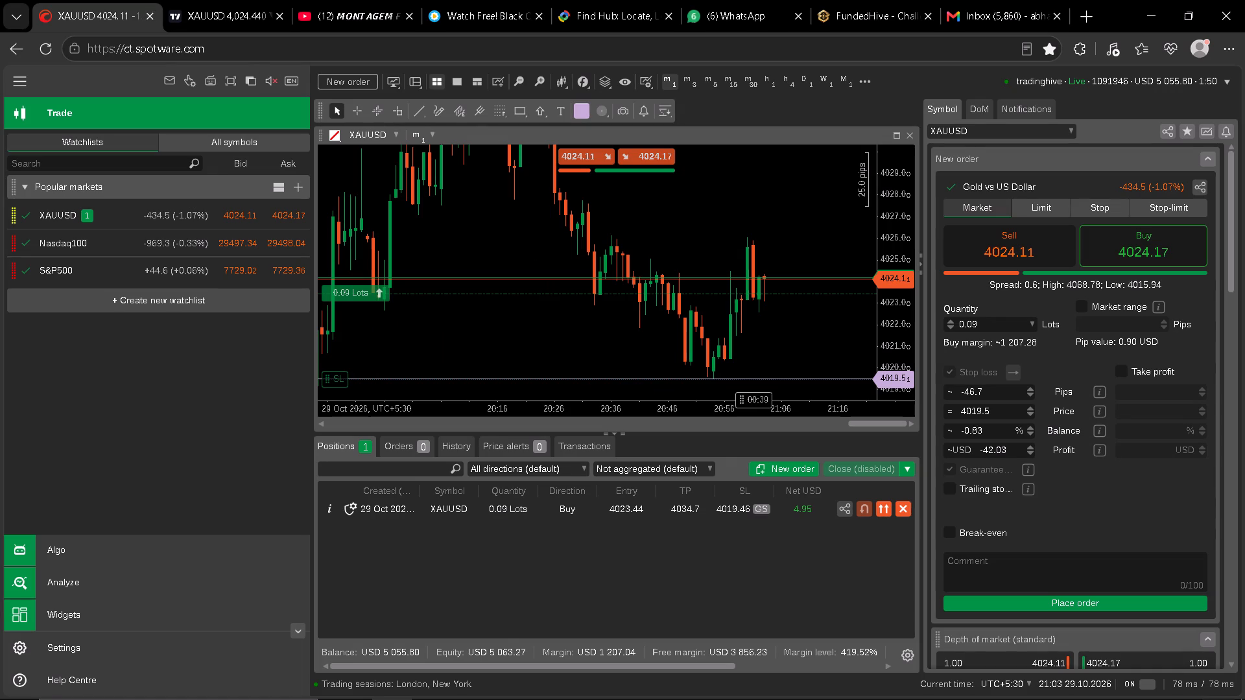
left_click_drag(766, 226, 763, 320)
left_click_drag(774, 228, 788, 239)
left_click_drag(788, 229, 784, 311)
left_click_drag(886, 235, 890, 288)
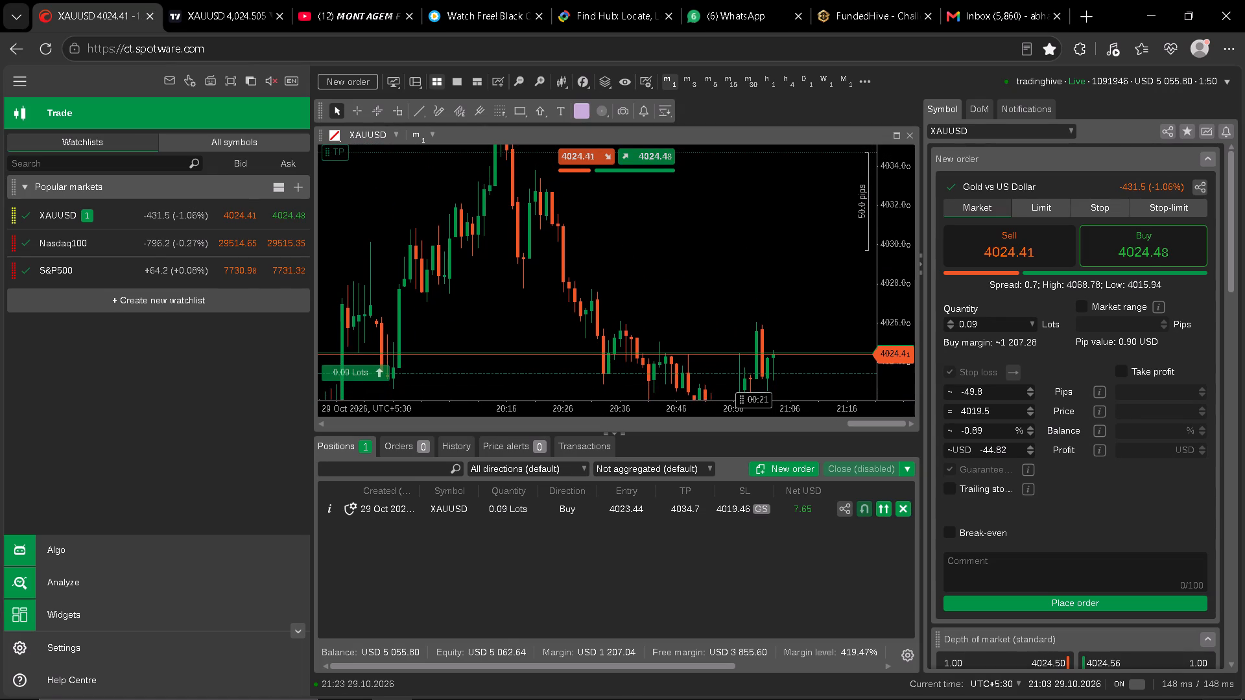
left_click_drag(803, 250, 802, 325)
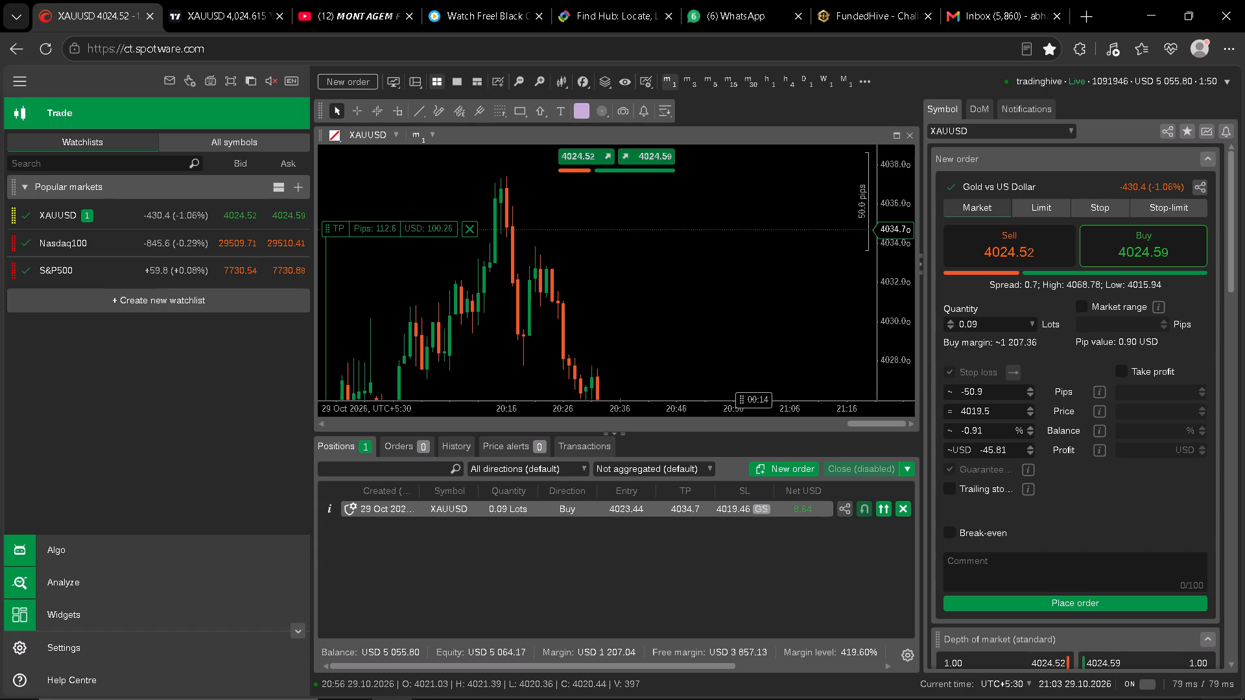
left_click(213, 0)
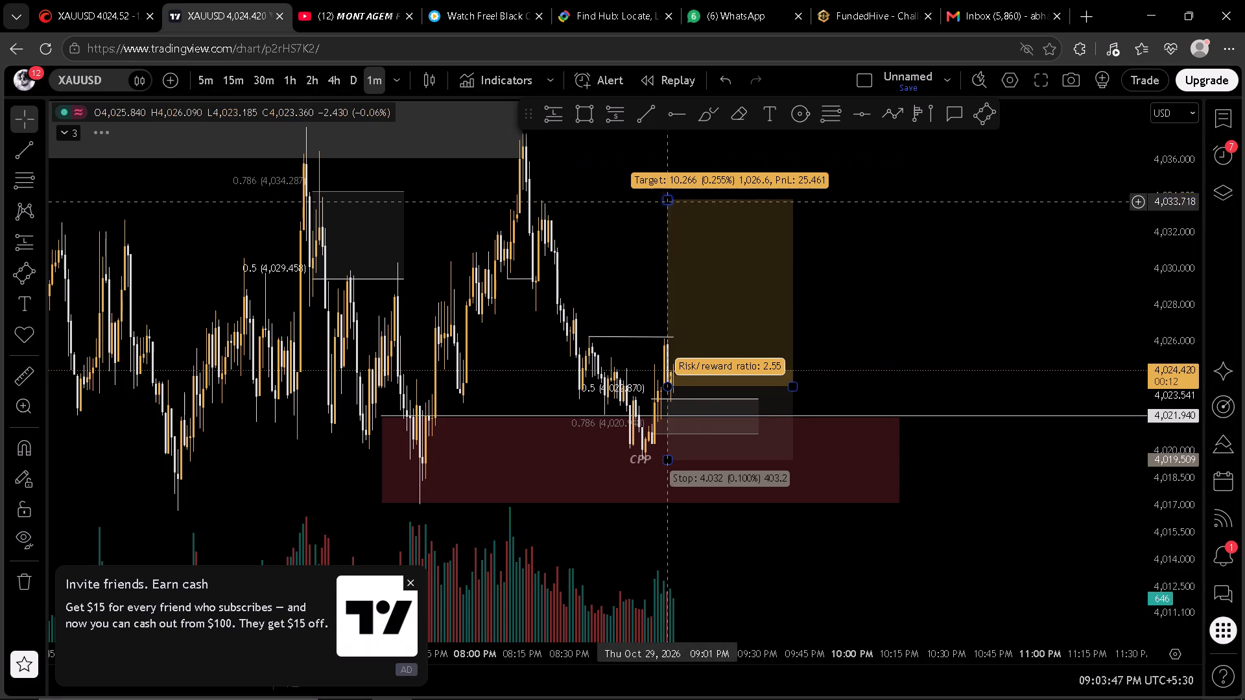
left_click_drag(665, 200, 666, 191)
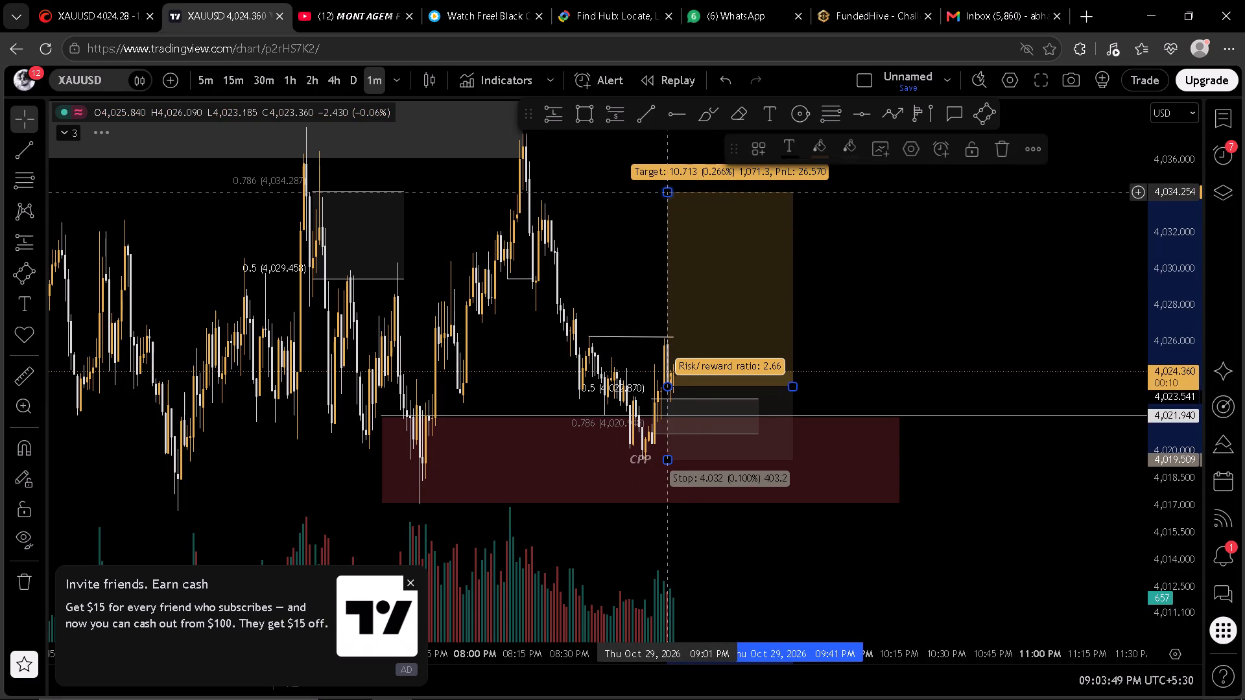
left_click(894, 264)
scroll(911, 298, "down", 2)
left_click_drag(951, 308, 995, 307)
scroll(979, 311, "up", 3)
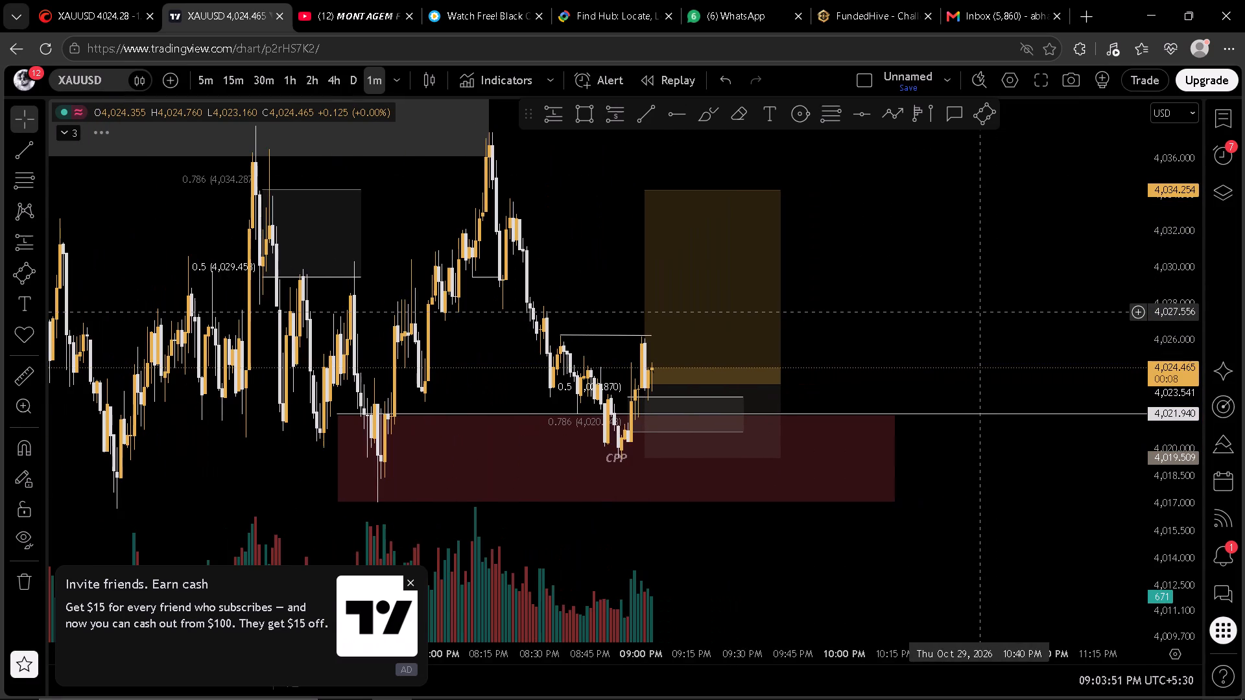
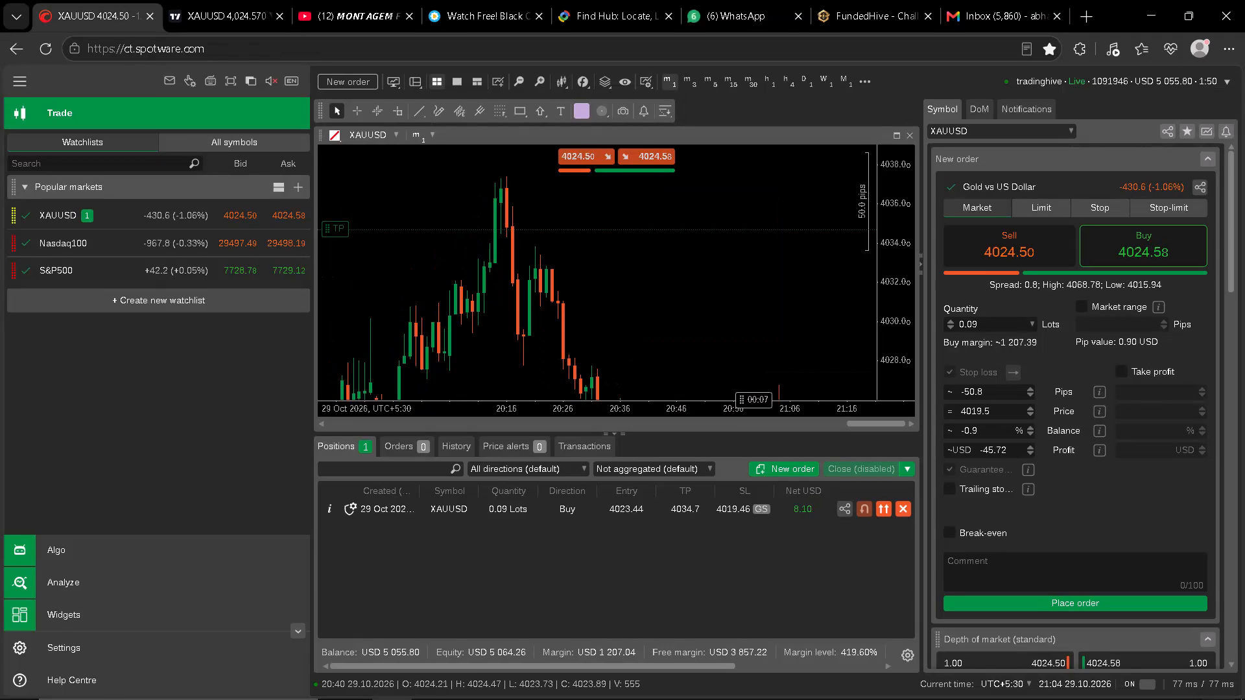
Examine the open XAUUSD buy on the cTrader chart, viewing recent candles against the entry, stop loss and take profit levels.
left_click_drag(694, 334, 628, 205)
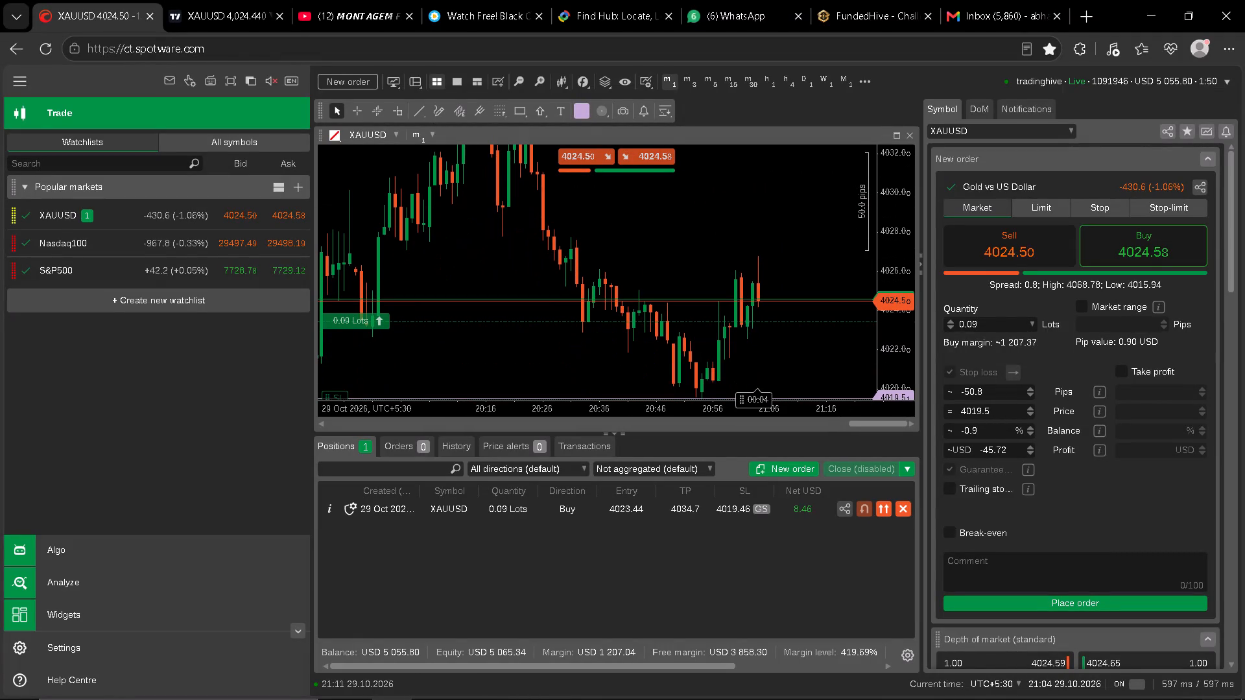
left_click_drag(893, 222, 899, 266)
left_click_drag(882, 217, 886, 240)
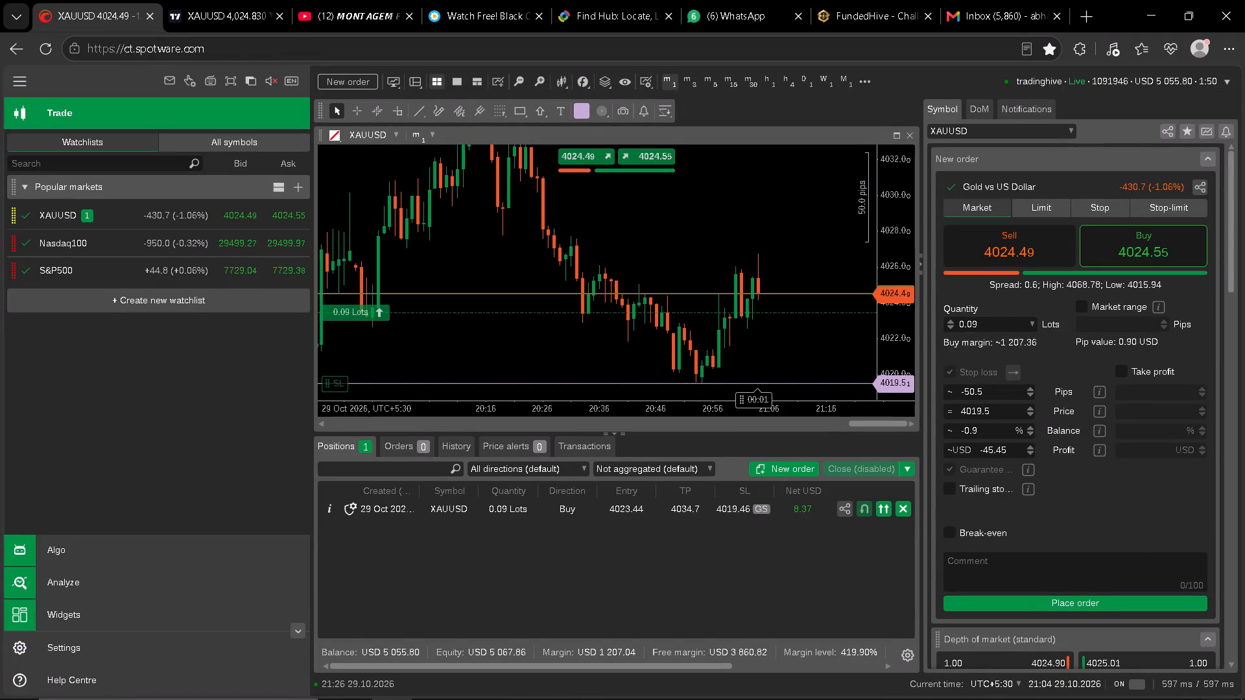
left_click_drag(886, 240, 888, 268)
left_click_drag(809, 224, 803, 272)
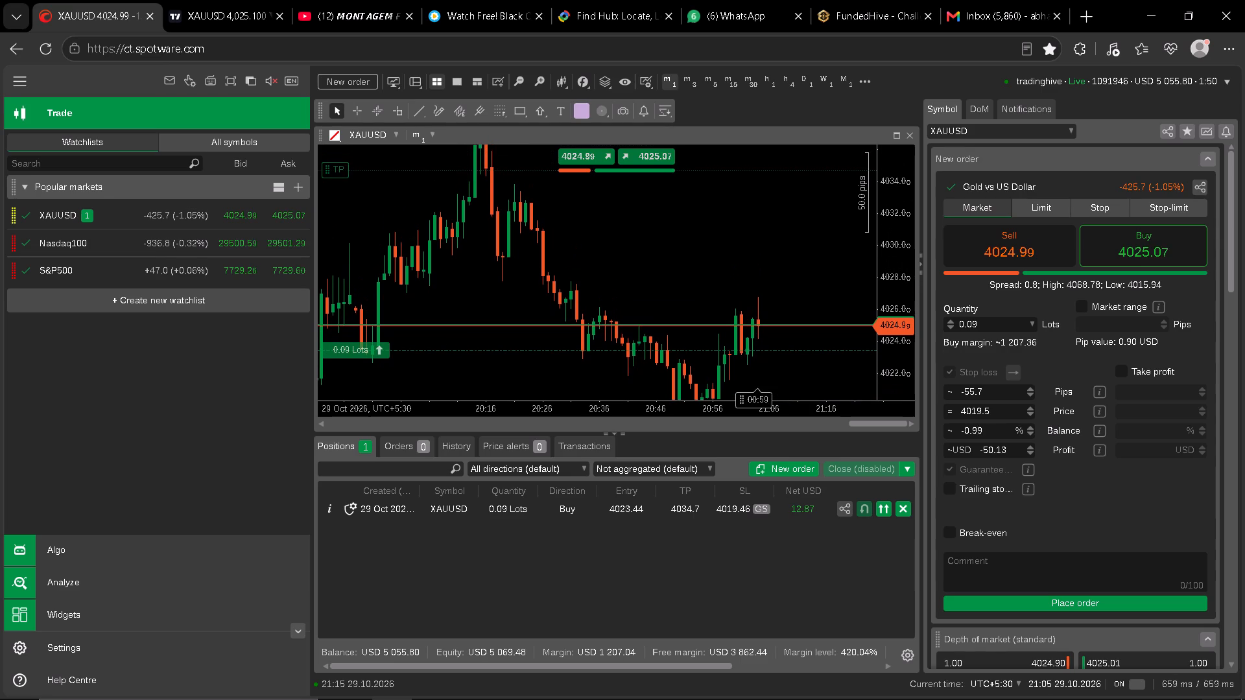
left_click_drag(894, 220, 896, 259)
left_click_drag(821, 252, 822, 269)
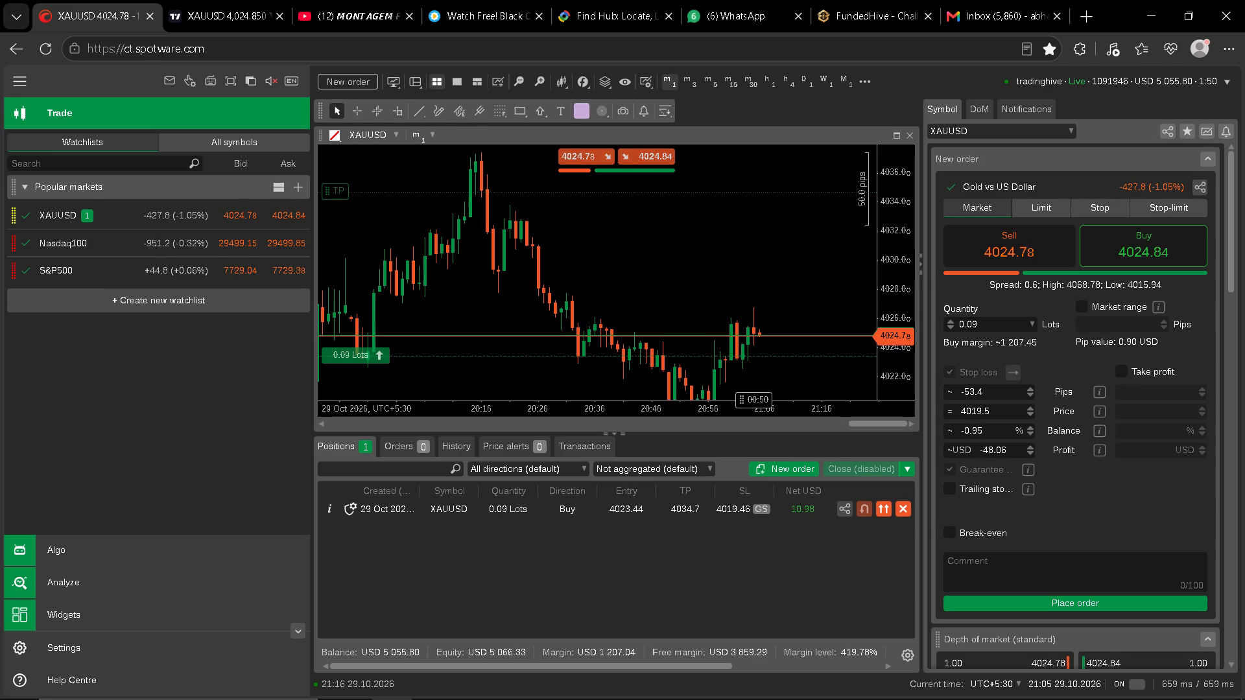
left_click_drag(816, 279, 805, 262)
left_click_drag(889, 233, 892, 265)
left_click_drag(831, 243, 831, 260)
left_click_drag(901, 232, 898, 255)
left_click(835, 257)
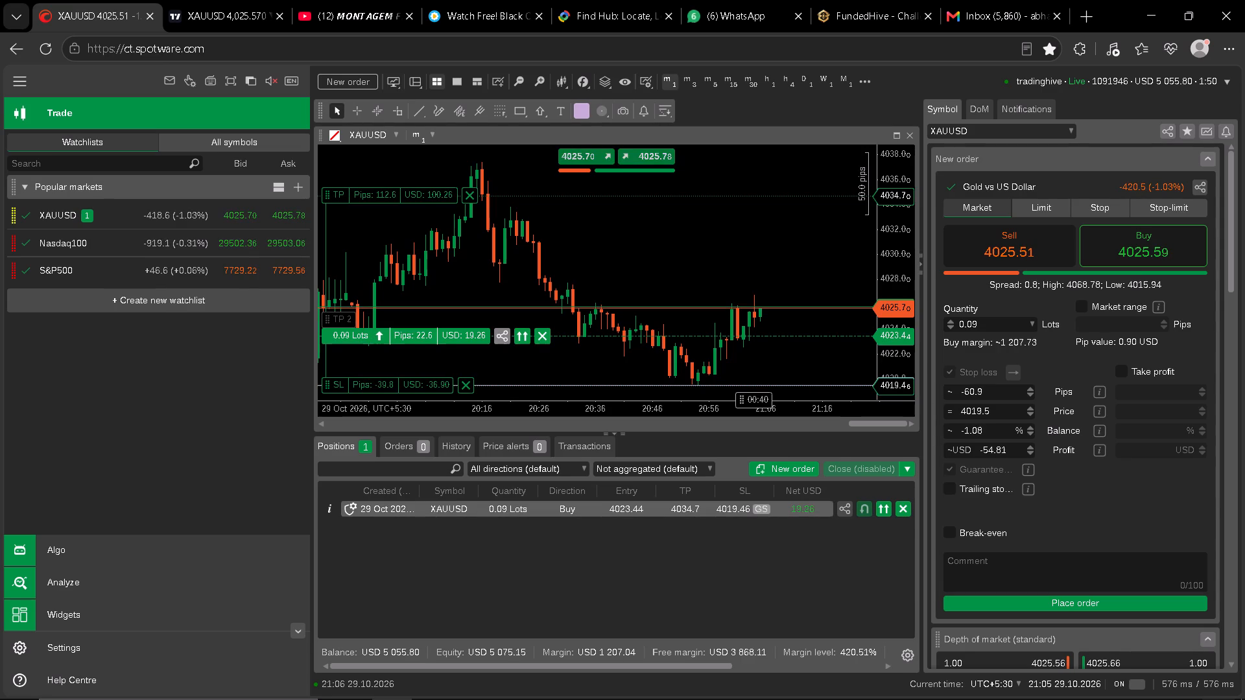
left_click(800, 252)
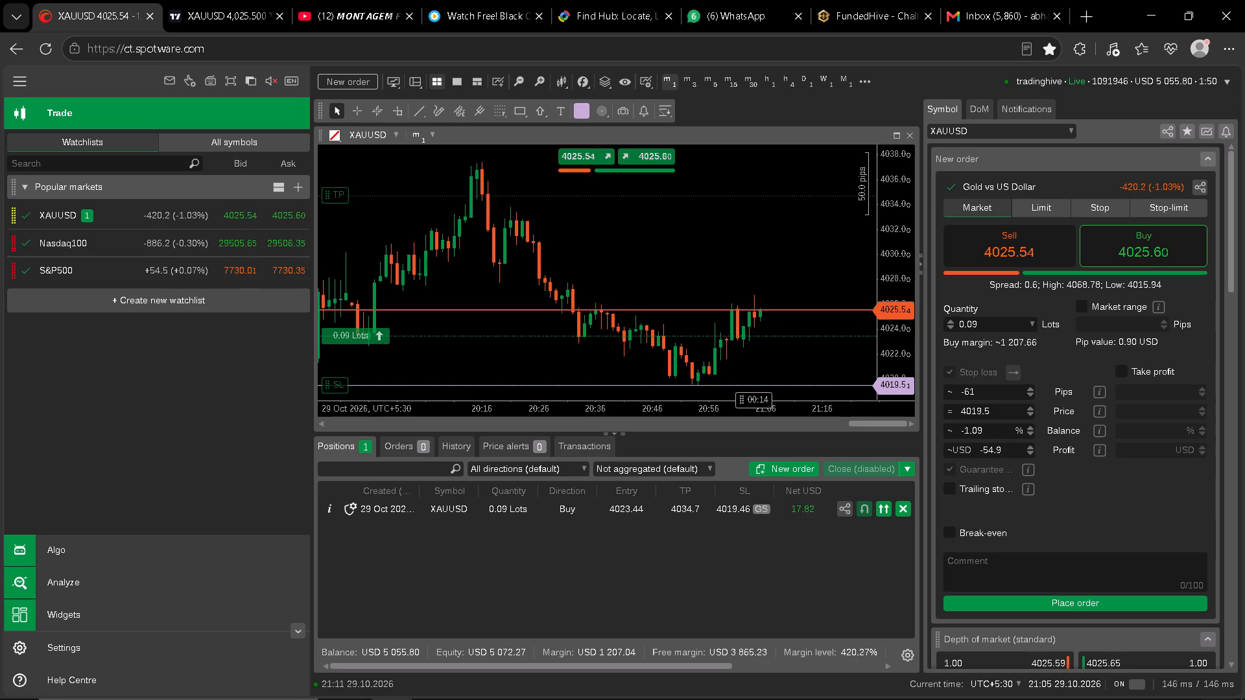
Switch to TradingView's 5-minute XAUUSD chart and draw a horizontal ray at about 4,029.38 from the 08:20 PM candle.
left_click(224, 18)
scroll(910, 320, "down", 2)
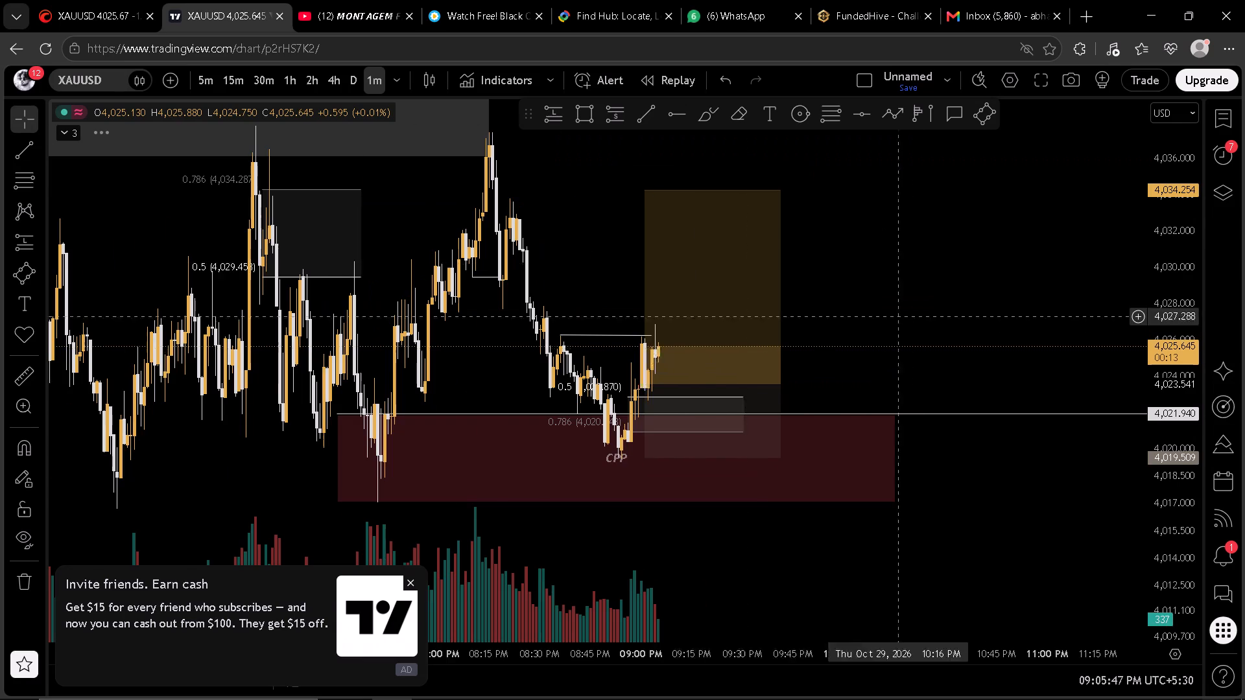
scroll(968, 322, "up", 2)
left_click_drag(924, 309, 966, 322)
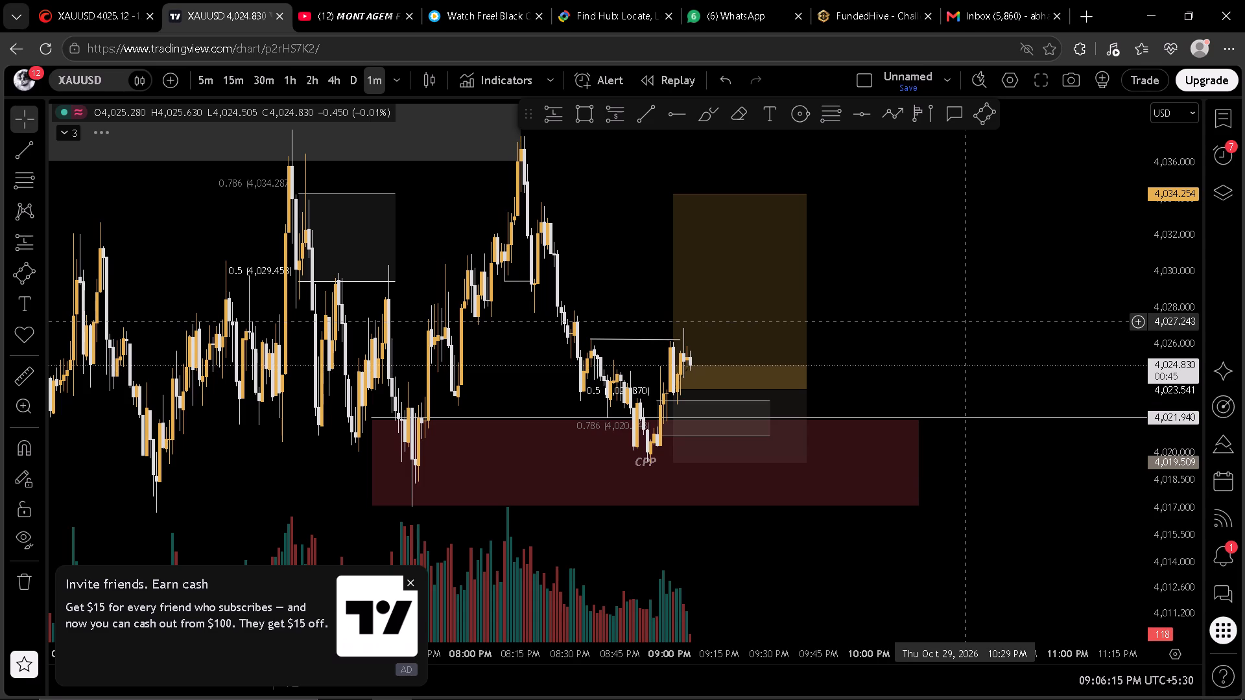
left_click(202, 86)
scroll(663, 317, "up", 4)
left_click_drag(658, 336, 868, 333)
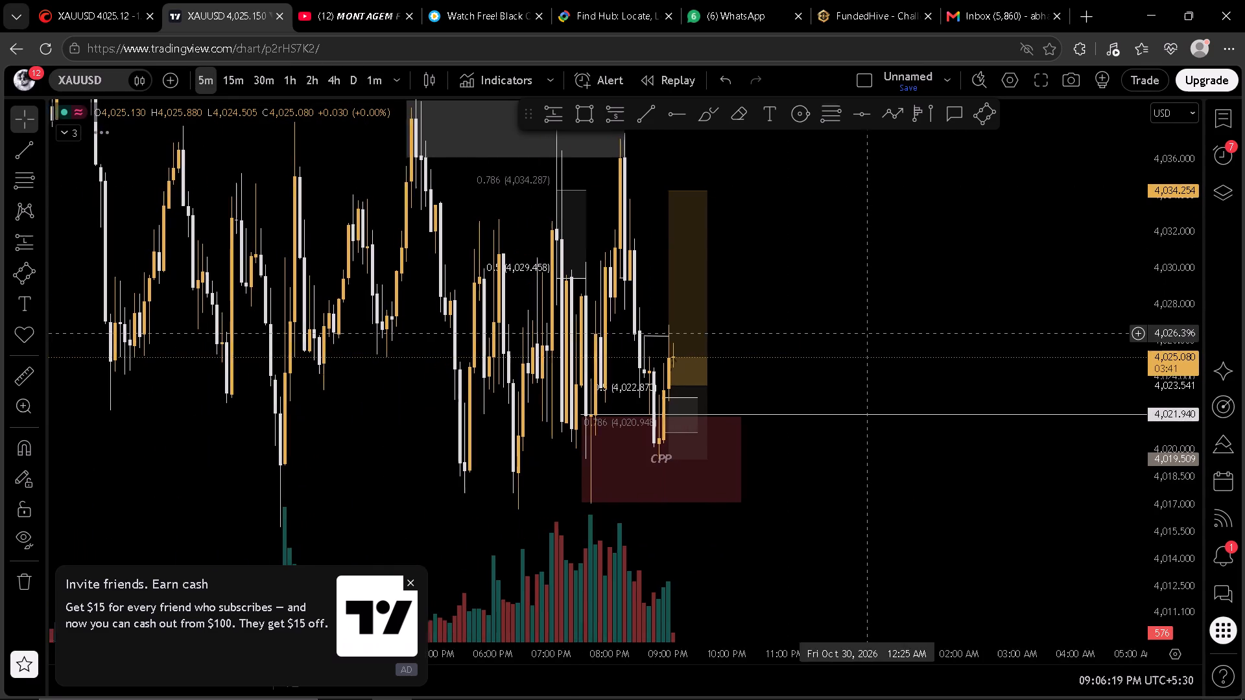
scroll(1163, 318, "down", 1)
scroll(936, 324, "up", 2)
left_click_drag(818, 321, 1143, 332)
scroll(989, 326, "up", 4)
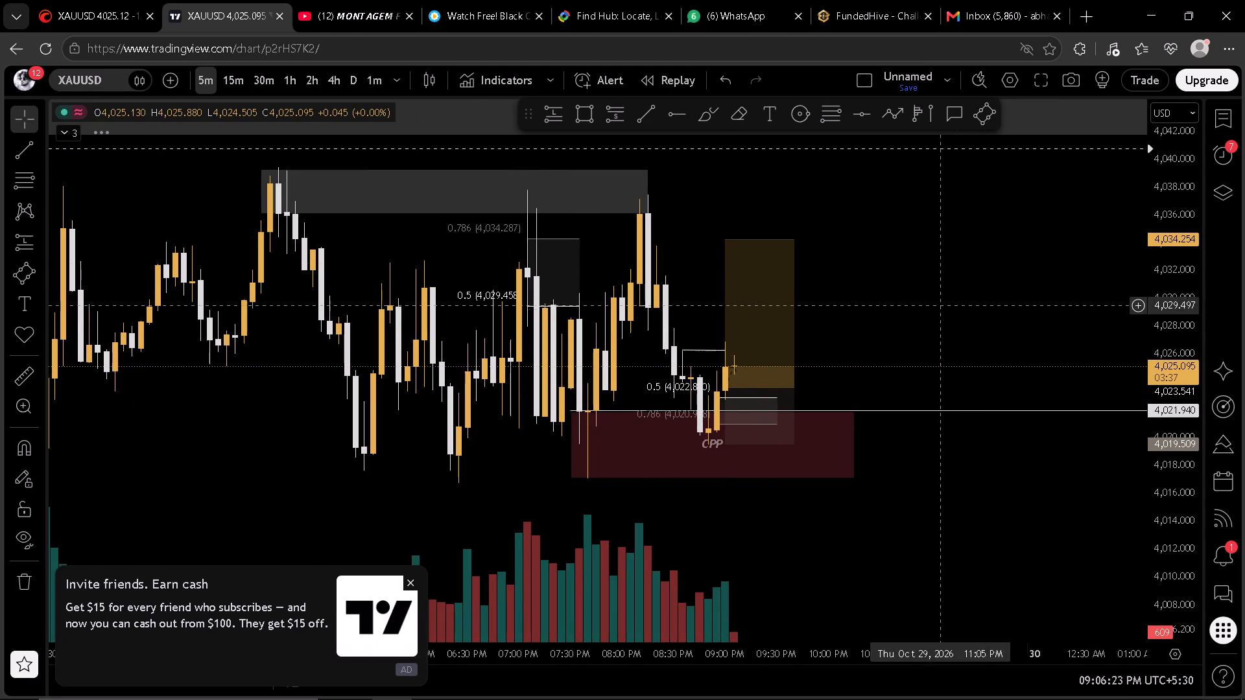
left_click(677, 115)
left_click(654, 307)
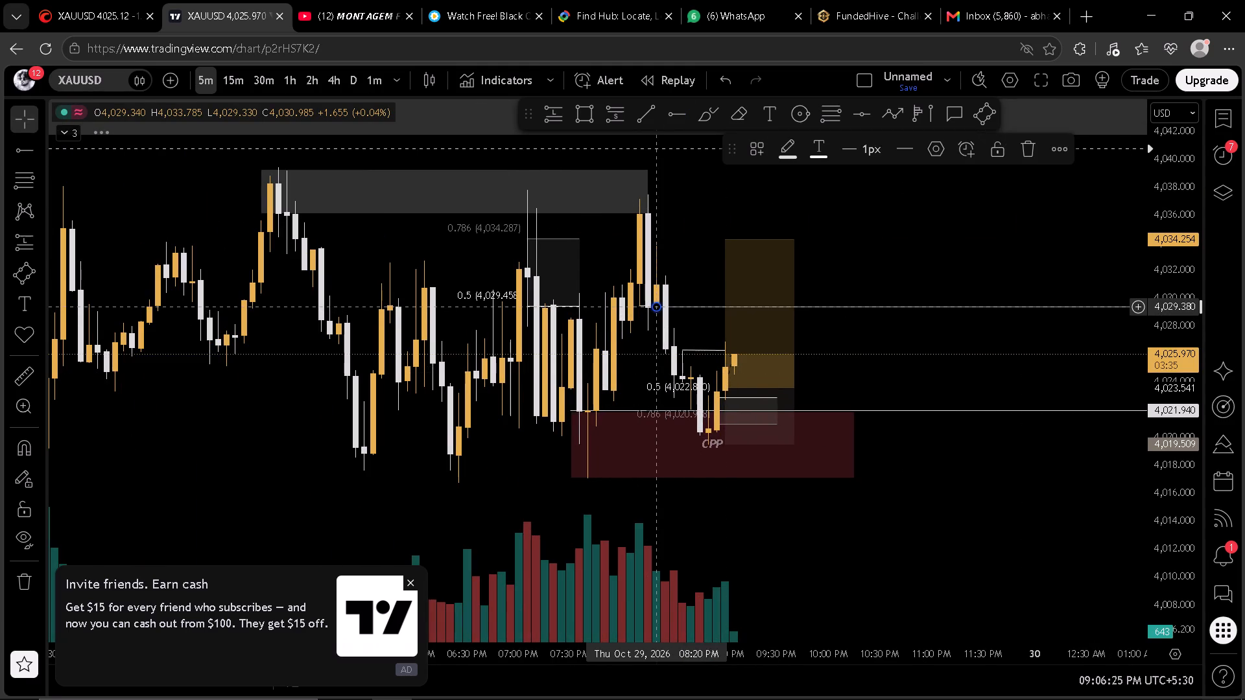
left_click(1045, 279)
Examine XAUUSD price action around the new ray on the 5-minute and 15-minute charts, ending on the 5-minute chart.
scroll(1191, 340, "up", 2)
left_click_drag(1063, 341, 1026, 362)
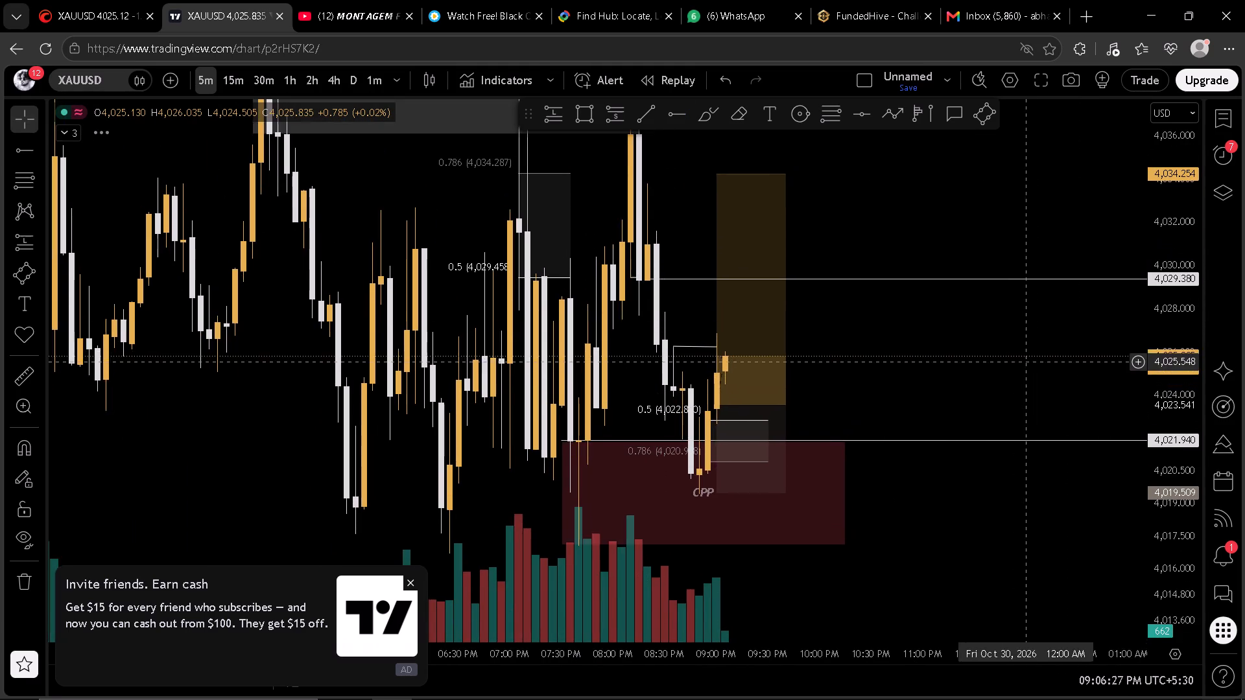
scroll(1032, 362, "down", 2)
scroll(1155, 312, "down", 1)
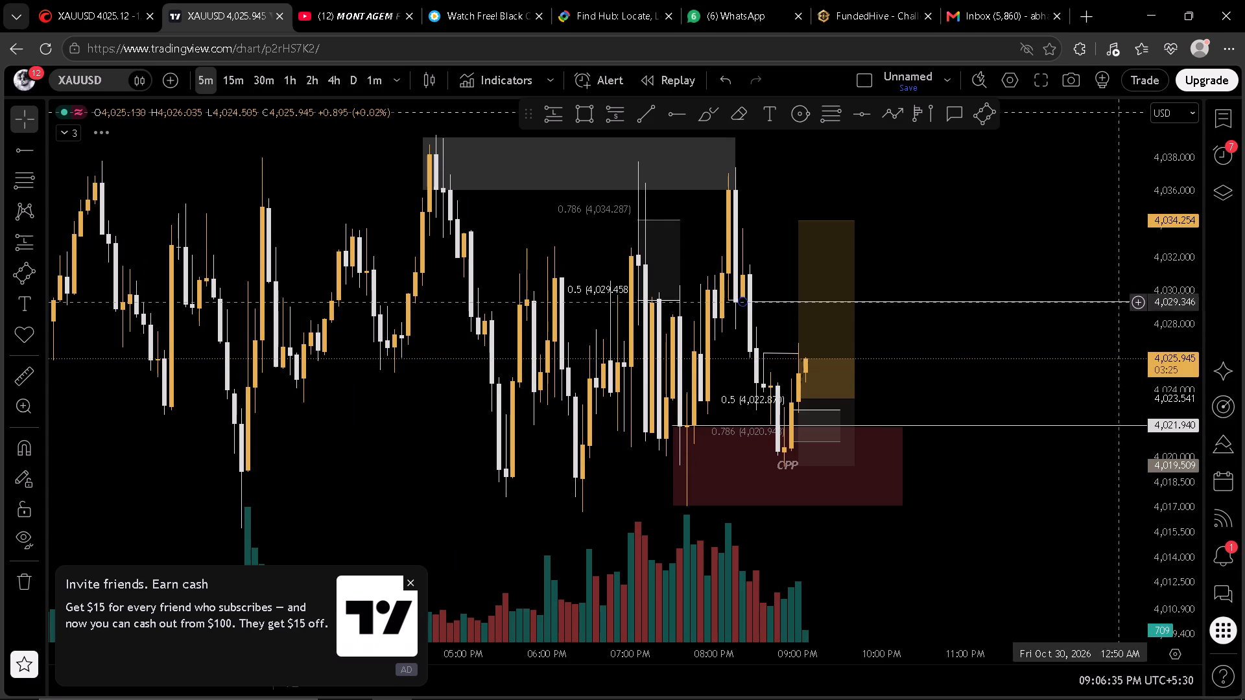
left_click(233, 82)
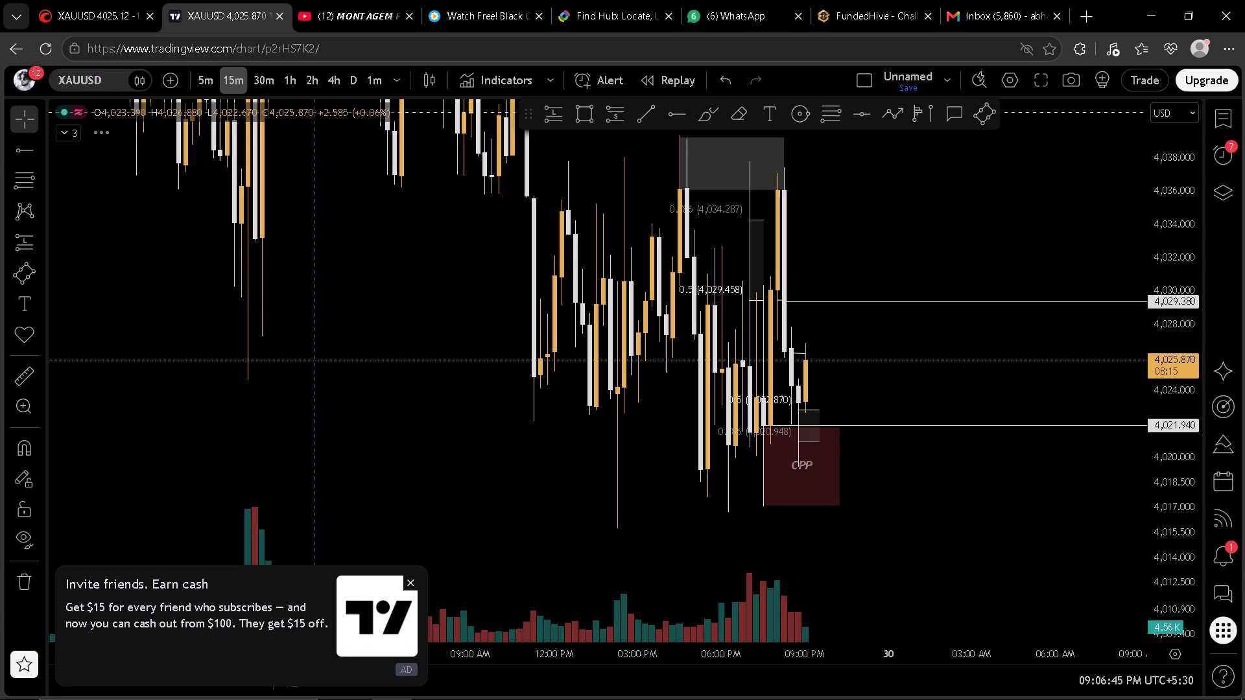
left_click(199, 77)
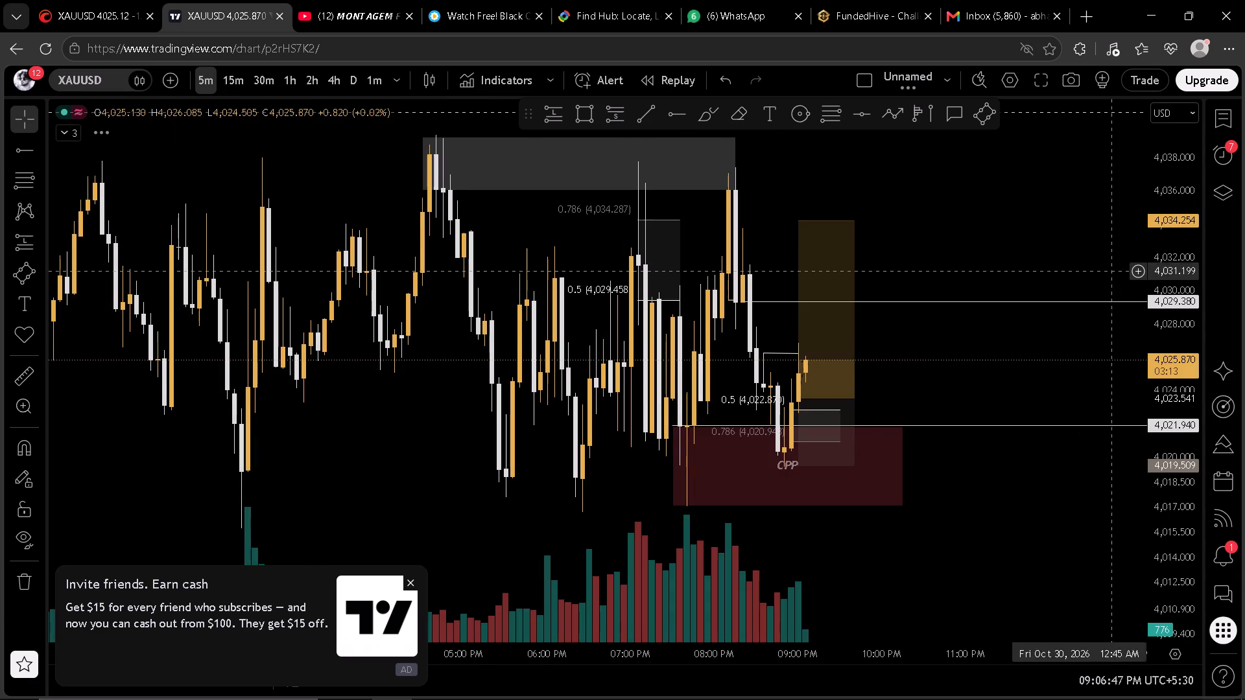
scroll(1149, 272, "up", 1)
Switch to cTrader and examine the latest XAUUSD candles relative to the open 0.09-lot buy's entry.
left_click(86, 0)
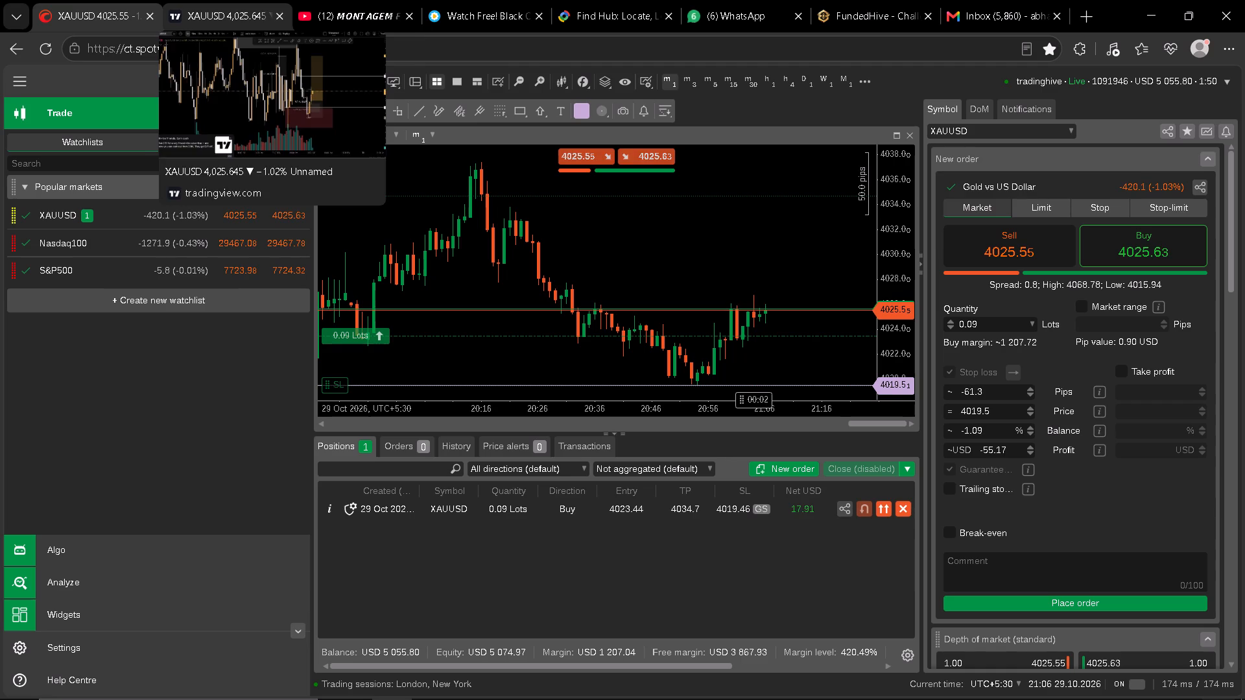
left_click_drag(893, 266, 883, 161)
left_click_drag(755, 265, 737, 236)
left_click_drag(898, 270, 892, 168)
left_click_drag(810, 243, 807, 245)
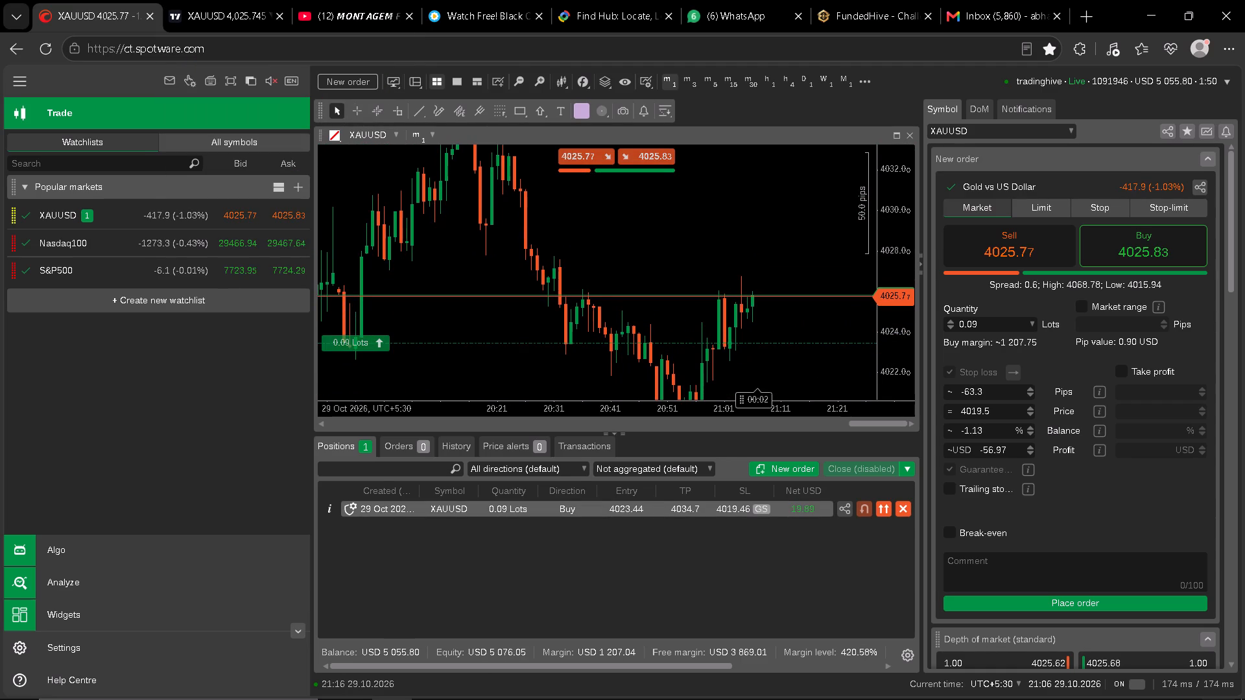
left_click_drag(807, 245, 781, 258)
left_click_drag(825, 248, 820, 239)
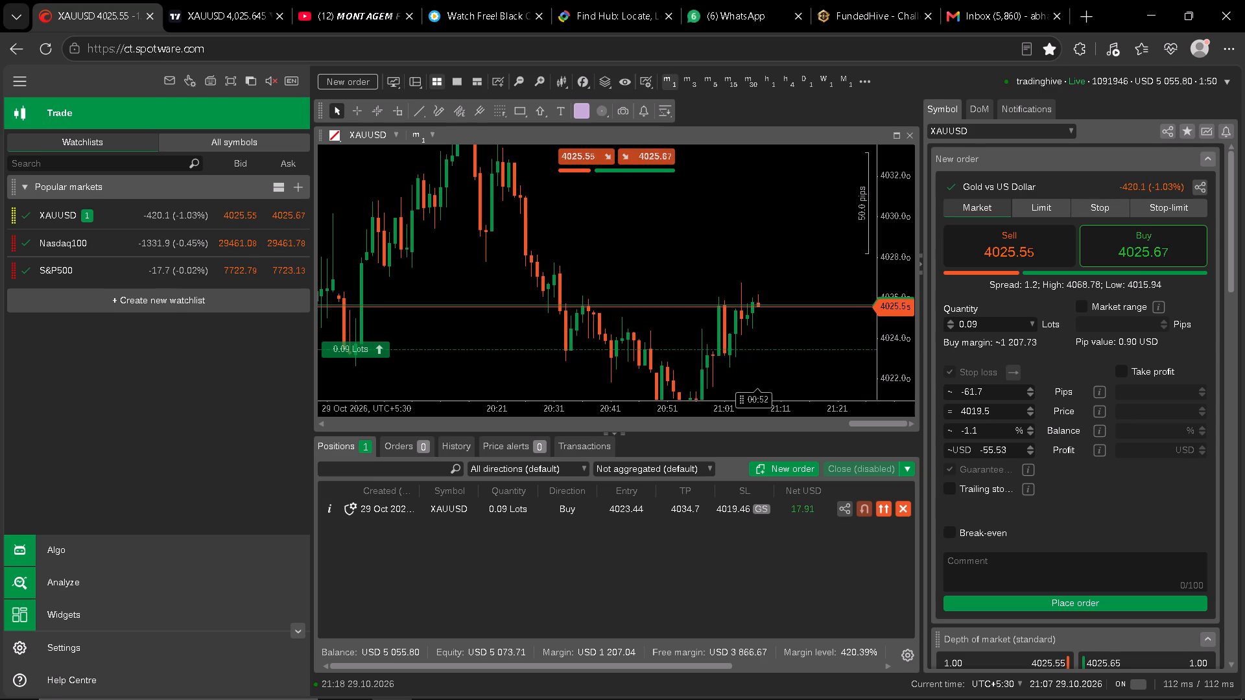
Switch to TradingView and examine US100 on the 15-minute and 1-minute charts, checking the open XAUUSD trade in cTrader in between.
left_click(257, 0)
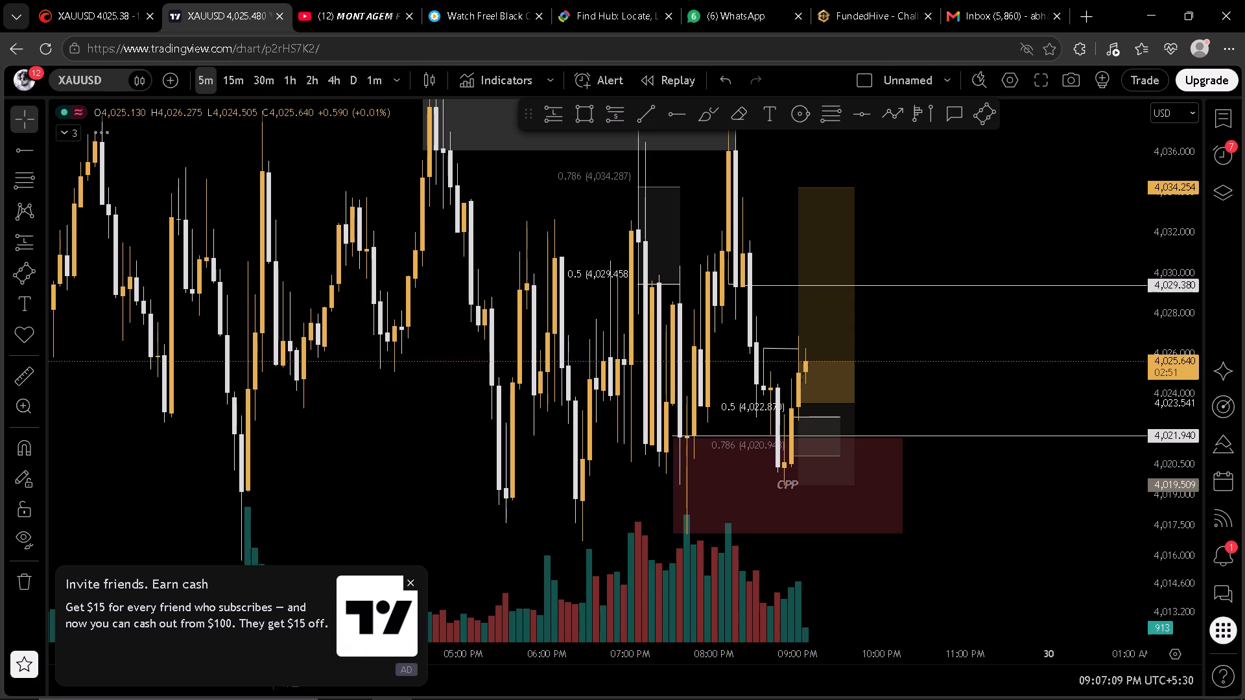
key("space")
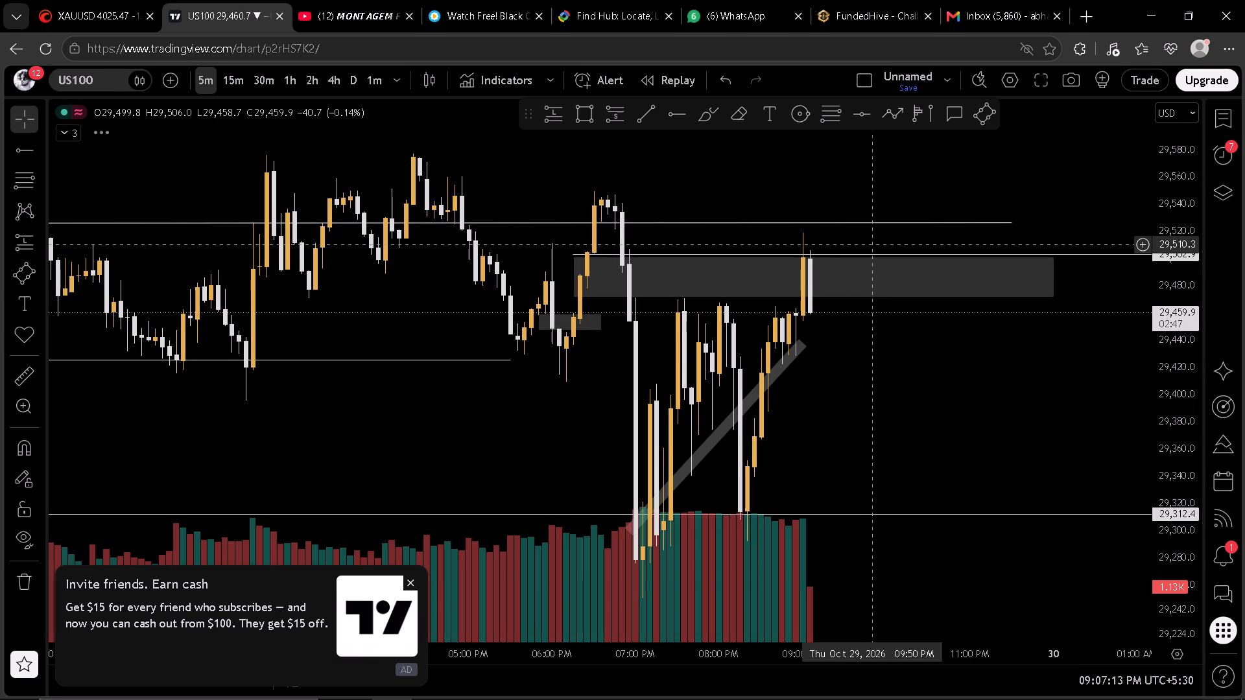
left_click(241, 77)
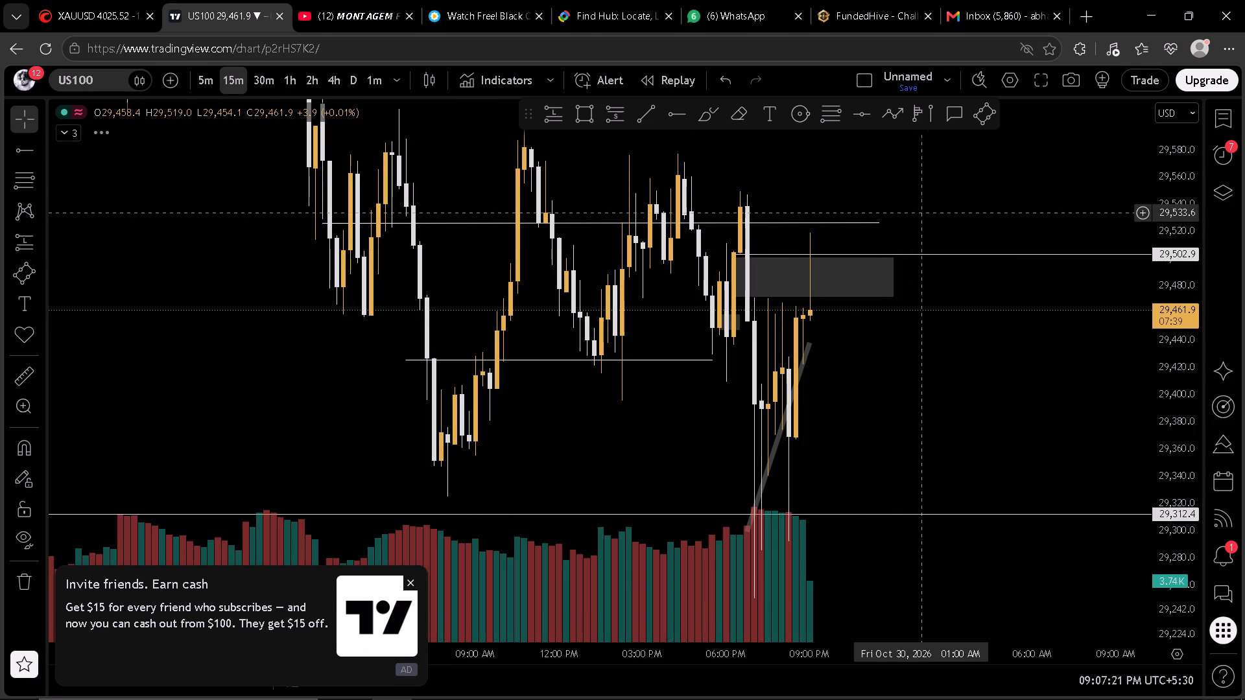
left_click(370, 80)
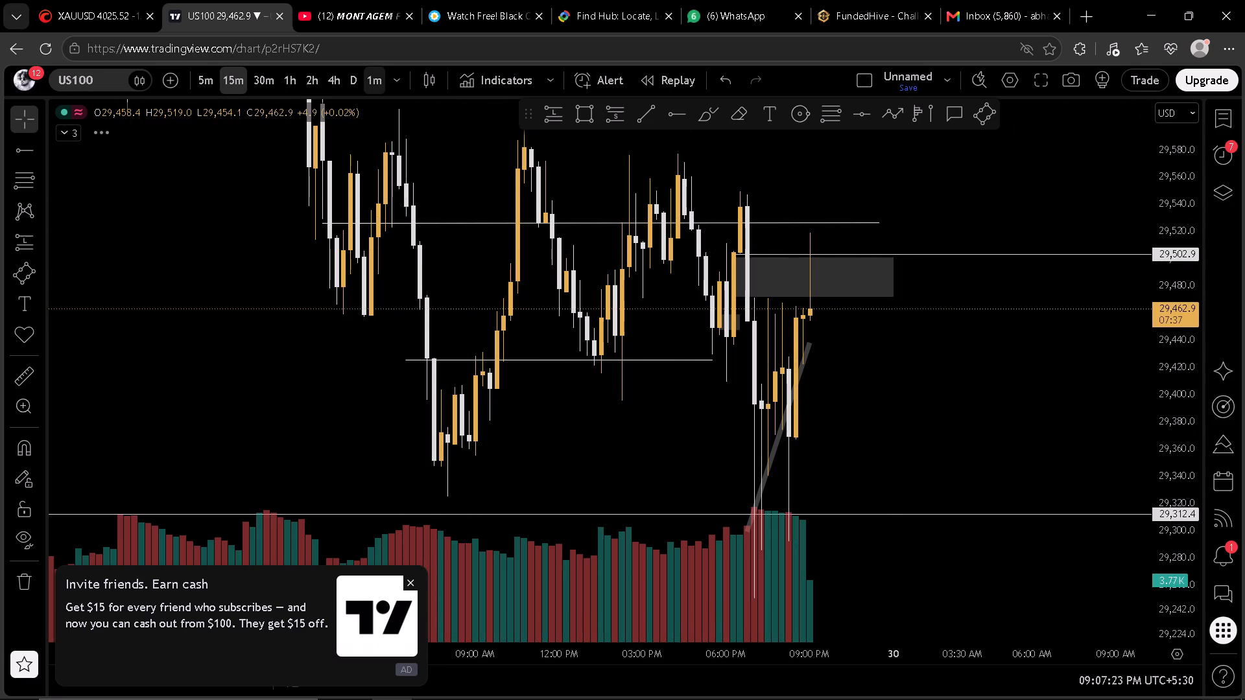
scroll(1173, 242, "up", 4)
scroll(1100, 240, "down", 3)
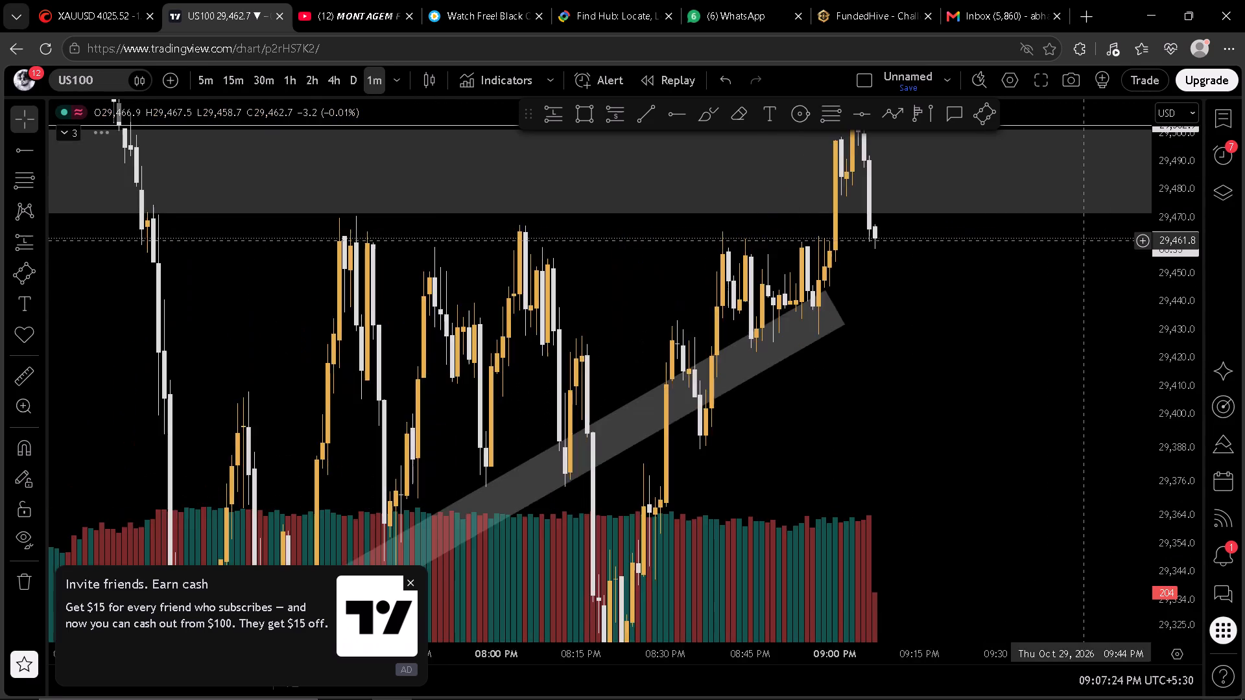
left_click_drag(1032, 287, 1011, 366)
left_click(127, 0)
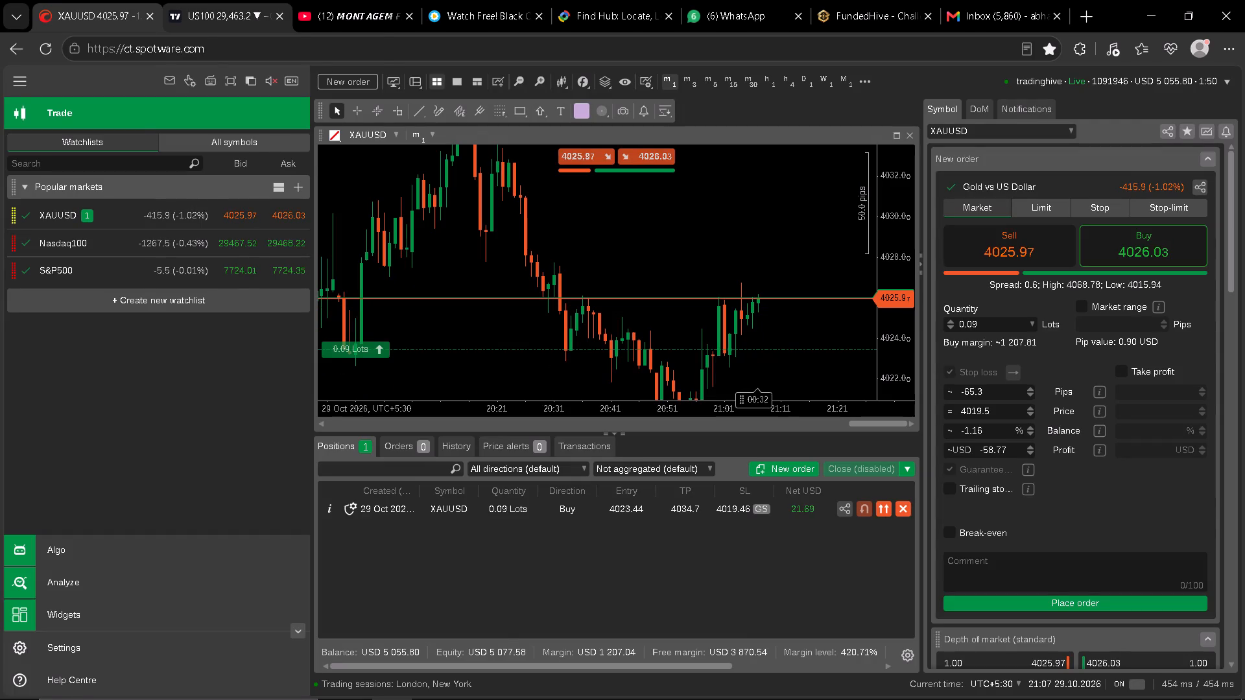
left_click(230, 0)
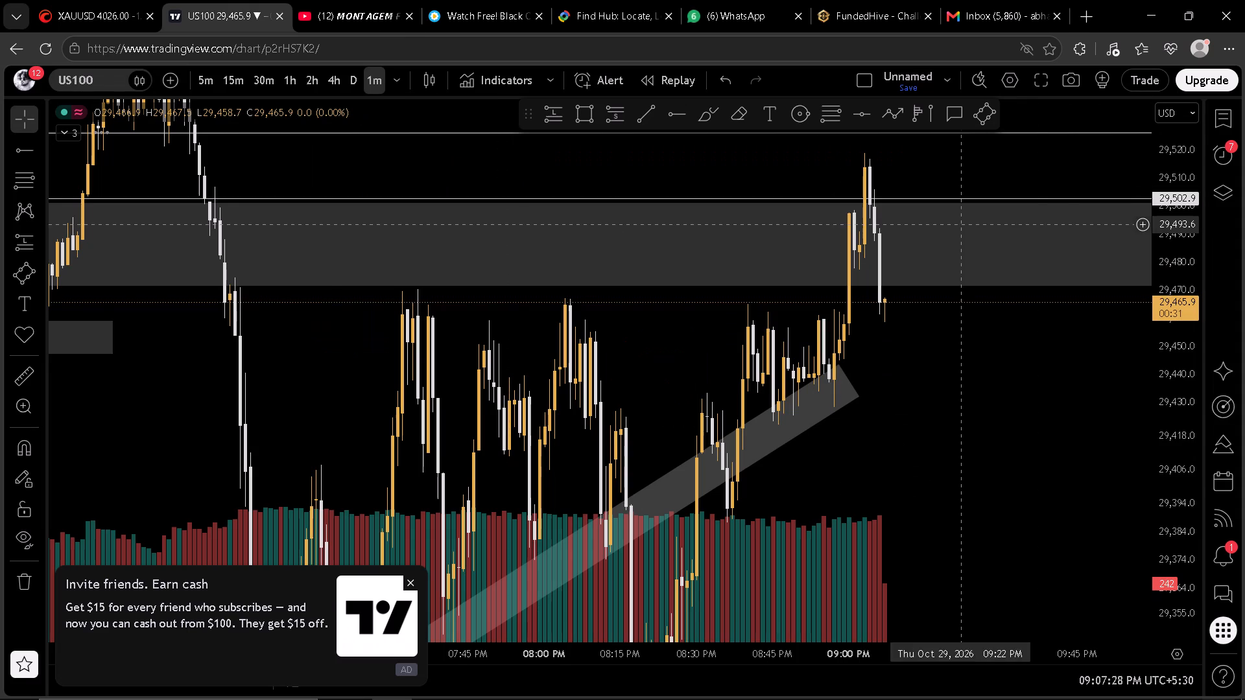
scroll(1071, 222, "down", 2)
scroll(1180, 200, "down", 1)
scroll(1043, 225, "up", 2)
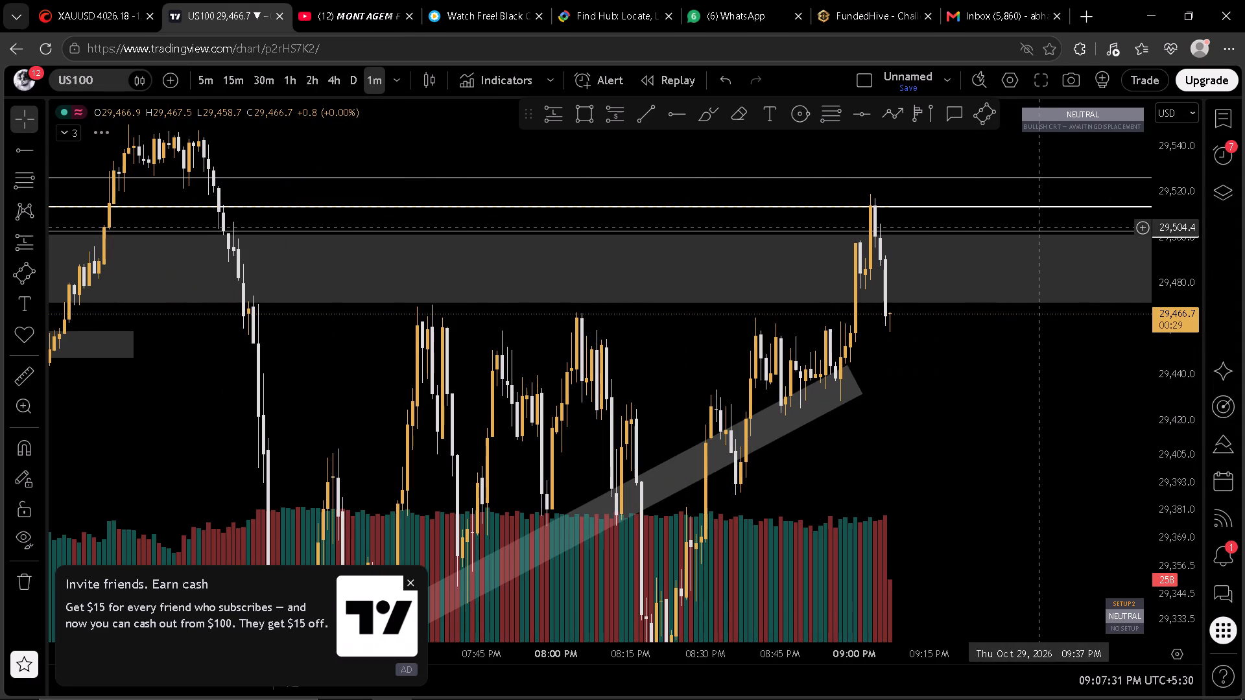
left_click(101, 0)
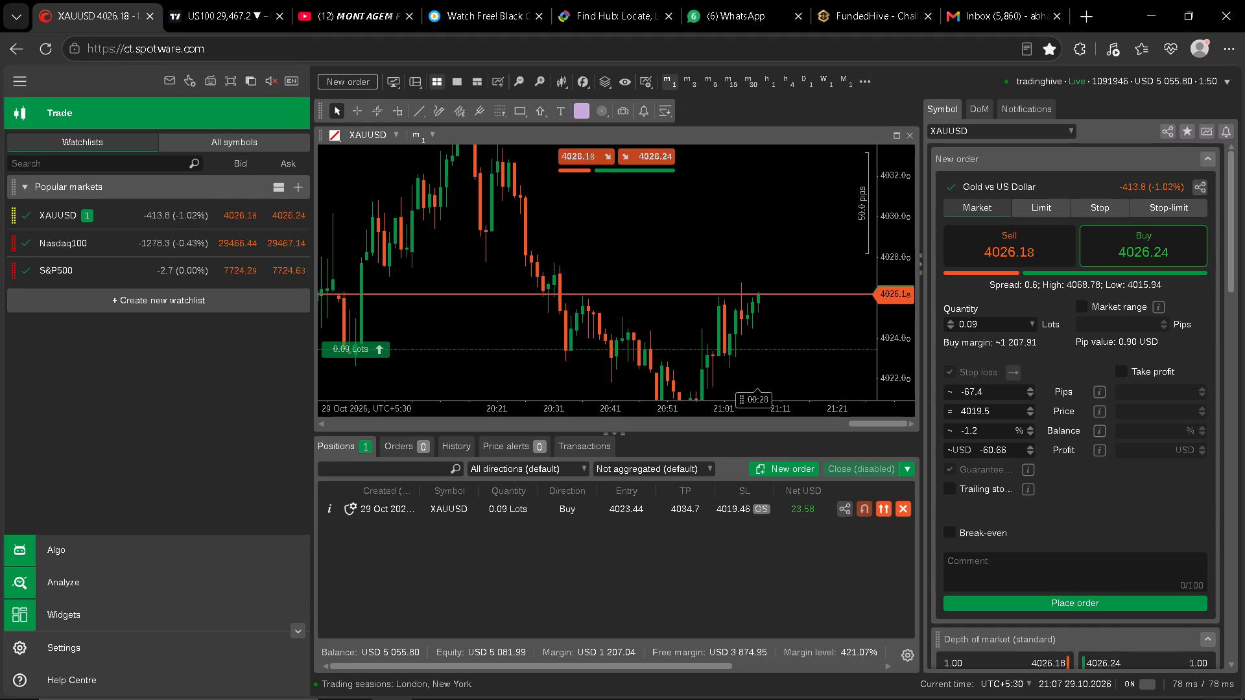
left_click(222, 0)
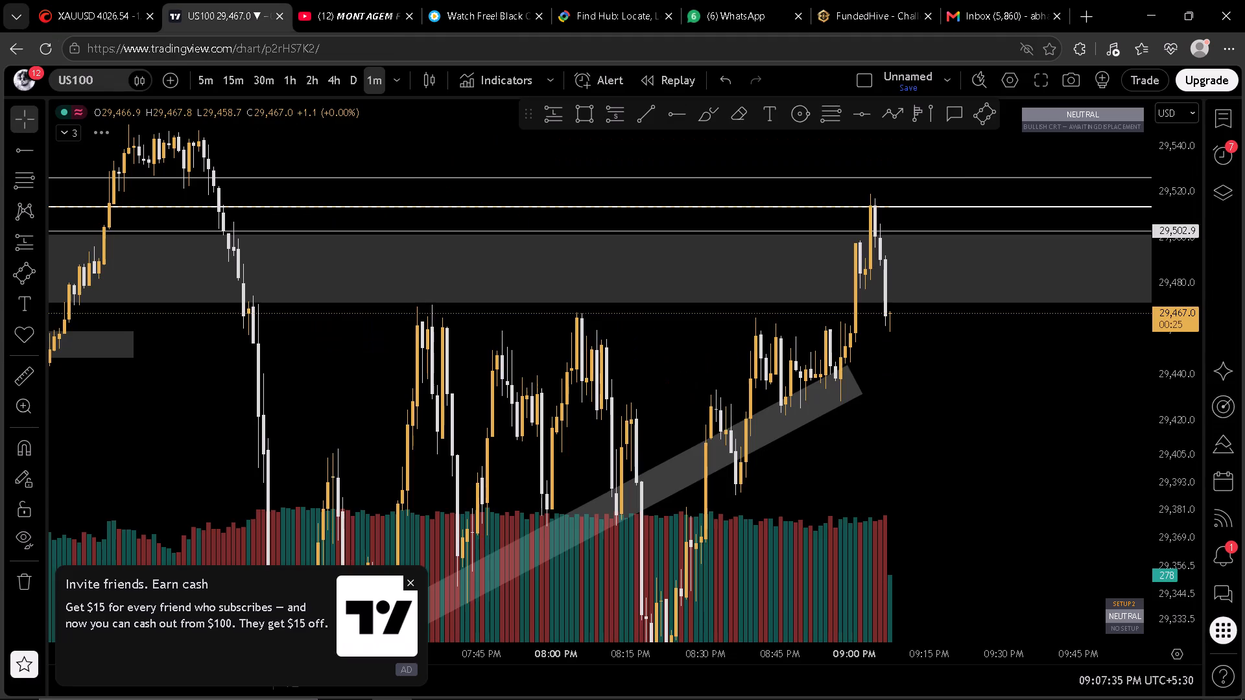
Return to the 1-minute XAUUSD chart and examine price against the long position and the 4,029.38 ray.
key("space")
scroll(1030, 356, "down", 2)
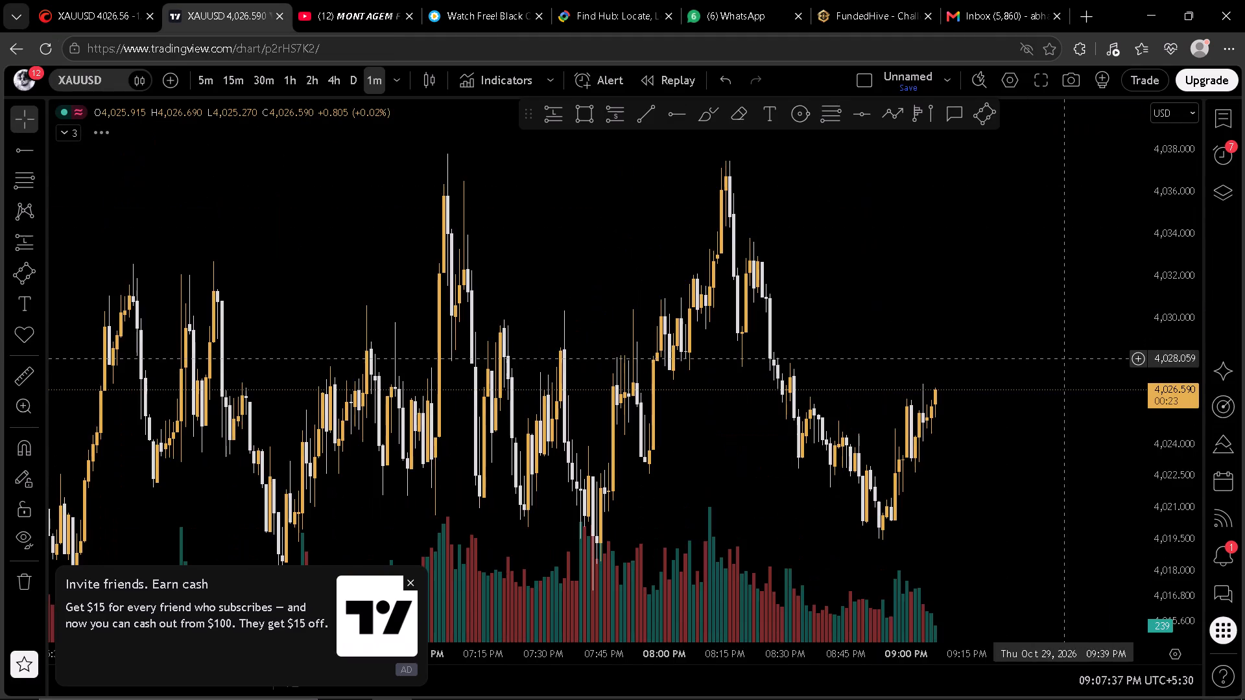
scroll(1087, 327, "down", 2)
left_click_drag(1111, 315, 968, 290)
scroll(1043, 287, "up", 1)
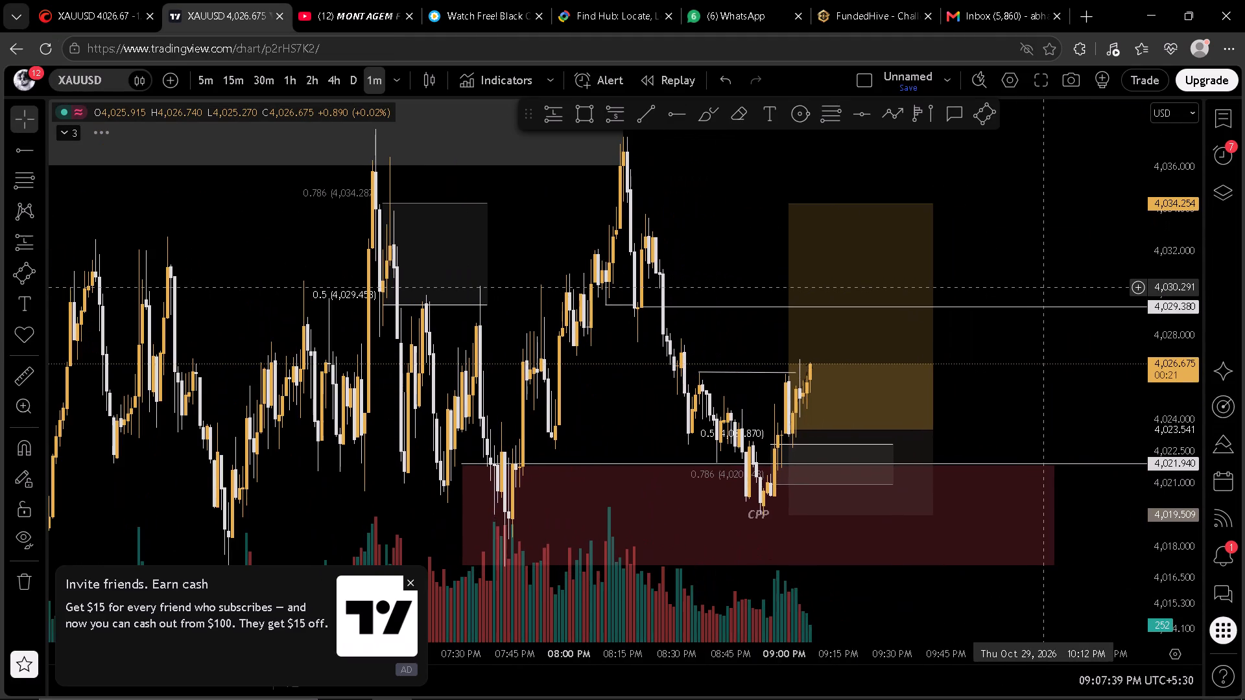
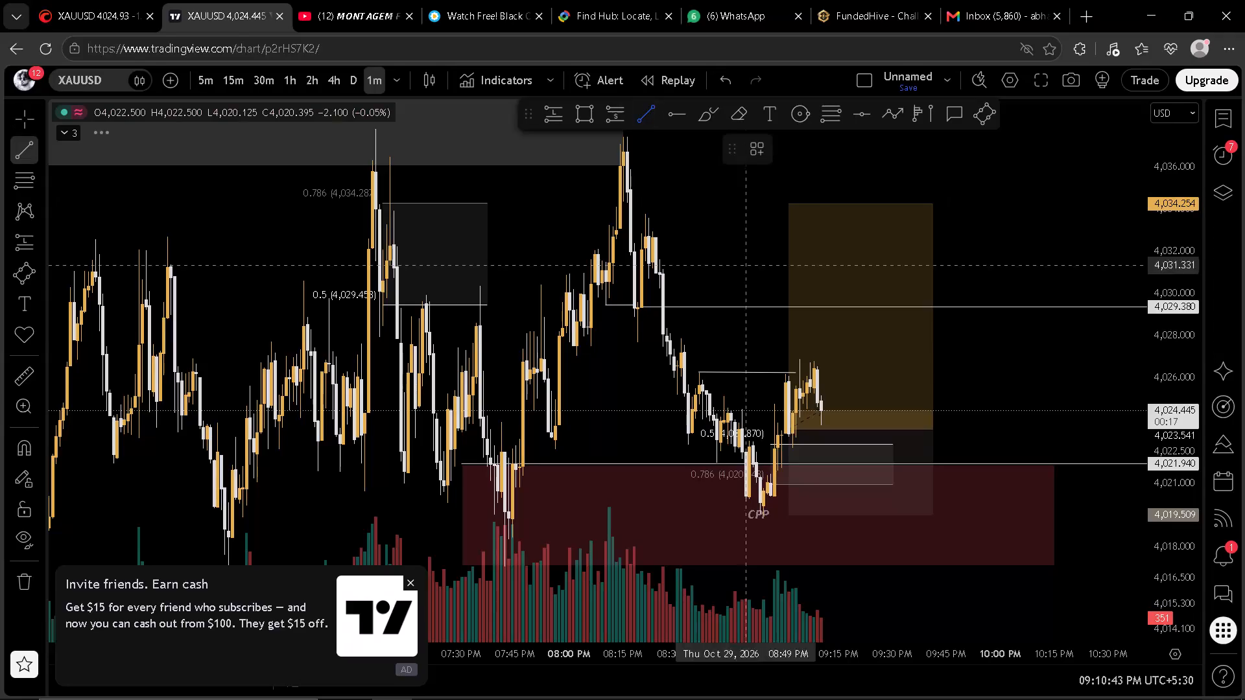
Draw a short horizontal trend line from the recent swing high at about 4,026.94 on the 1-minute XAUUSD chart.
left_click(800, 358)
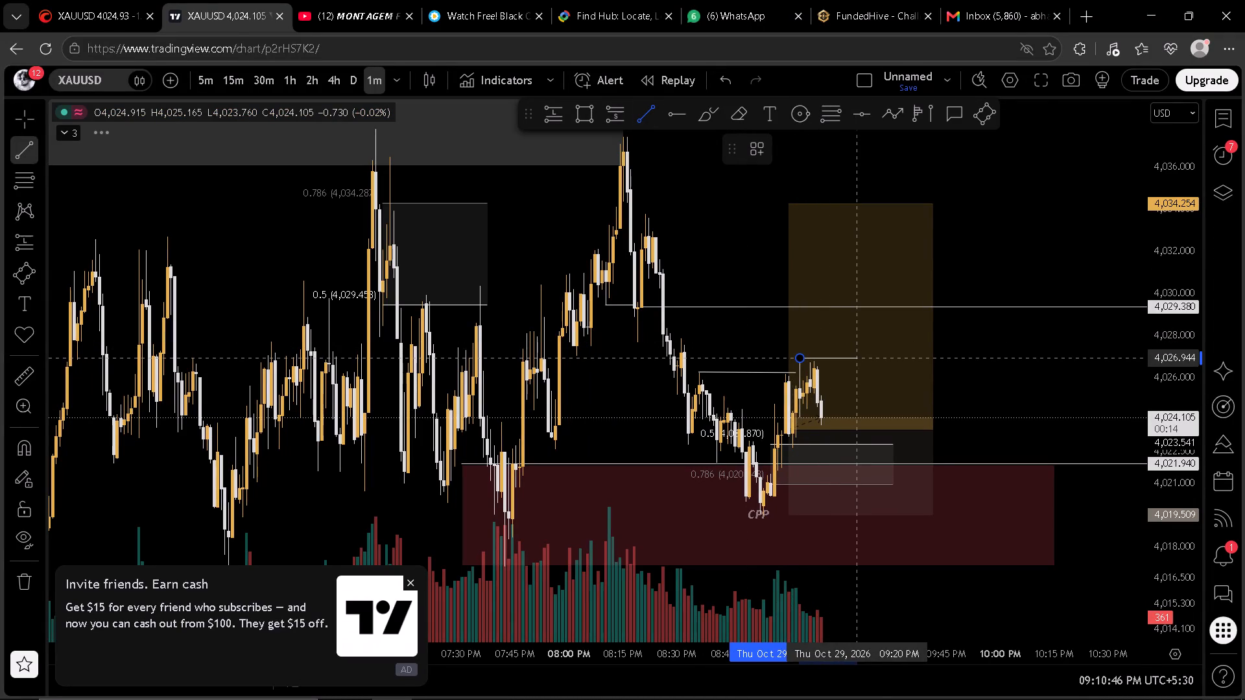
left_click(859, 358)
left_click(1069, 347)
Examine XAUUSD price against the new line and the long position on the 1-minute, 15-minute and 5-minute charts, ending on 5-minute.
scroll(1107, 366, "down", 3)
left_click_drag(1104, 367, 919, 357)
scroll(919, 357, "up", 2)
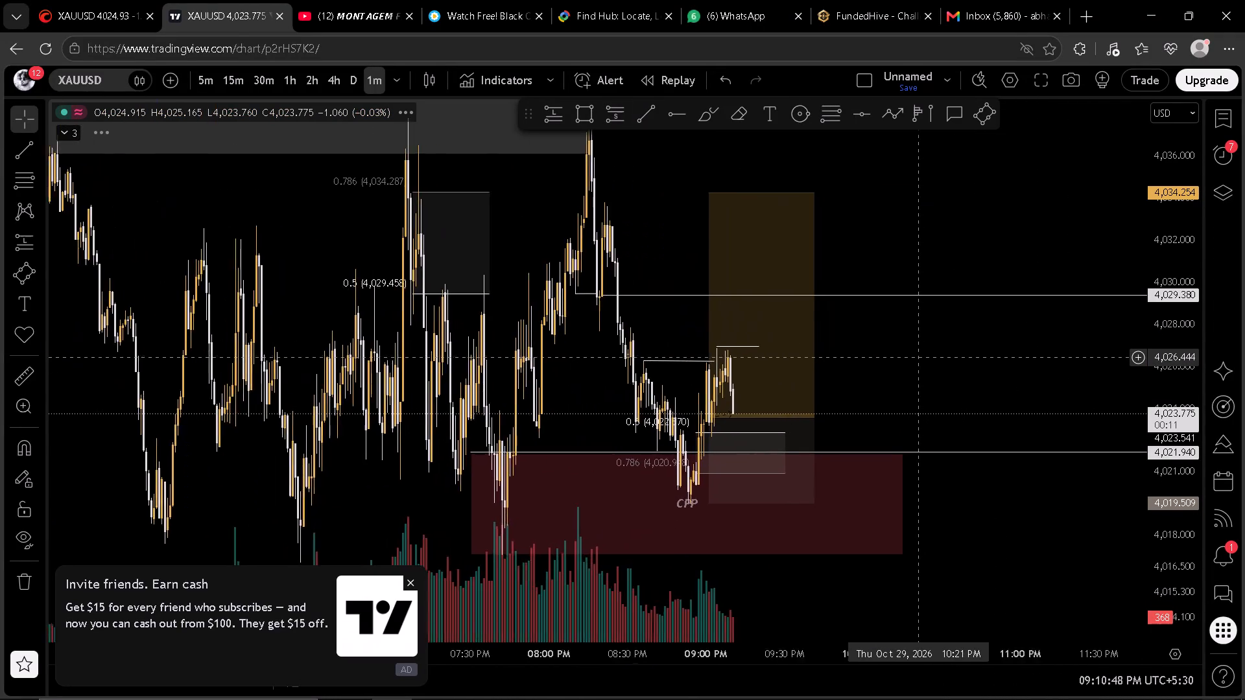
scroll(919, 357, "up", 1)
left_click(920, 357)
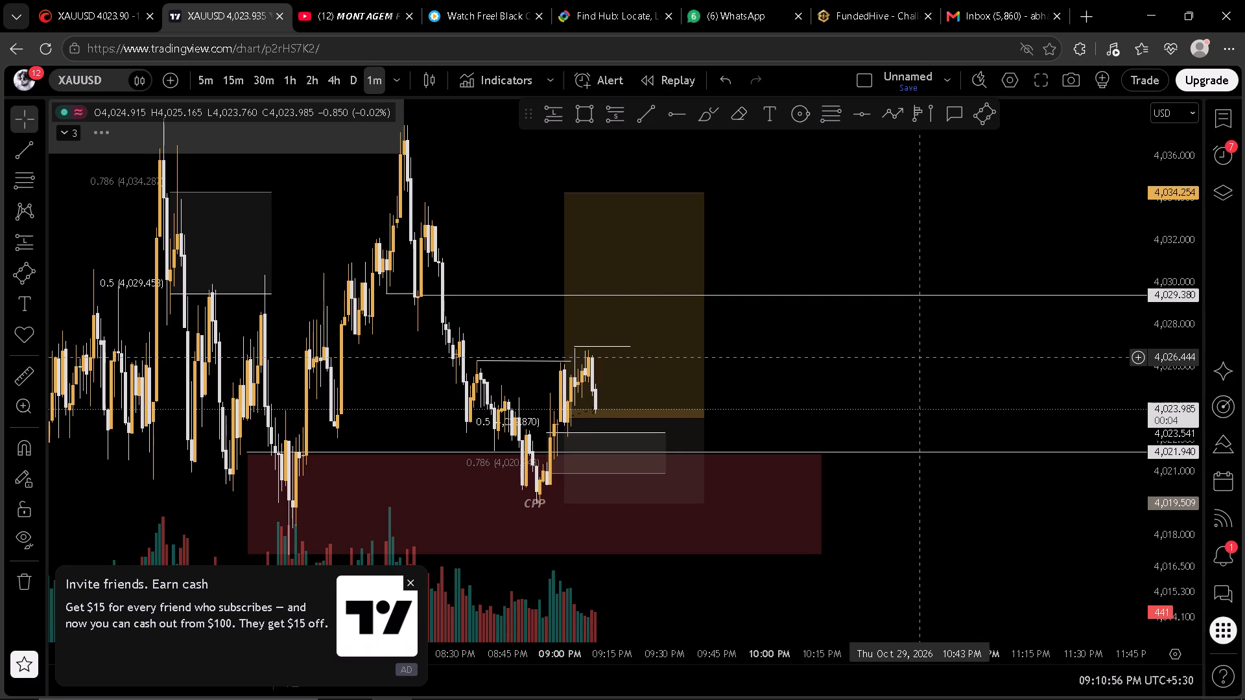
left_click(230, 77)
scroll(520, 326, "up", 5)
left_click_drag(481, 367, 544, 366)
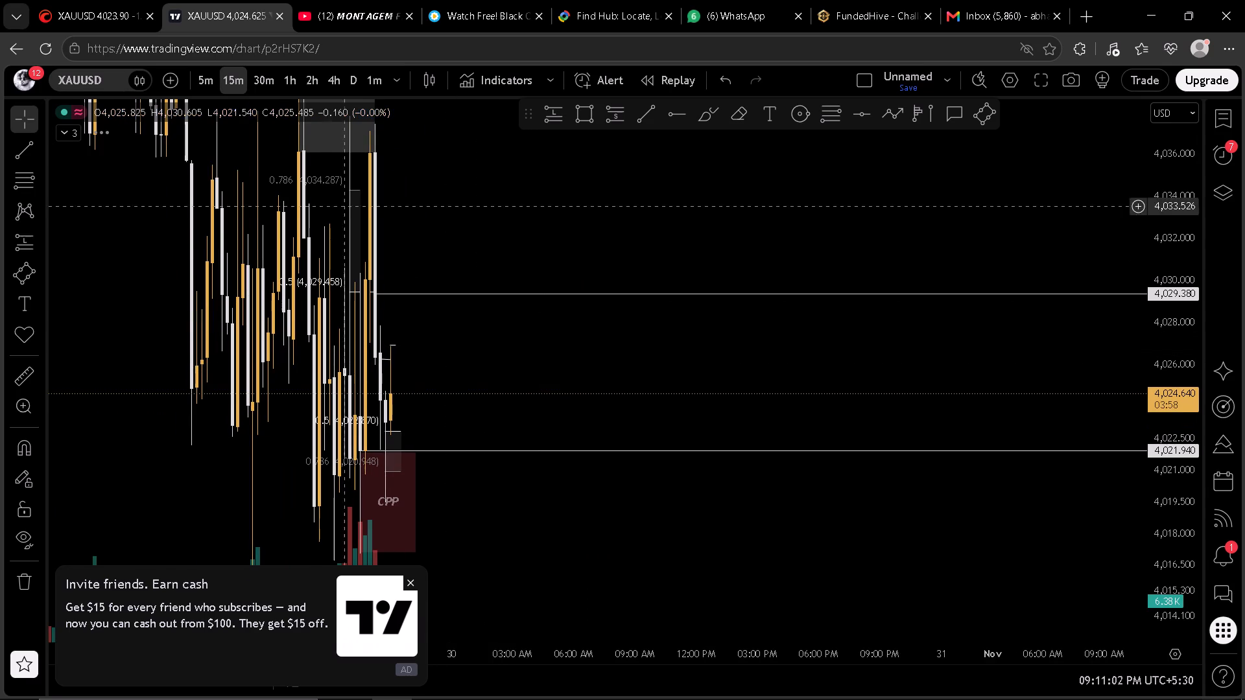
left_click(199, 75)
scroll(643, 363, "down", 1)
left_click_drag(679, 397, 835, 391)
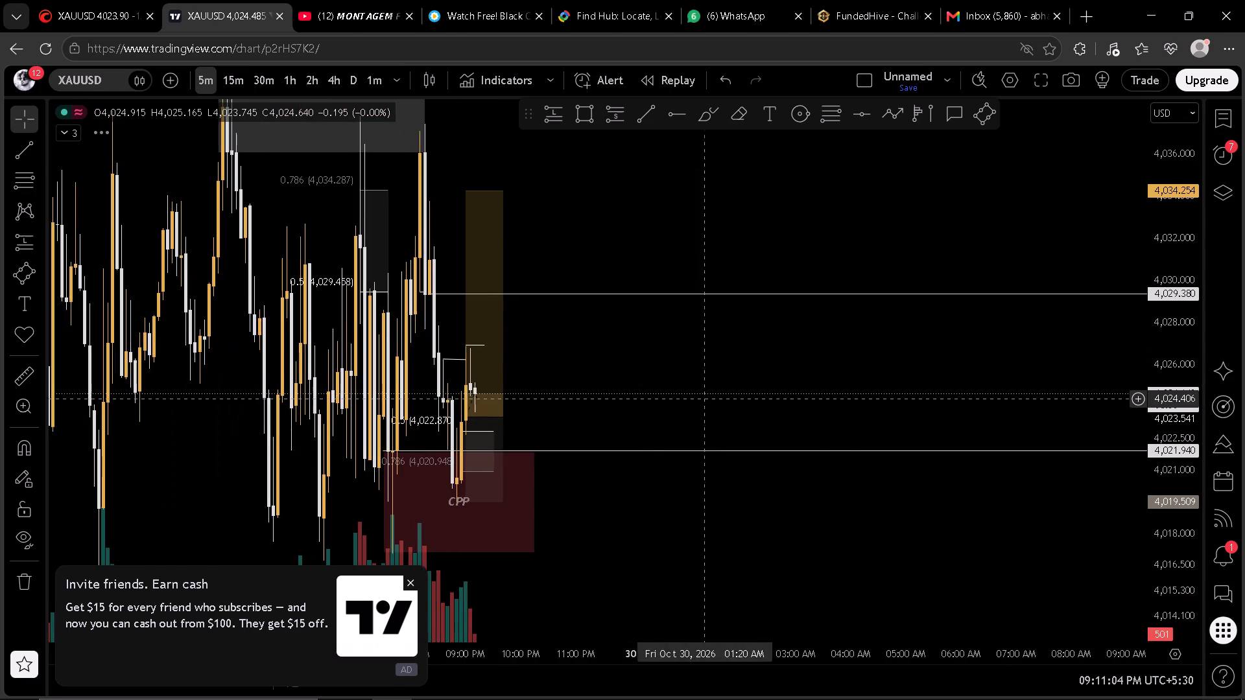
left_click_drag(835, 391, 1021, 382)
scroll(1022, 386, "up", 4)
left_click_drag(905, 369, 1015, 379)
left_click_drag(1179, 327, 1171, 366)
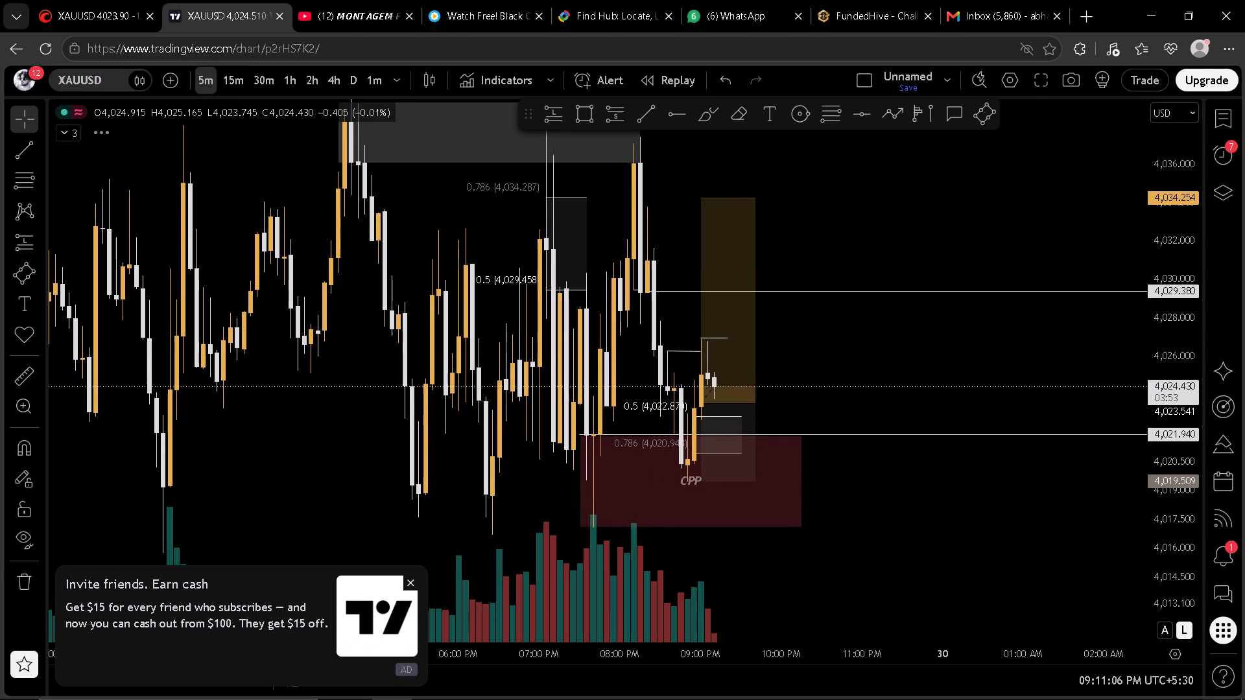
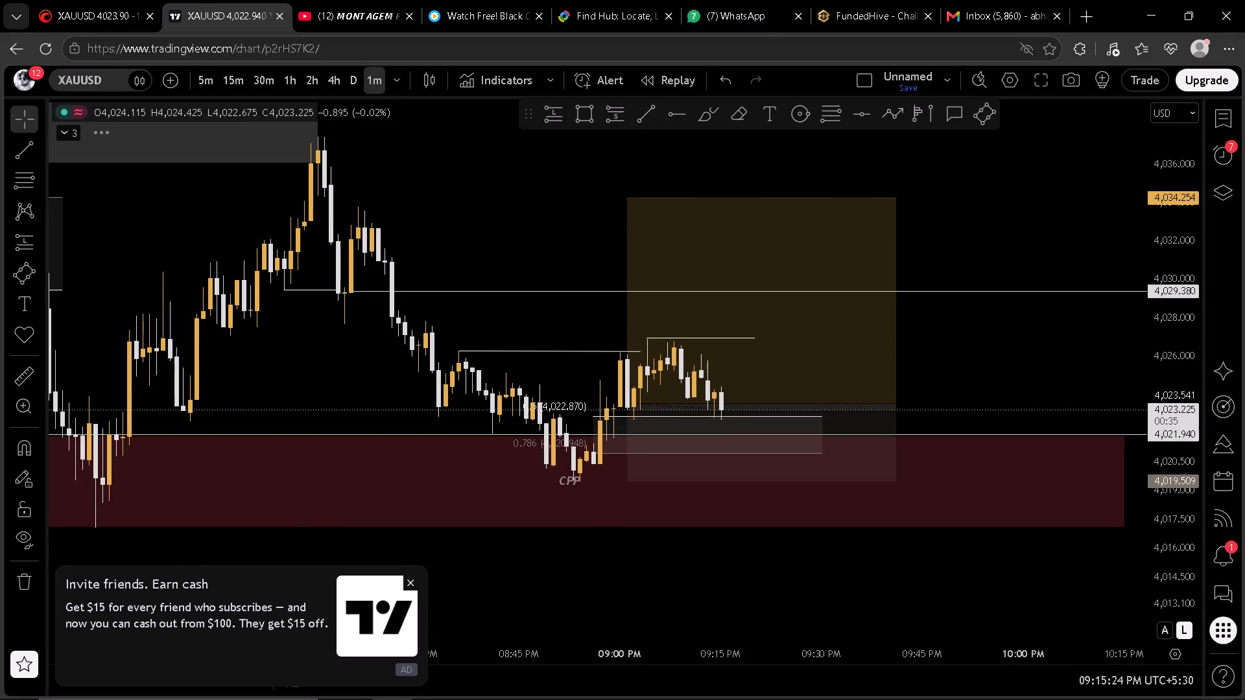
Examine the 1-minute XAUUSD price action around the long position, the 4,021.940 and 4,029.380 levels and the red demand zone.
left_click_drag(1186, 379, 1132, 151)
scroll(1072, 271, "down", 5)
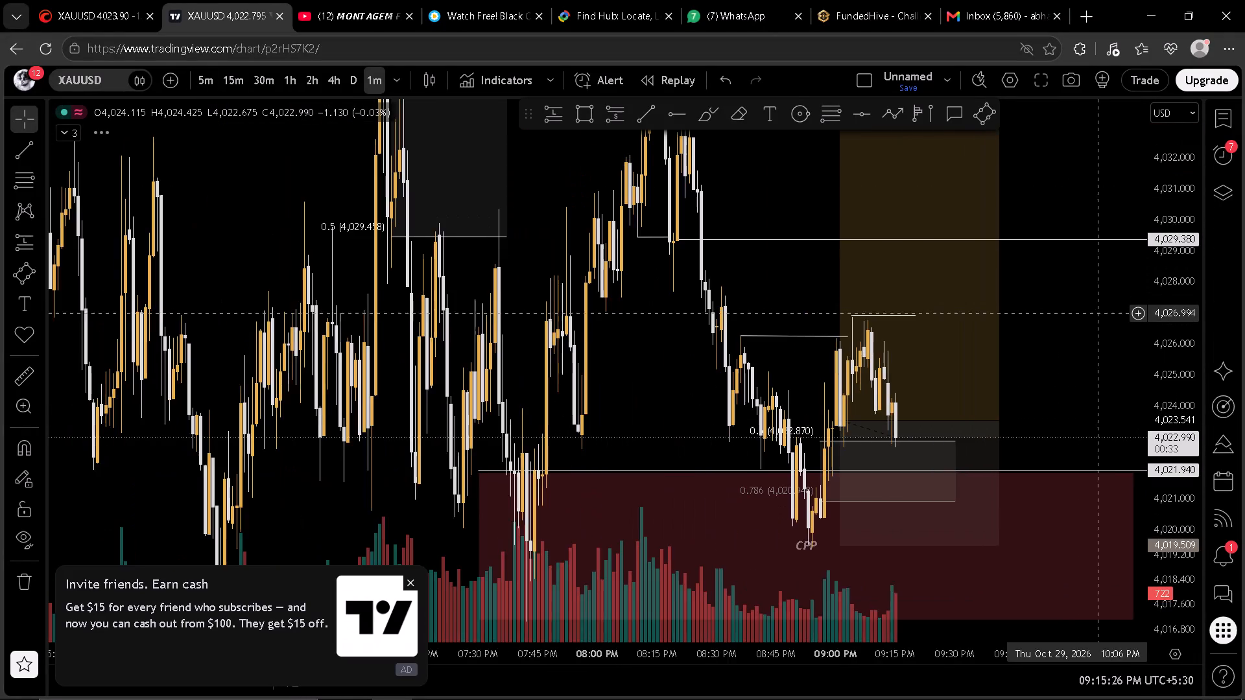
left_click_drag(1097, 314, 890, 313)
scroll(942, 334, "down", 4)
left_click_drag(1178, 274, 1178, 312)
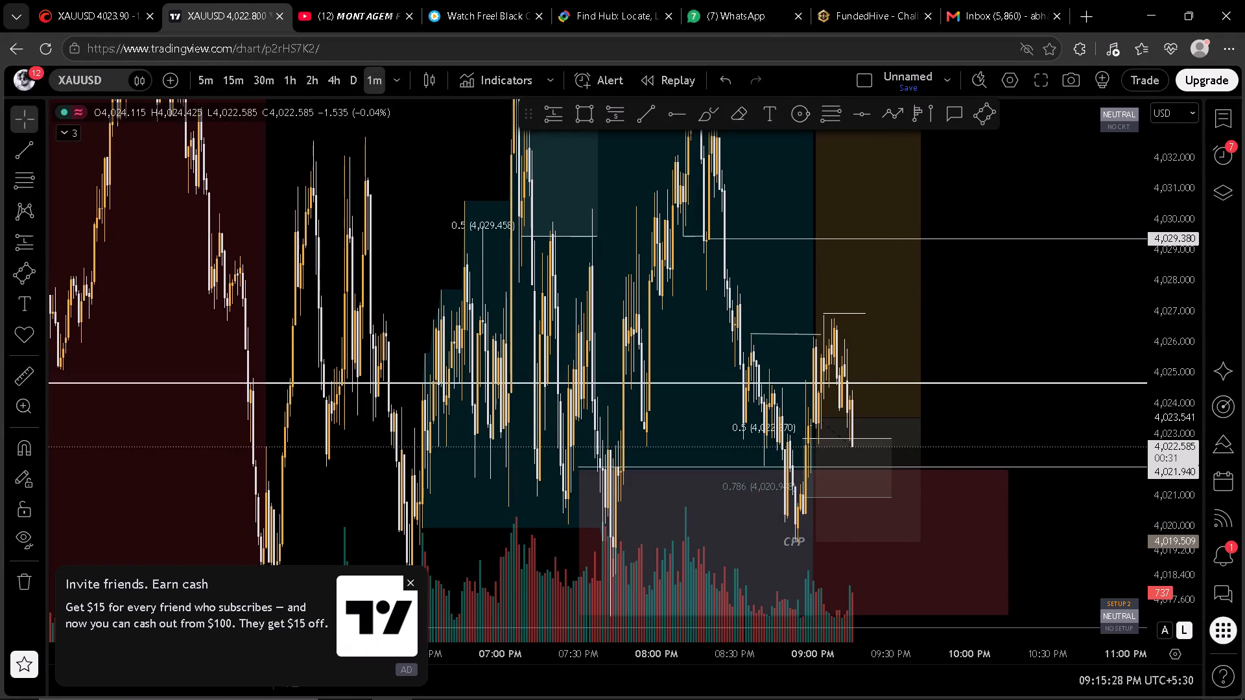
left_click_drag(1178, 312, 1180, 351)
left_click_drag(1067, 343, 961, 349)
scroll(977, 340, "down", 3)
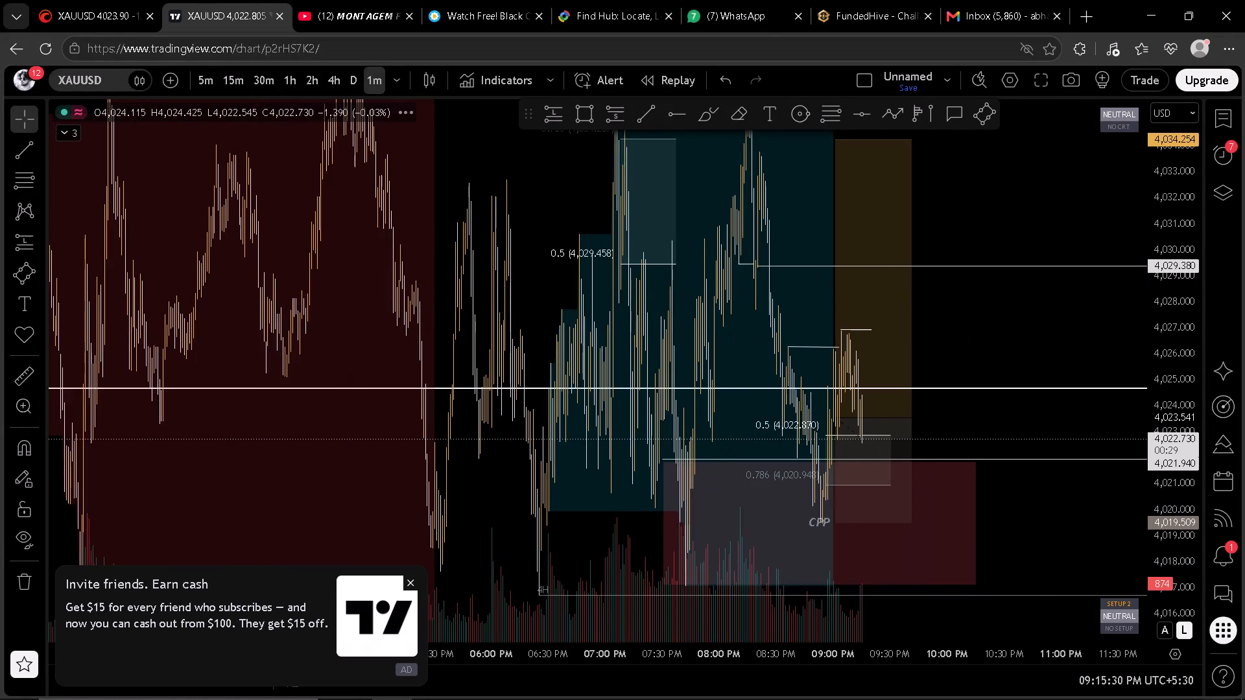
left_click_drag(1176, 219, 1172, 264)
scroll(1026, 353, "up", 8)
left_click_drag(1001, 342, 1078, 336)
scroll(1080, 336, "down", 3)
left_click_drag(1084, 321, 1045, 320)
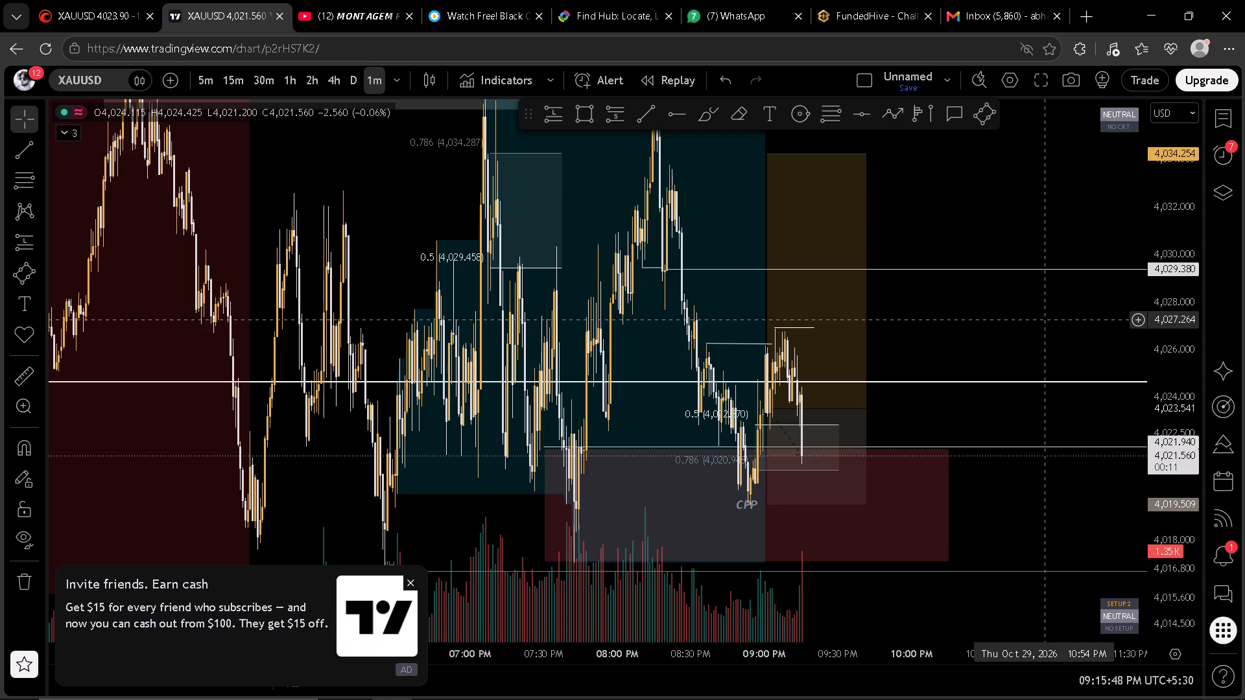
scroll(1054, 310, "up", 4)
left_click_drag(973, 306, 989, 293)
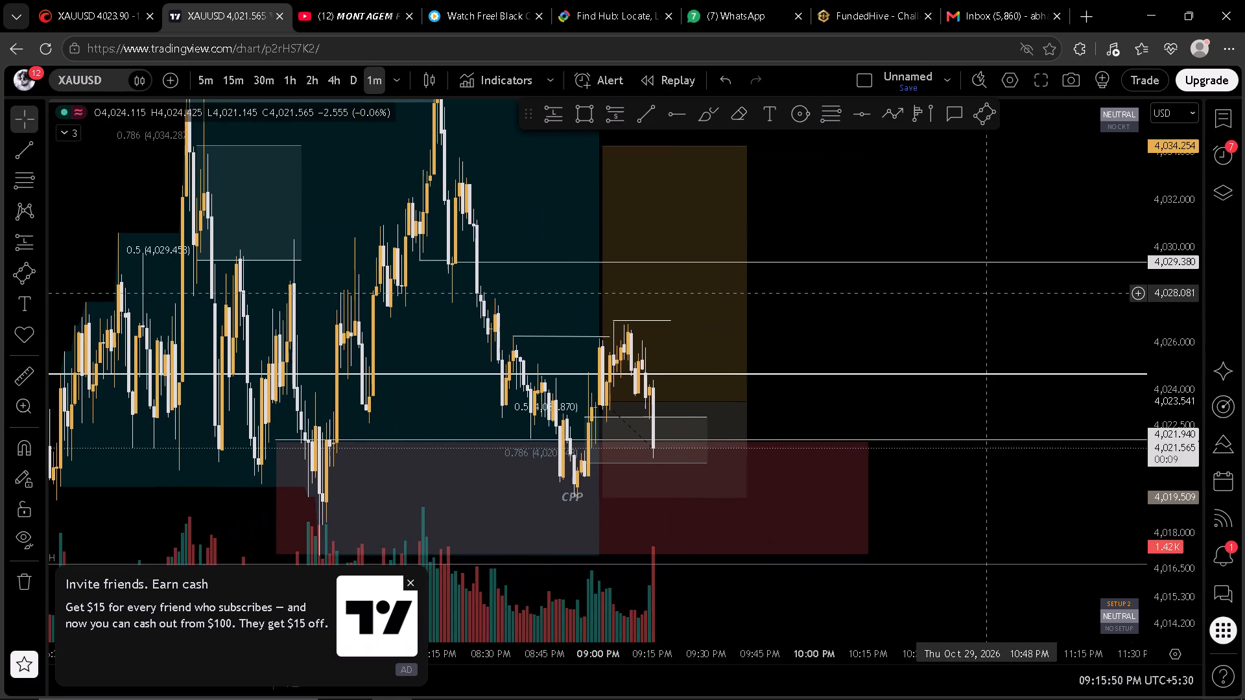
left_click_drag(1167, 373, 1168, 314)
scroll(1068, 314, "down", 3)
left_click_drag(1056, 315, 1030, 303)
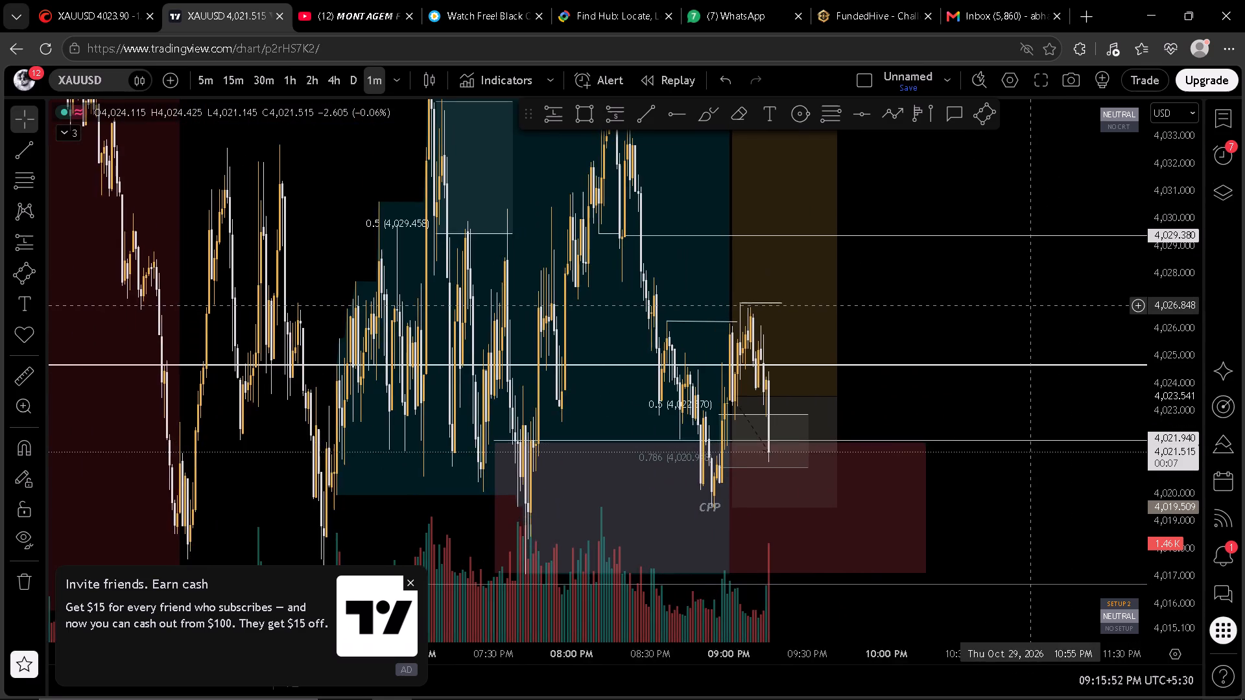
scroll(1030, 307, "up", 2)
Compare XAUUSD price with the long position's stop area and the red zone on the 5-minute chart, ending on the 1-minute chart.
left_click(199, 73)
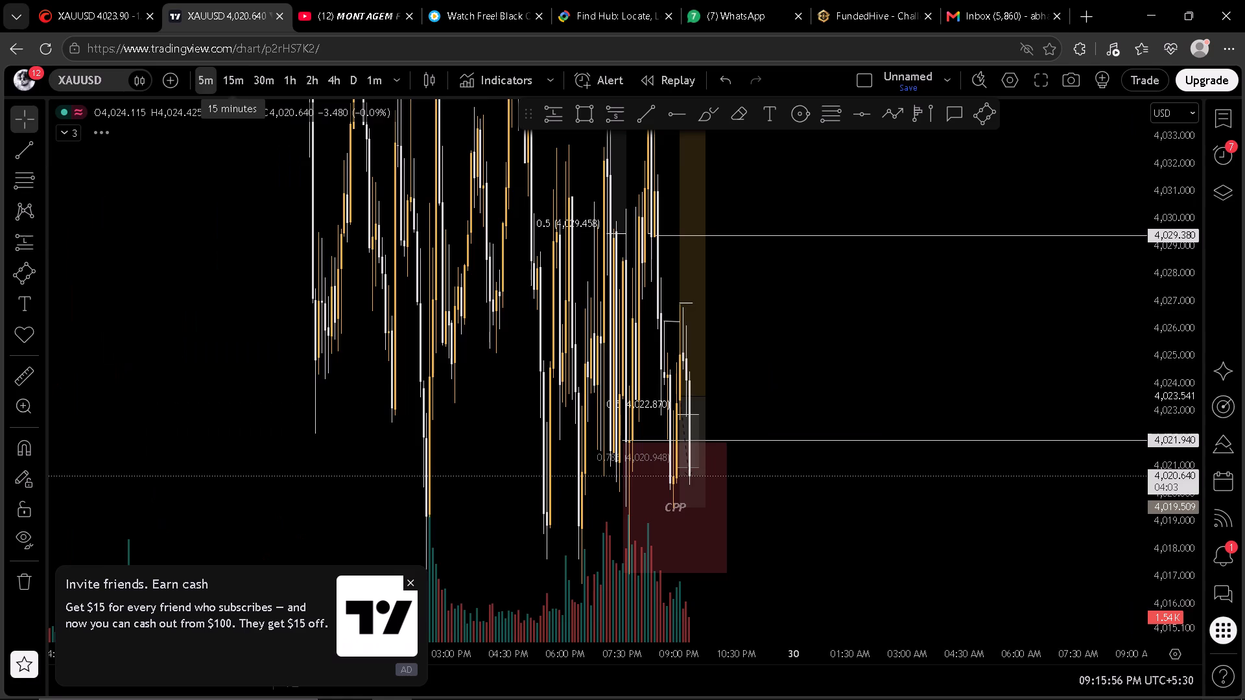
scroll(294, 227, "up", 6)
left_click_drag(694, 398, 805, 360)
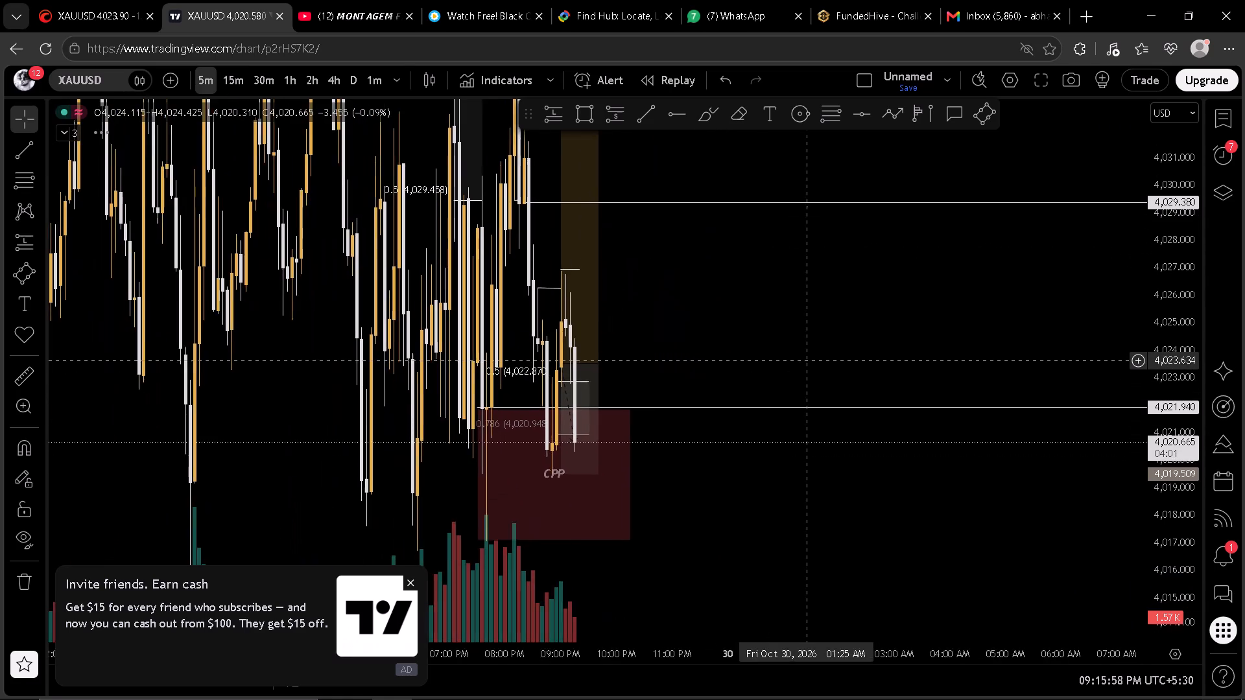
scroll(800, 362, "up", 2)
left_click_drag(713, 362, 801, 356)
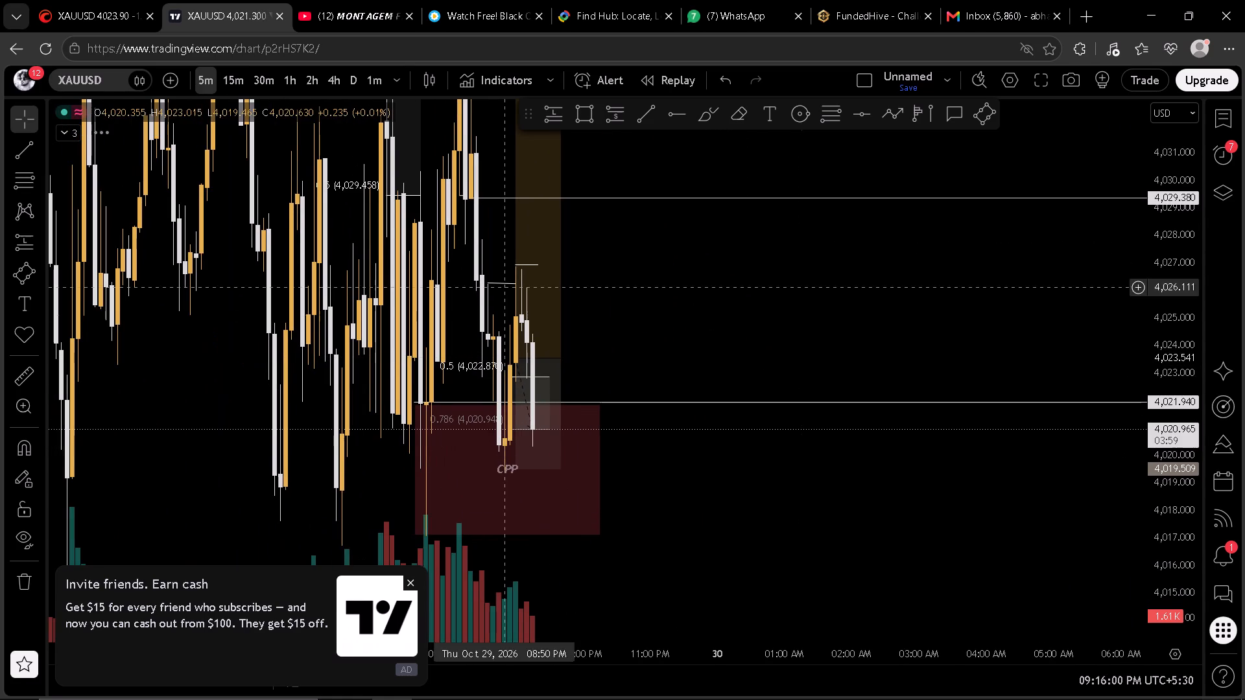
left_click(371, 80)
scroll(952, 356, "down", 4)
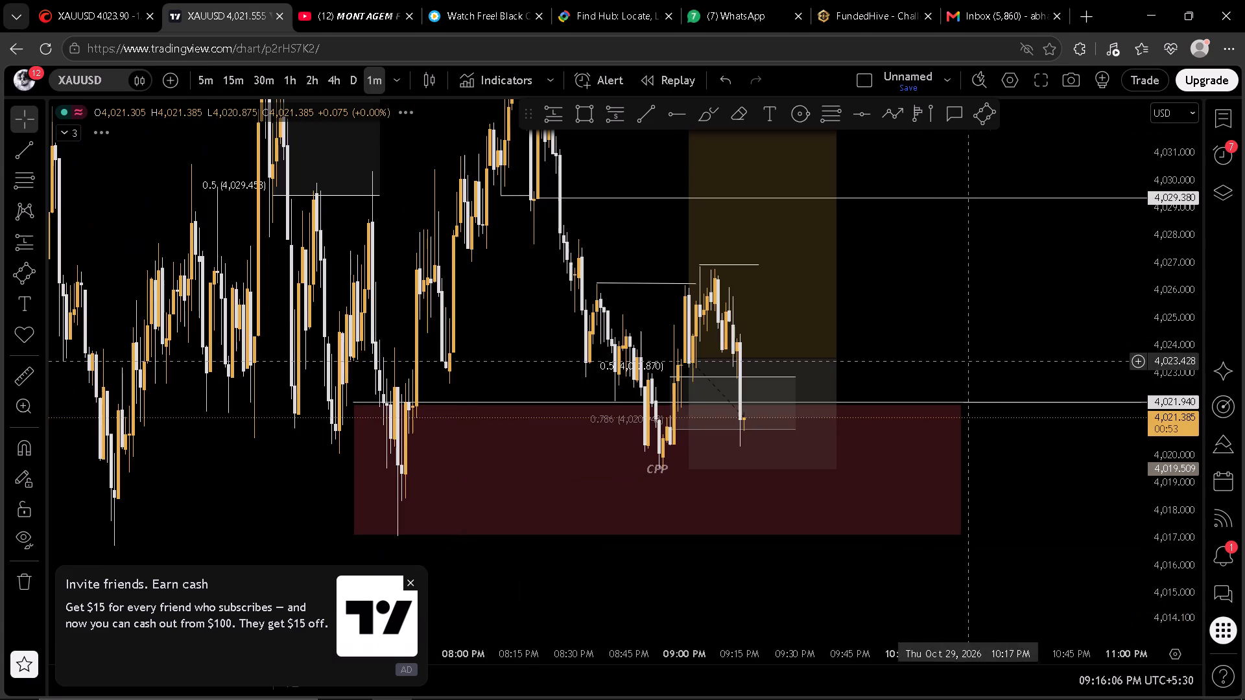
left_click_drag(1067, 349, 1047, 364)
scroll(1047, 364, "down", 1)
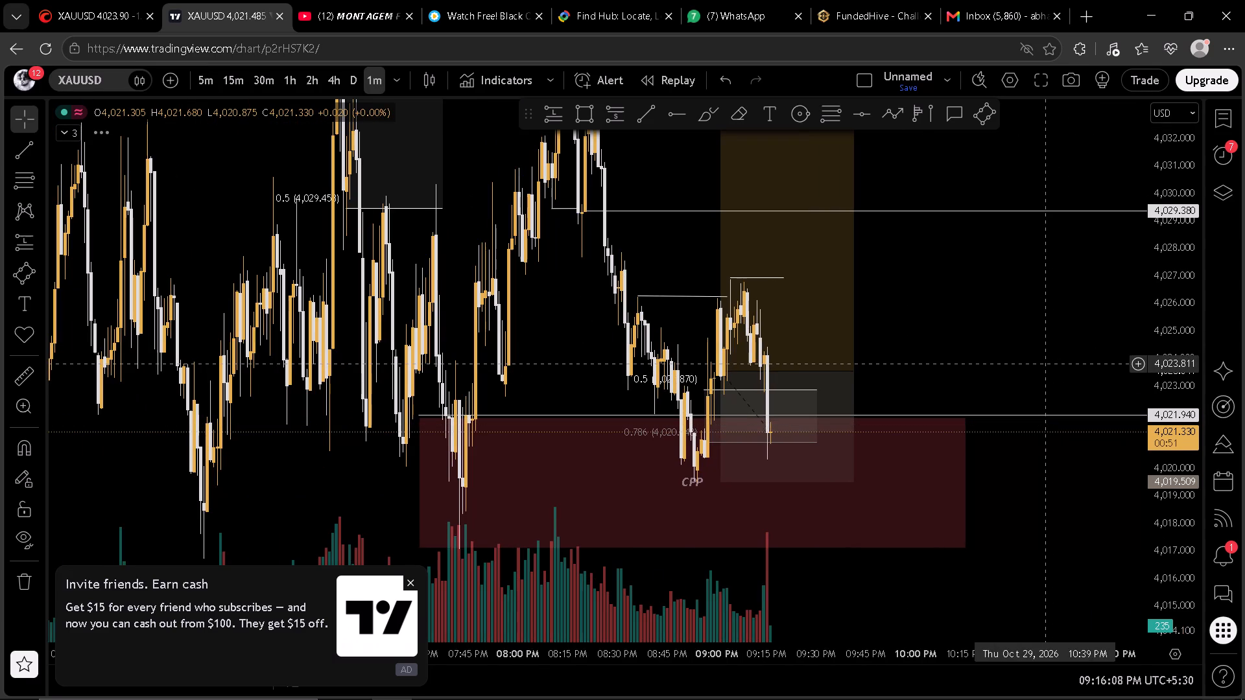
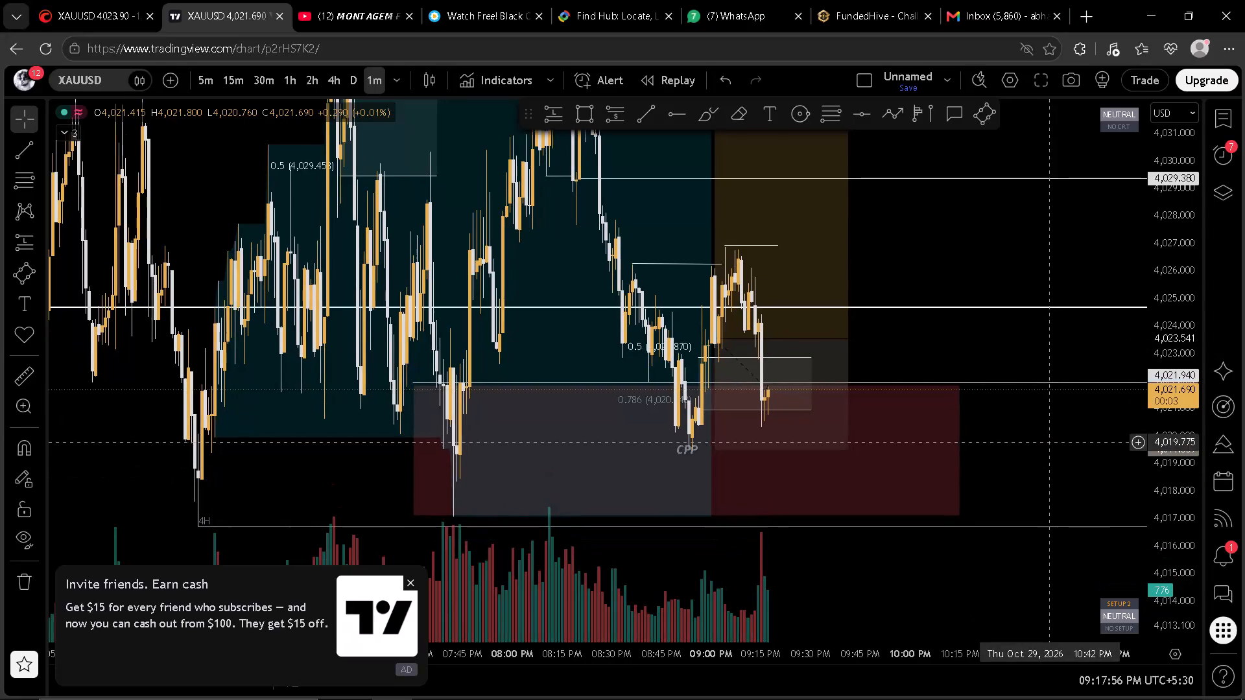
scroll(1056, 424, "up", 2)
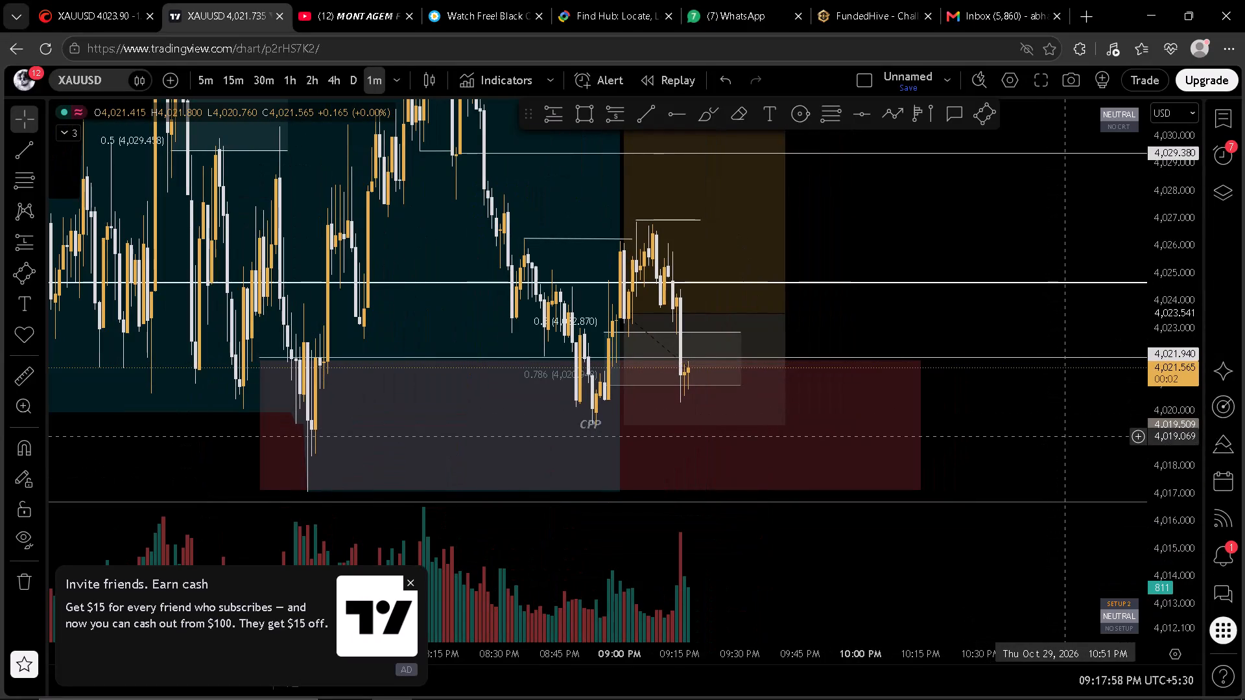
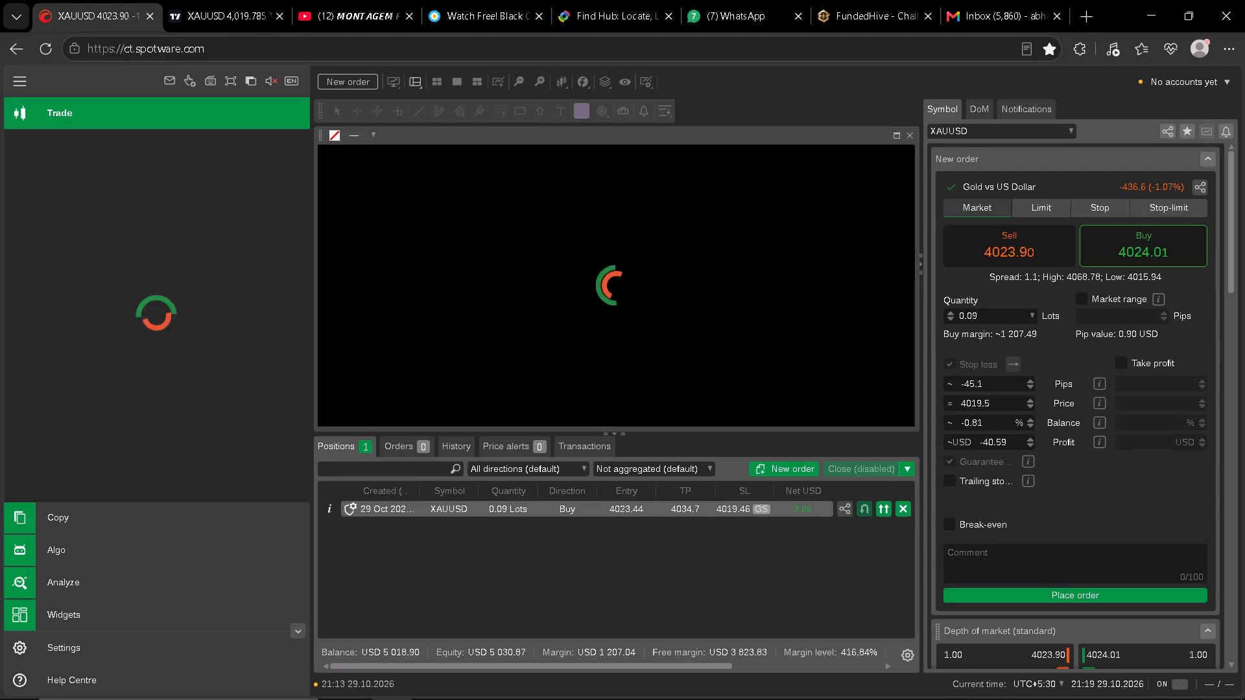
Examine XAUUSD price action around the 4019.51 line in cTrader, and switch to TradingView to examine it on the 1-minute chart.
left_click(824, 564)
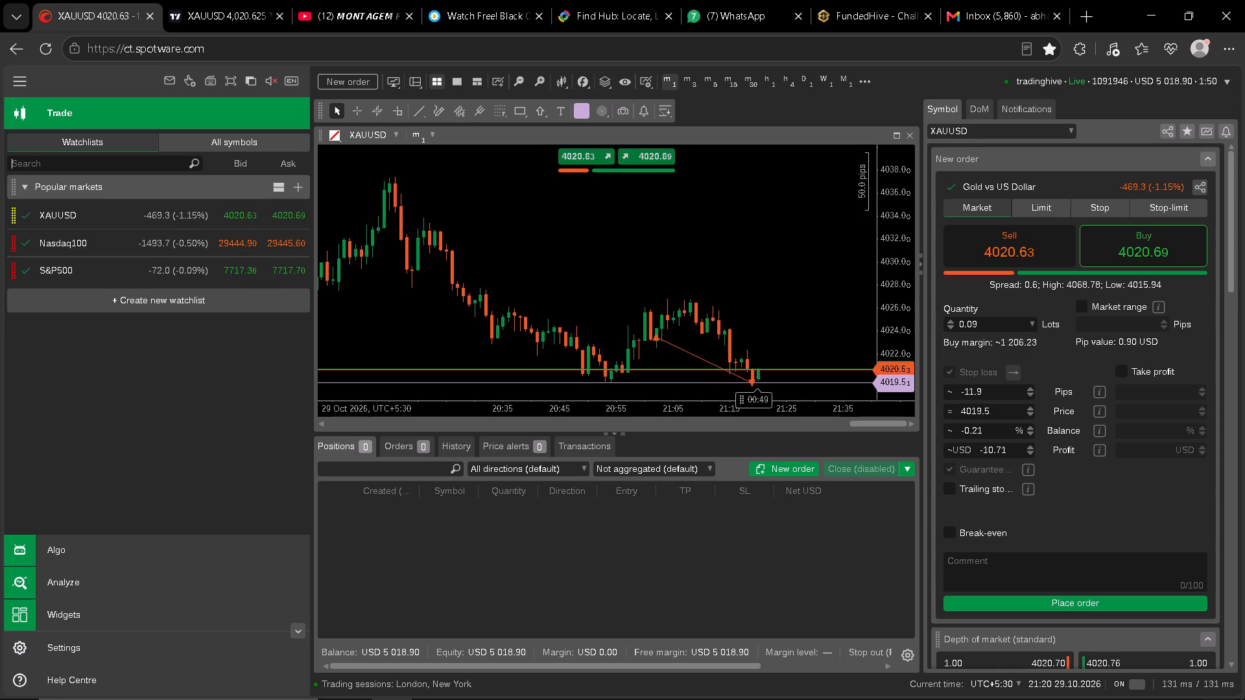
left_click_drag(759, 296, 748, 203)
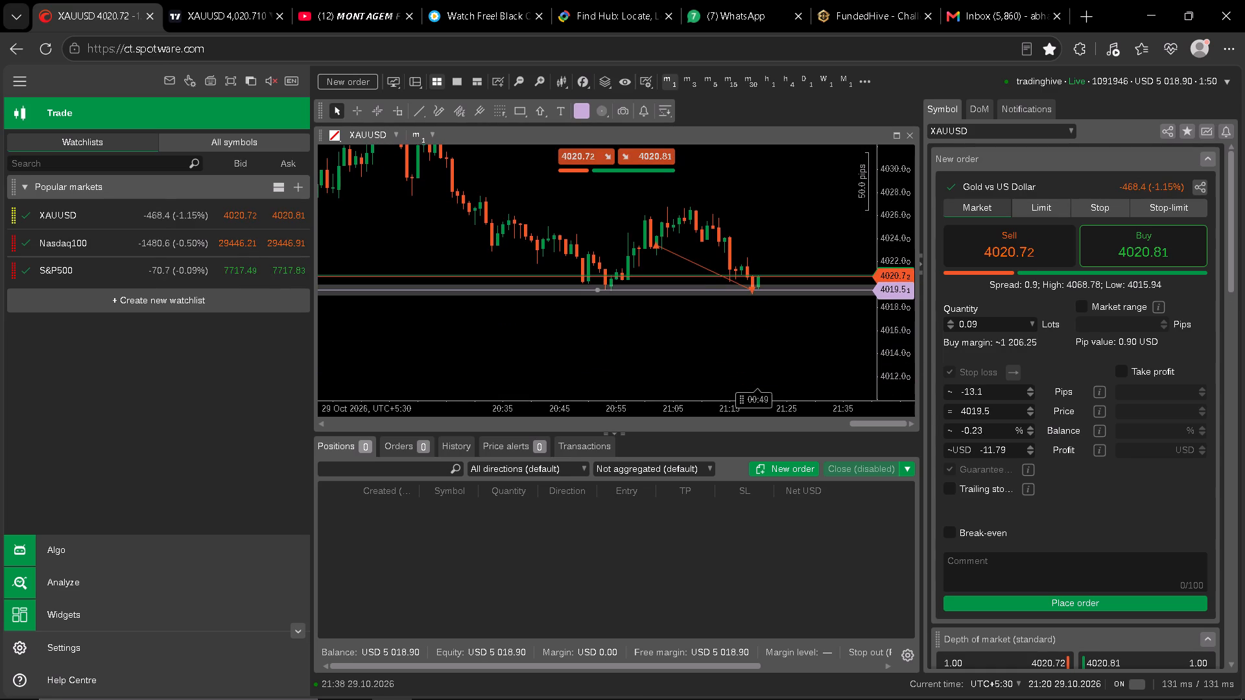
left_click_drag(894, 336, 897, 132)
left_click_drag(804, 325, 802, 393)
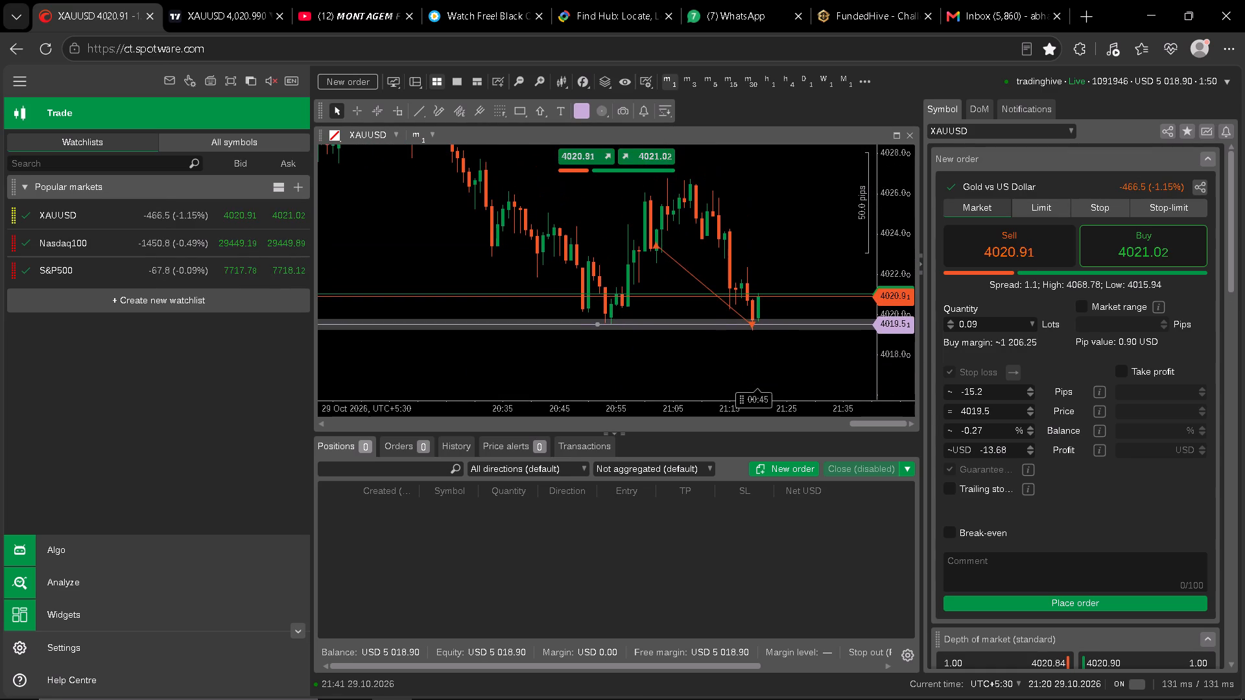
left_click_drag(899, 374, 891, 182)
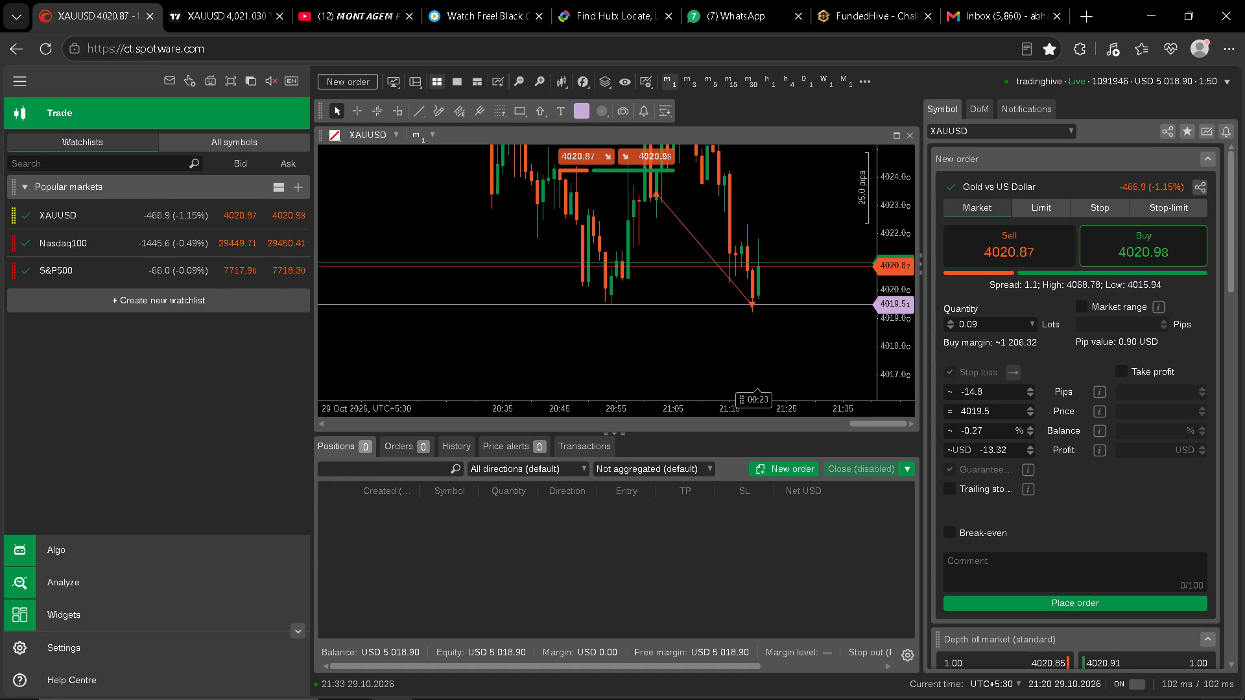
left_click(221, 0)
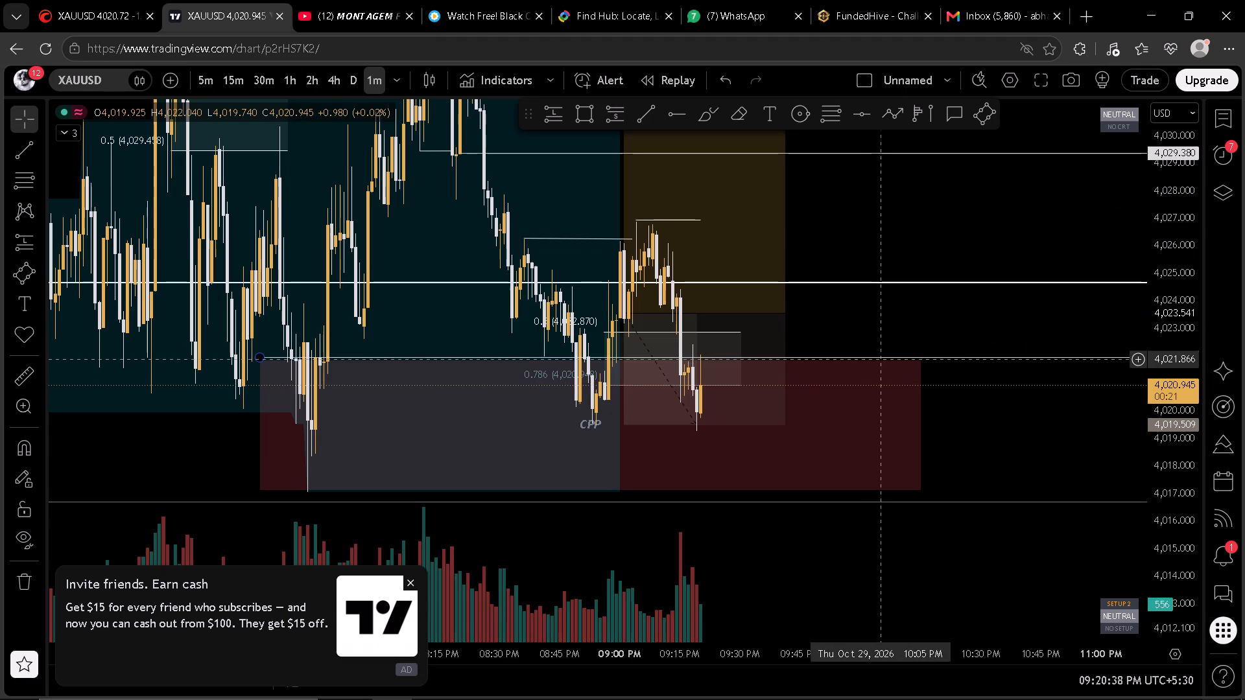
scroll(1051, 414, "down", 1)
scroll(1051, 414, "up", 1)
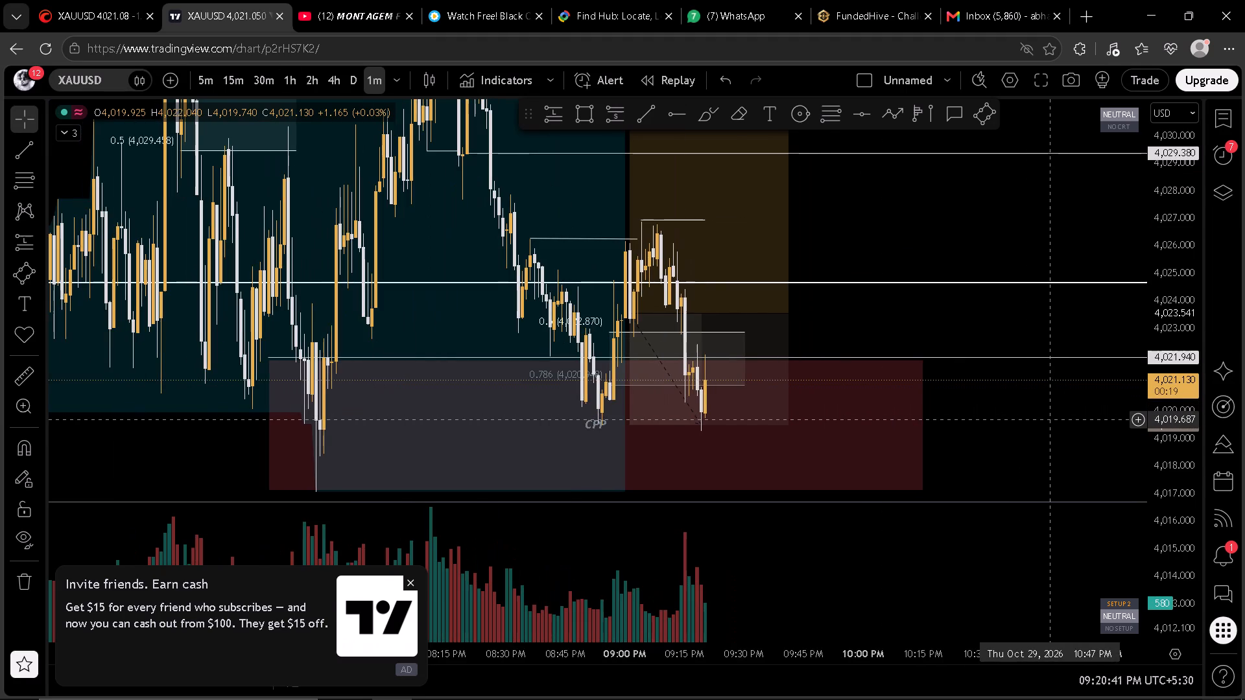
scroll(1050, 419, "up", 1)
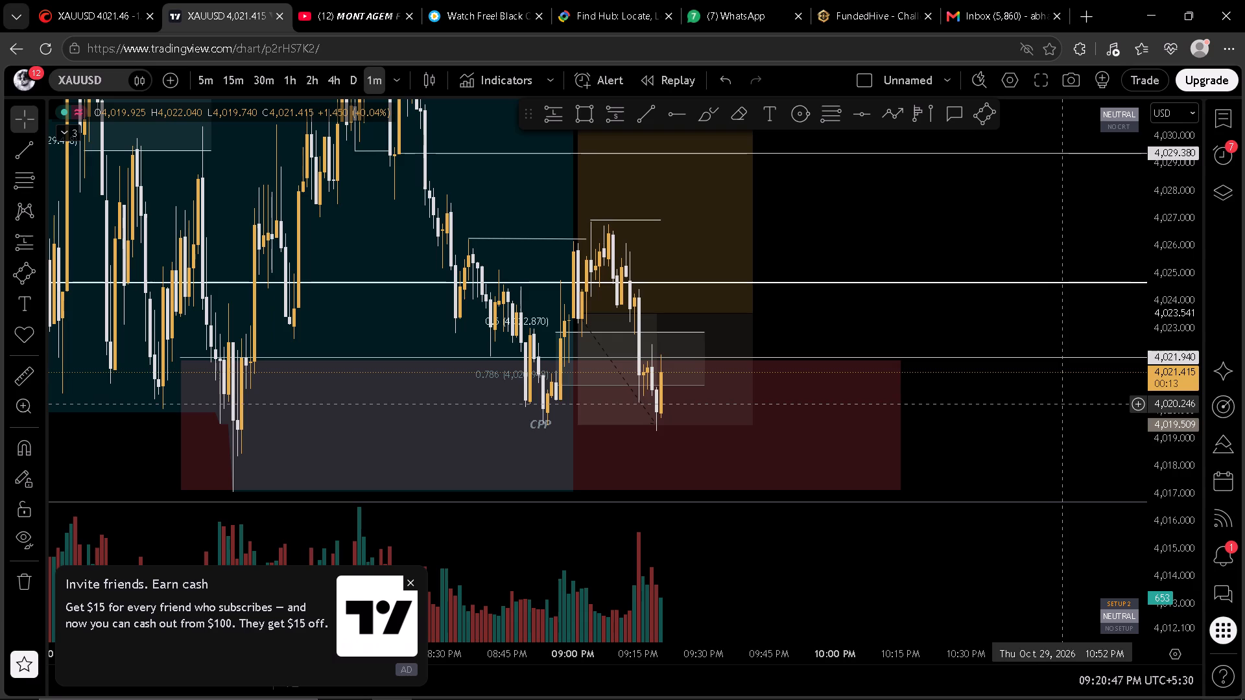
On the US100 5-minute chart, draw a Fibonacci retracement from the latest low at about 29,432.5 up to about 29,518.9.
key("space")
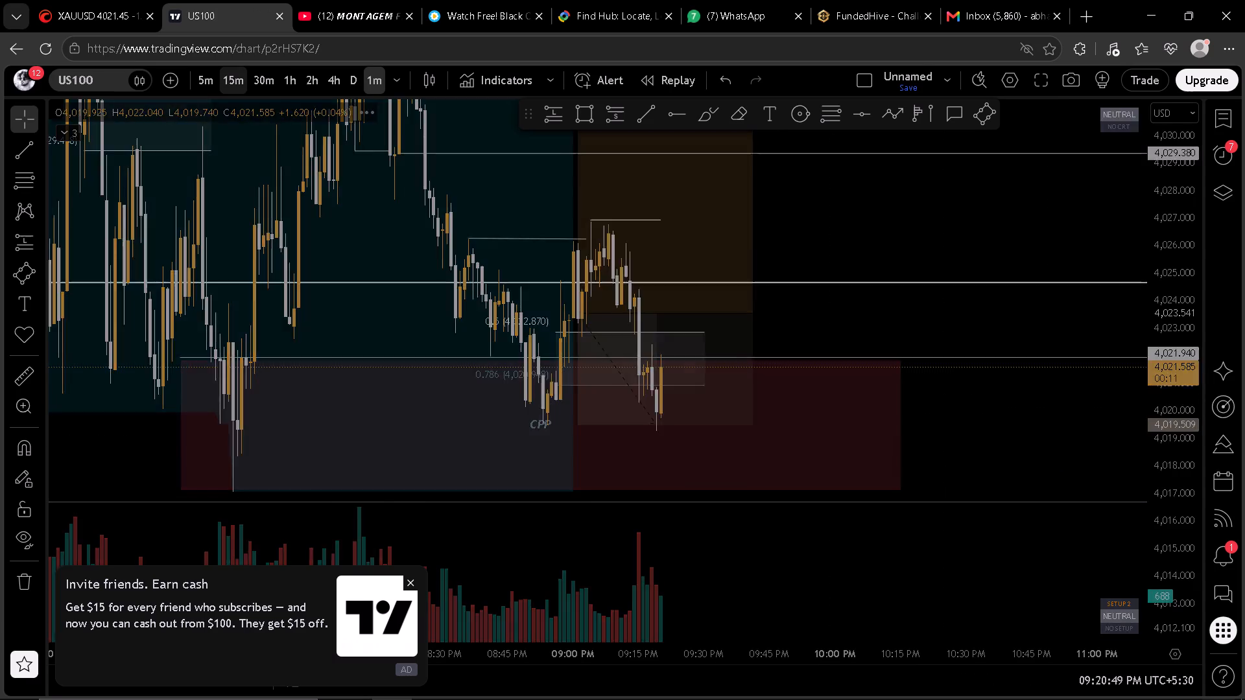
left_click_drag(801, 220, 812, 296)
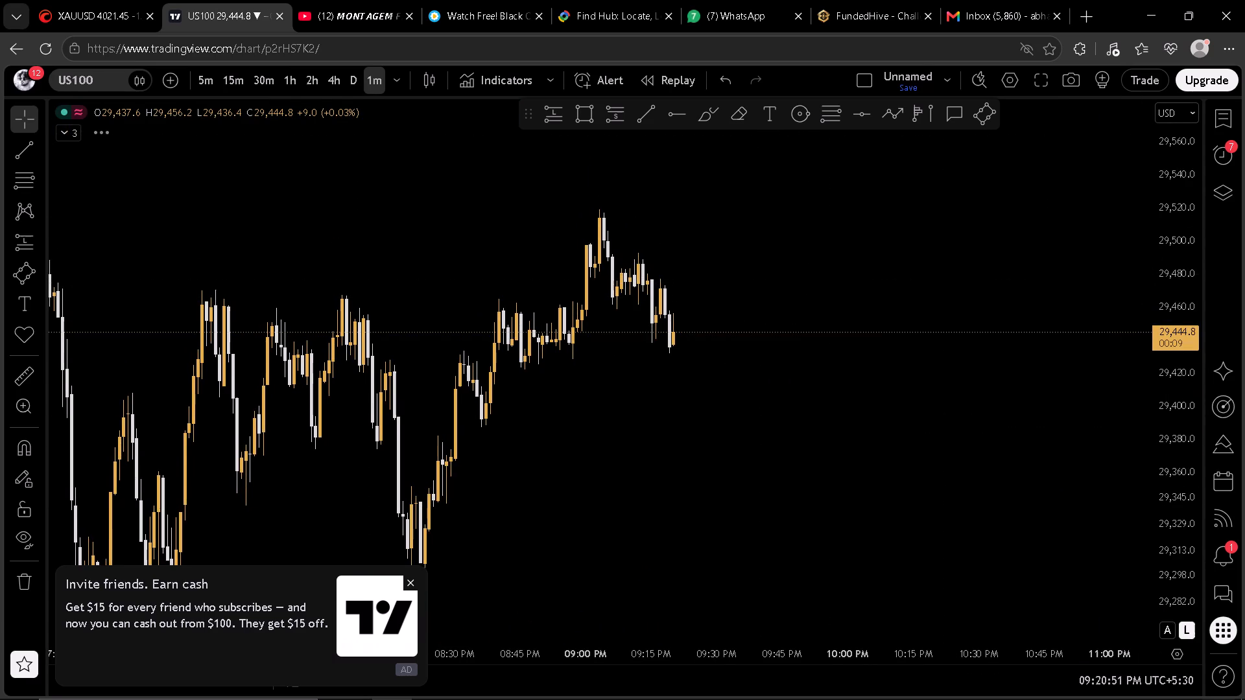
scroll(1179, 288, "up", 2)
left_click(211, 83)
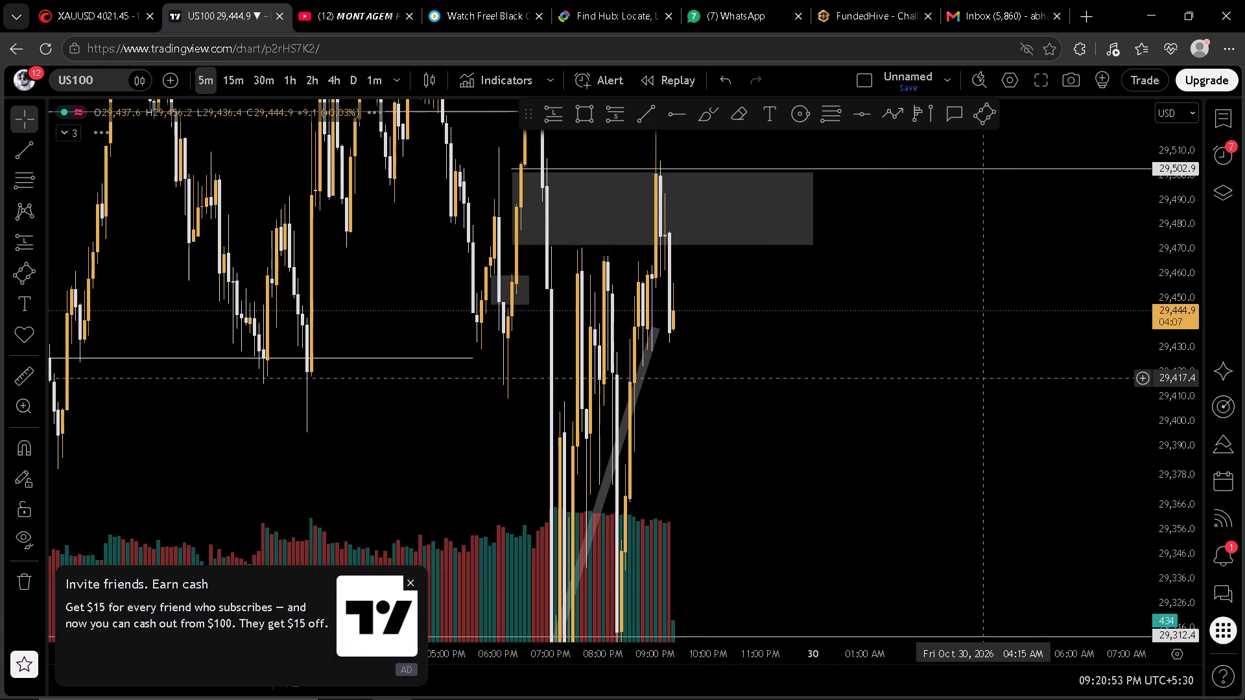
scroll(950, 368, "down", 2)
scroll(1194, 293, "down", 1)
scroll(991, 332, "up", 3)
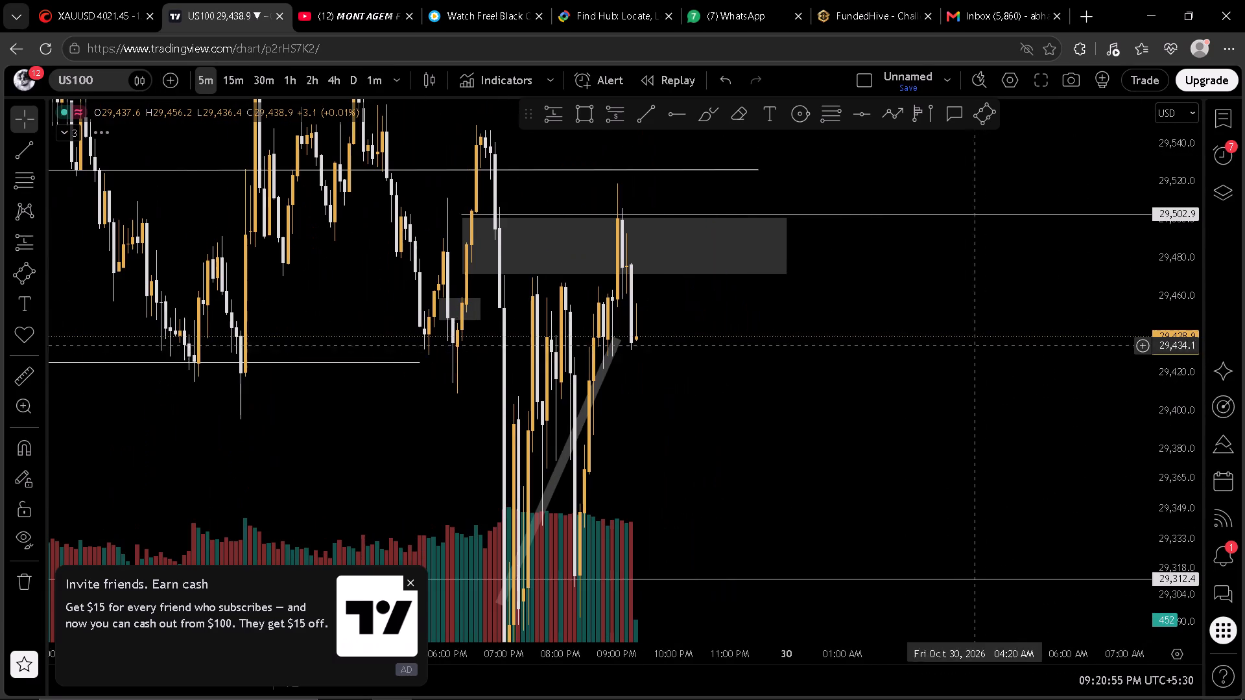
left_click_drag(780, 373, 897, 331)
scroll(1176, 288, "down", 2)
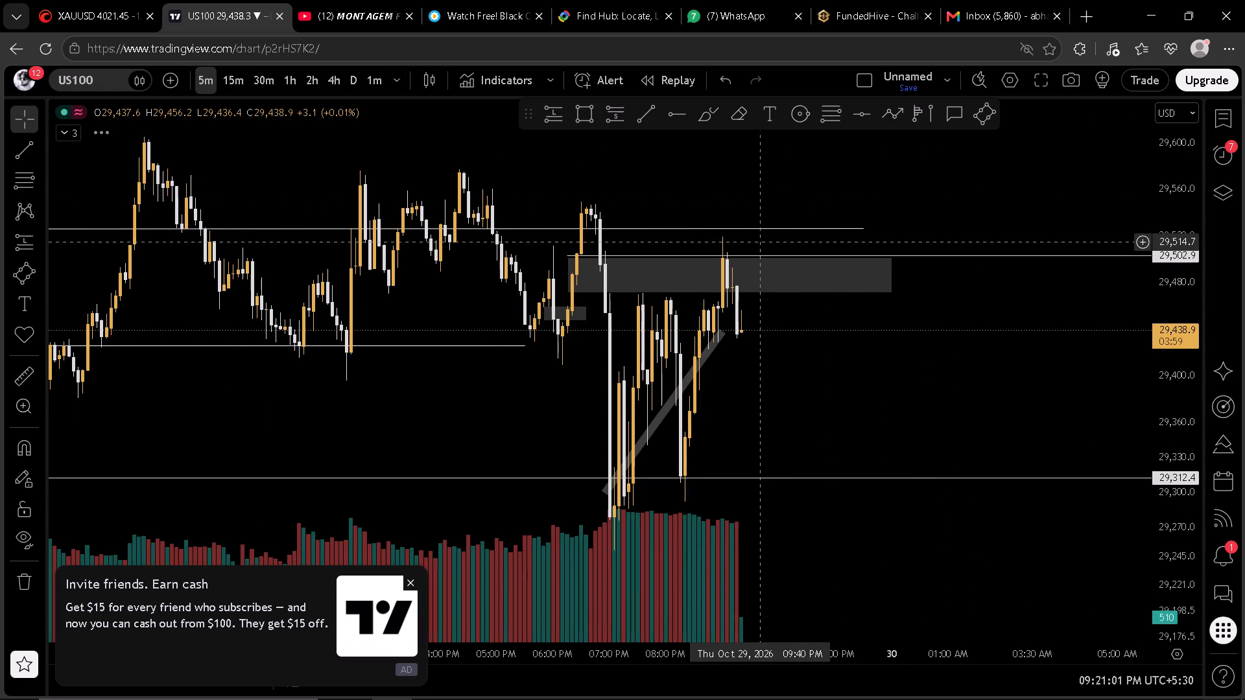
left_click(827, 117)
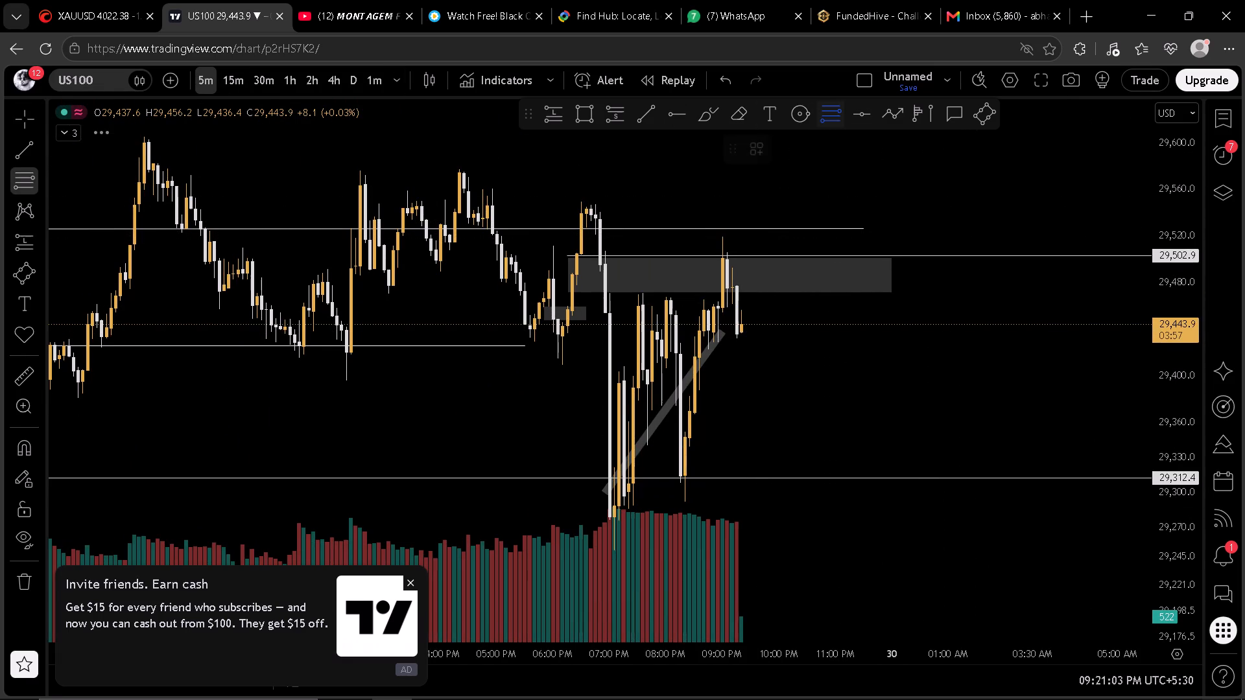
left_click(743, 336)
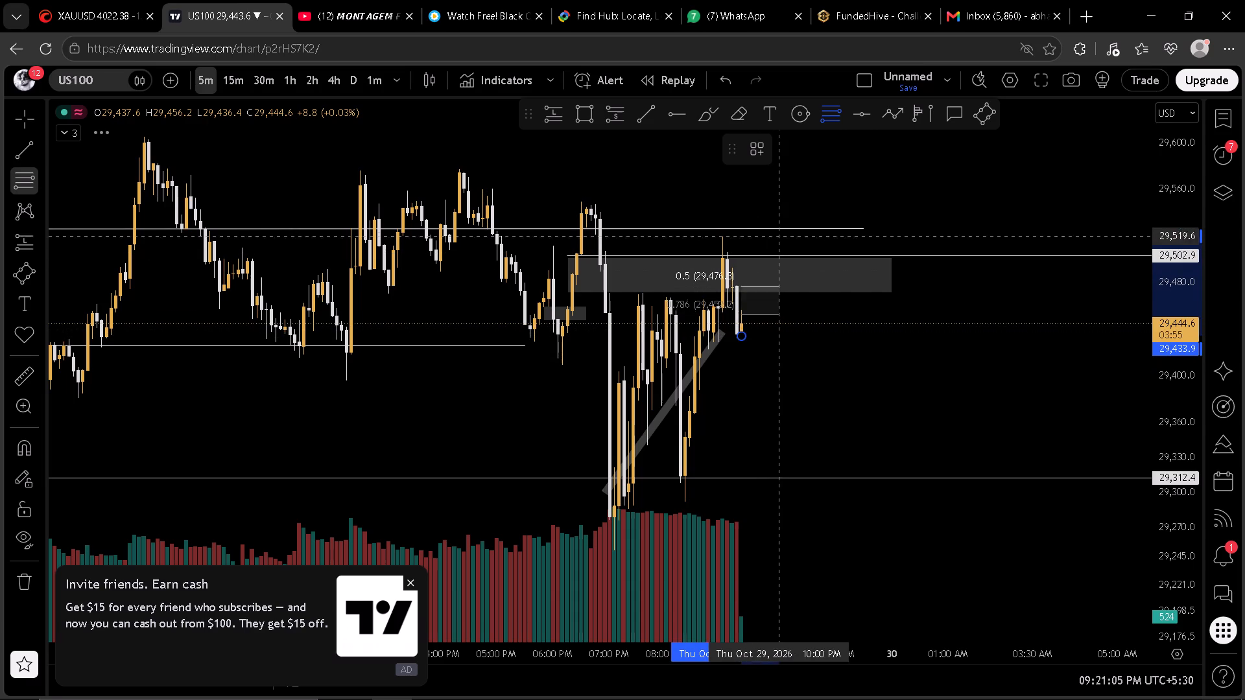
left_click(780, 237)
left_click_drag(743, 337, 743, 338)
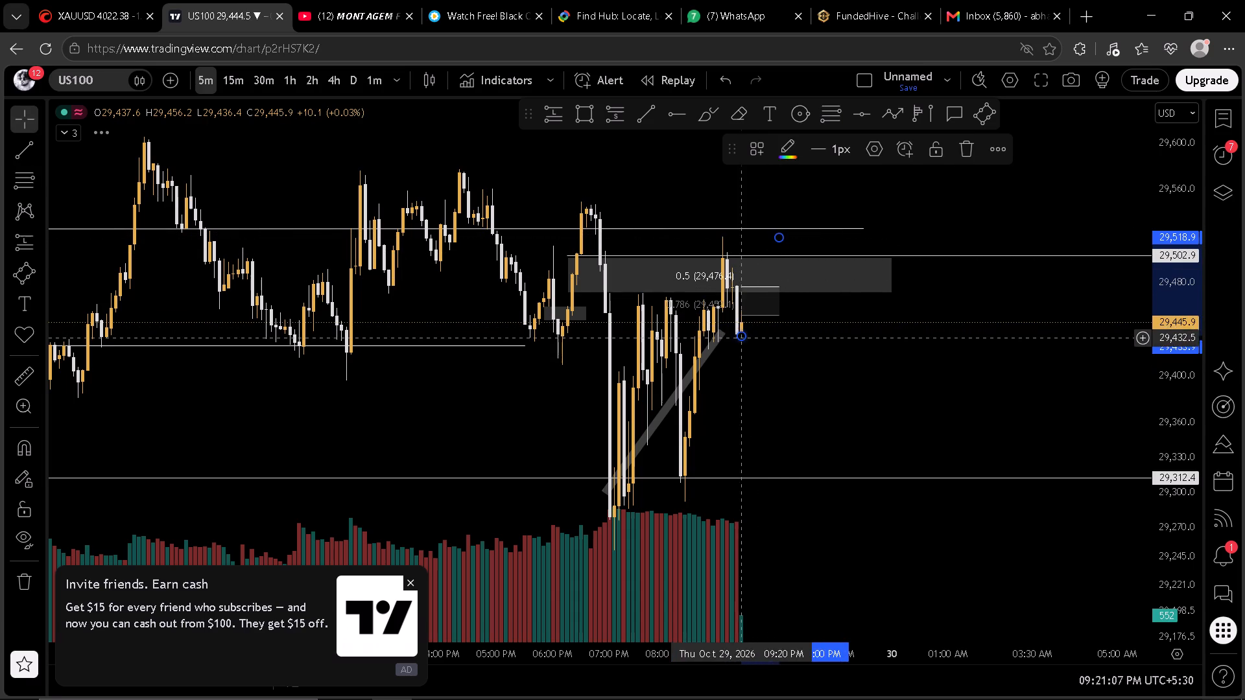
left_click_drag(743, 338, 752, 337)
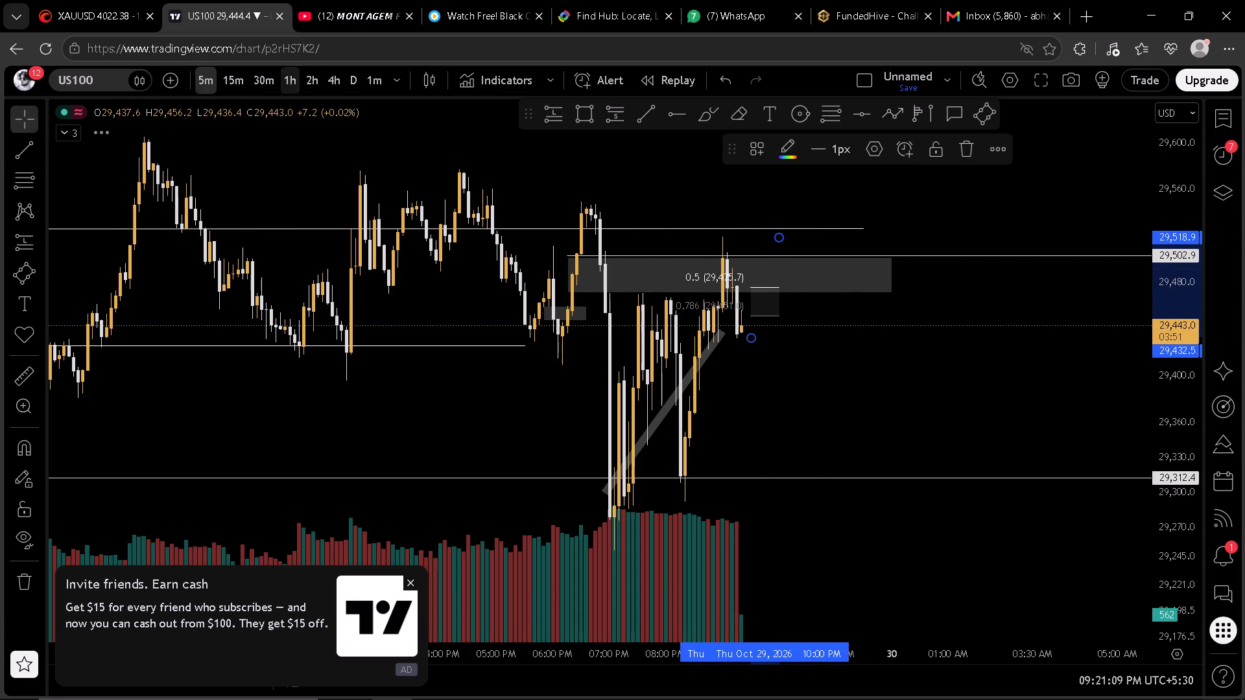
On the US100 1-minute chart, place a short position with entry at about 29,475.4 and stop at 29,519.0 above the swing high.
left_click(368, 86)
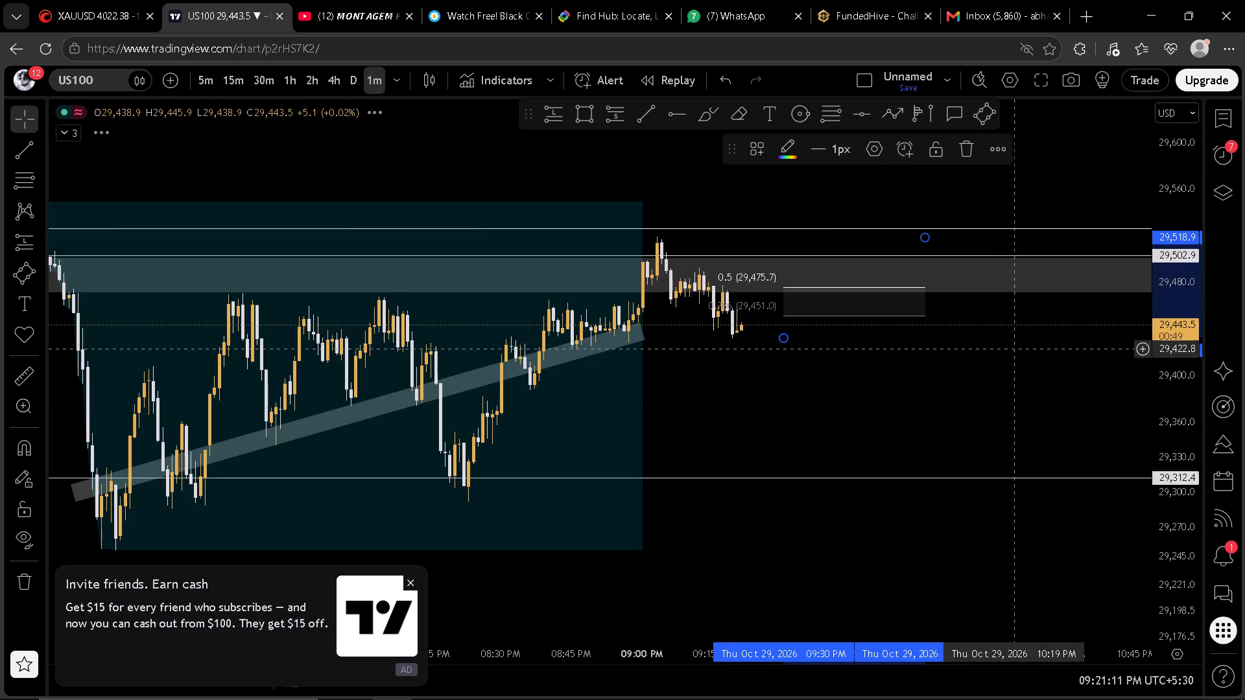
left_click_drag(1026, 345, 1022, 397)
scroll(1159, 367, "up", 5)
scroll(1097, 362, "down", 3)
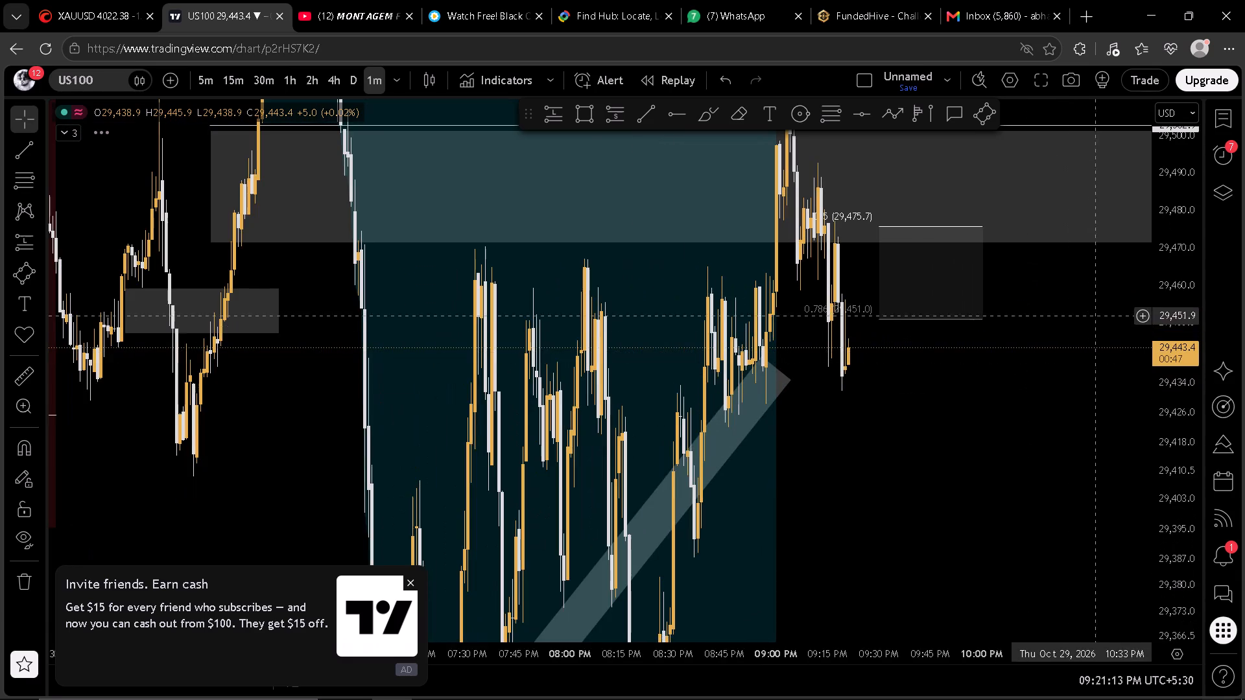
scroll(1084, 326, "down", 2)
scroll(1177, 310, "down", 2)
left_click_drag(1048, 440, 907, 460)
scroll(911, 454, "up", 1)
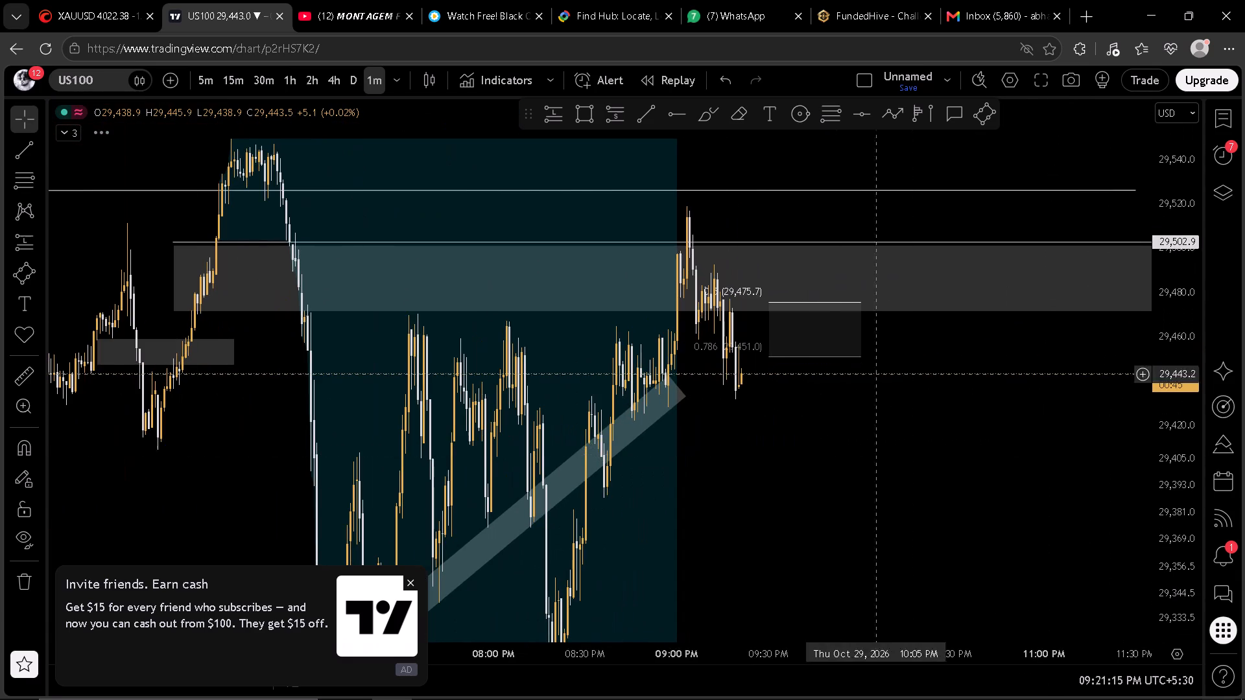
left_click(619, 111)
left_click(774, 302)
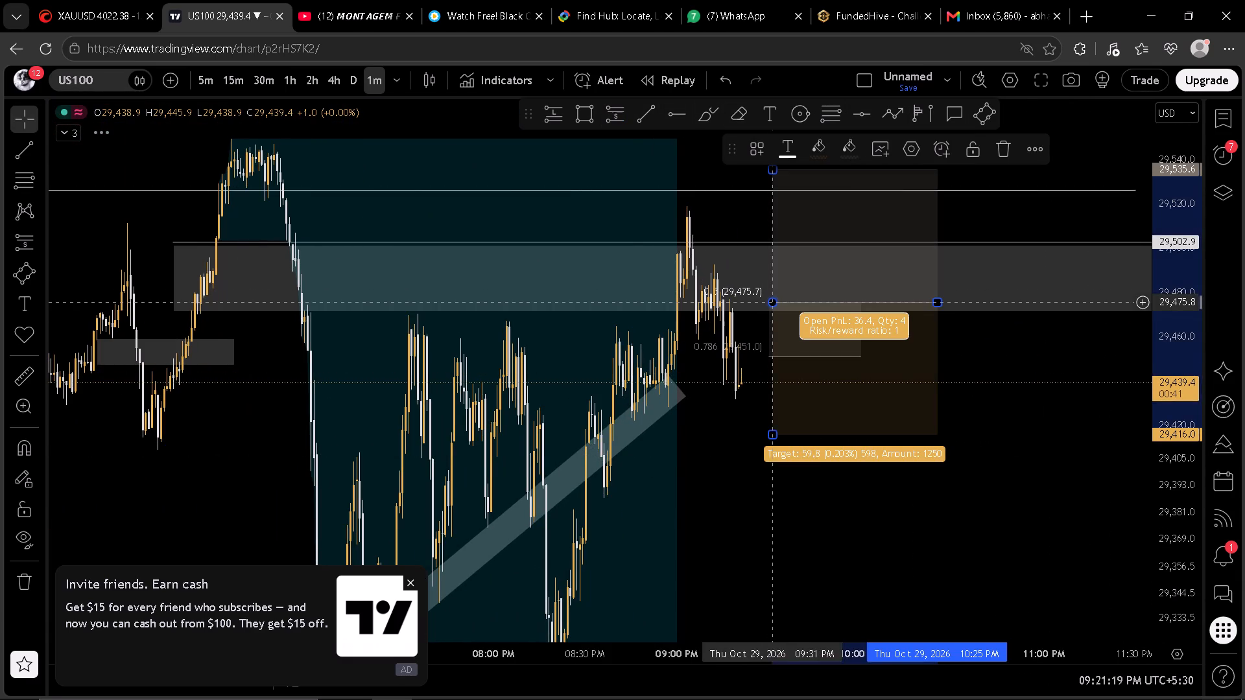
left_click_drag(870, 337, 854, 338)
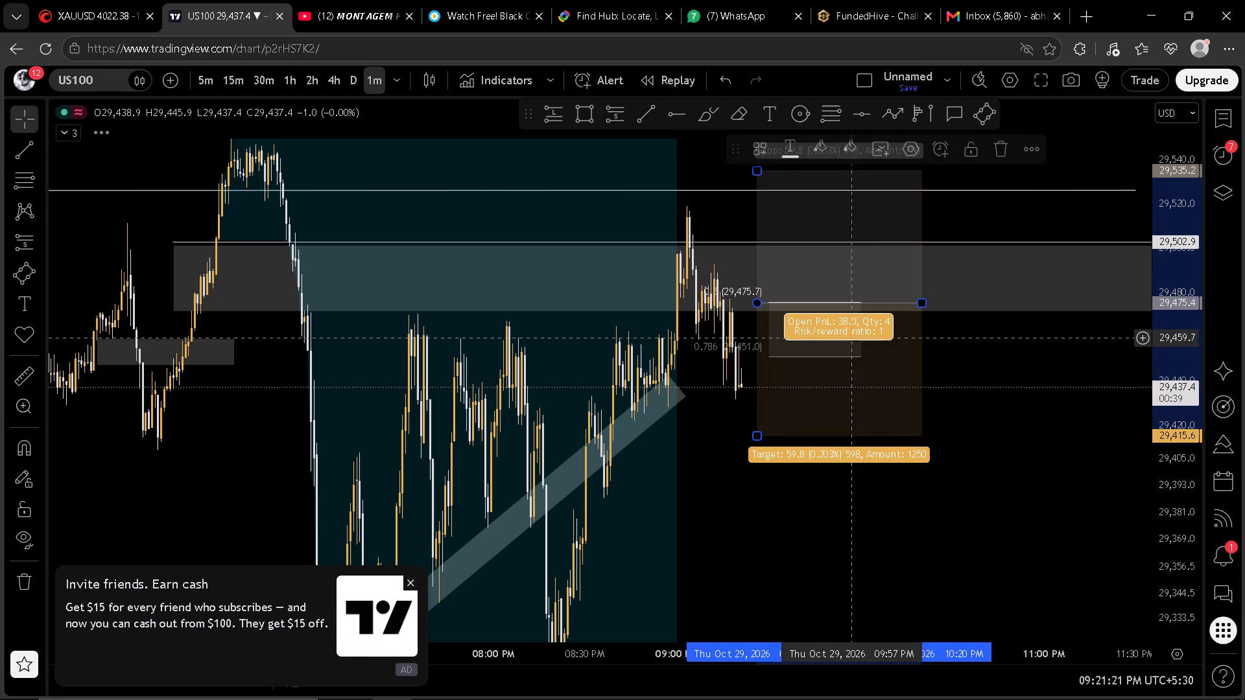
left_click_drag(758, 170, 760, 206)
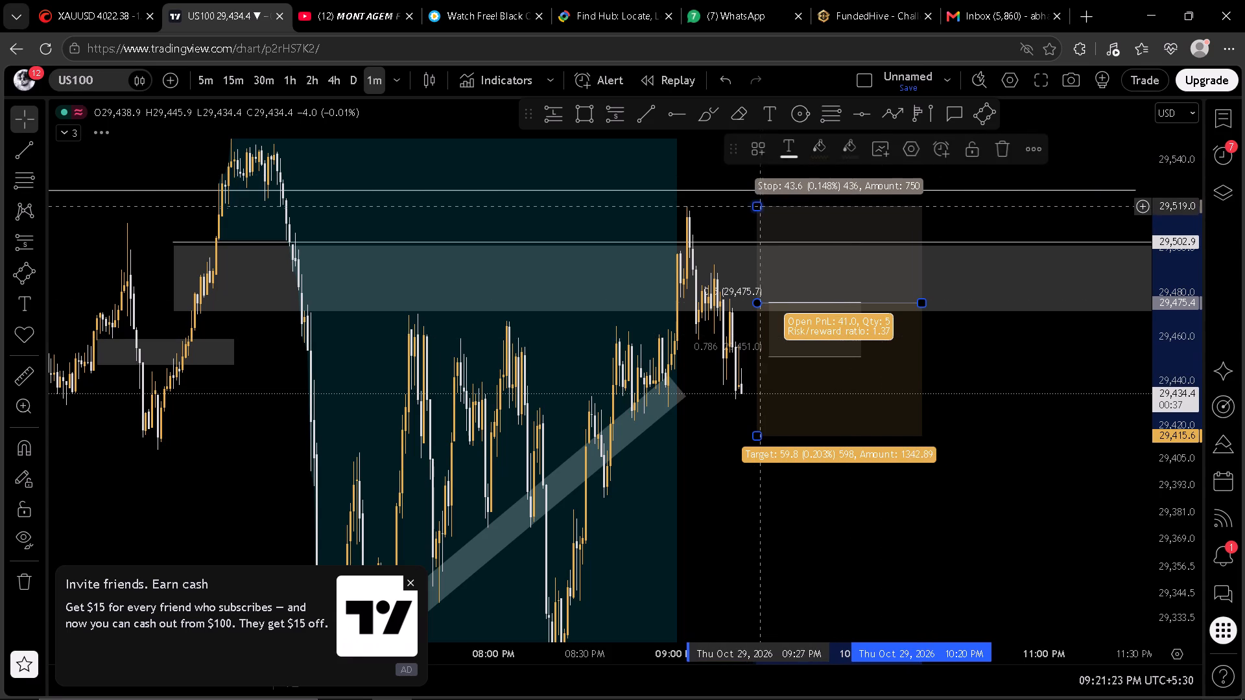
left_click(1063, 430)
Extend the US100 short position's target down to about 29,370.6.
left_click_drag(1044, 436, 1027, 379)
left_click_drag(748, 401, 743, 469)
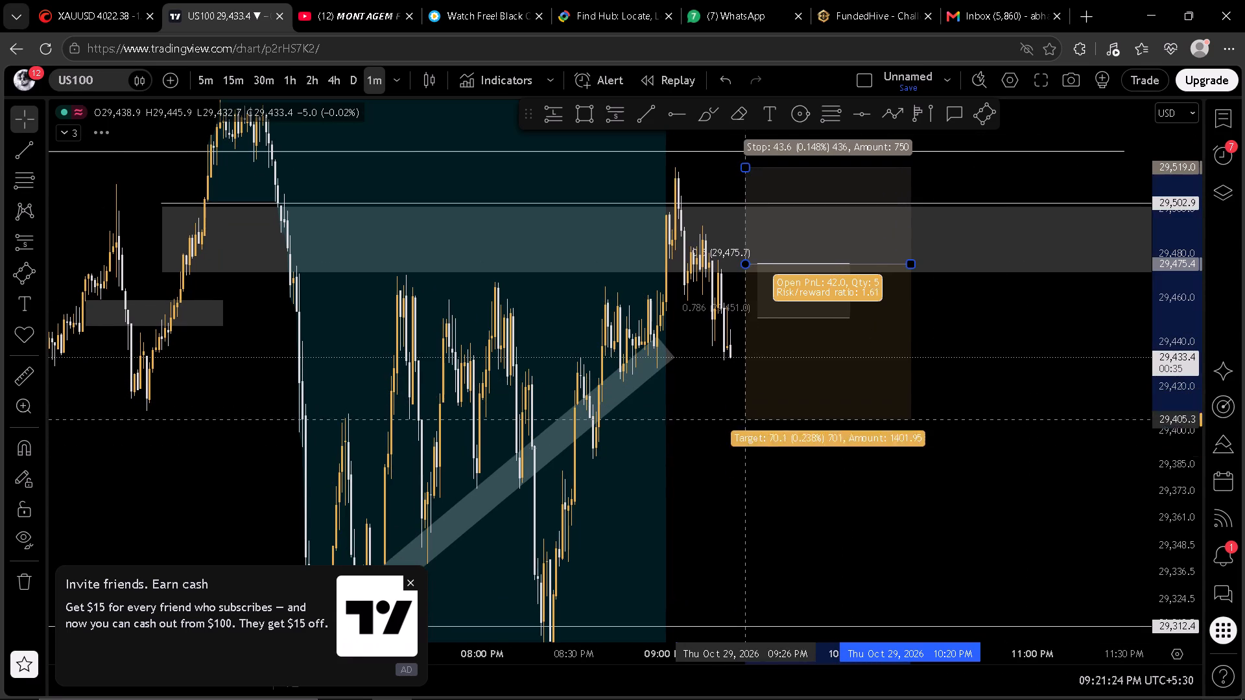
left_click_drag(743, 469, 746, 487)
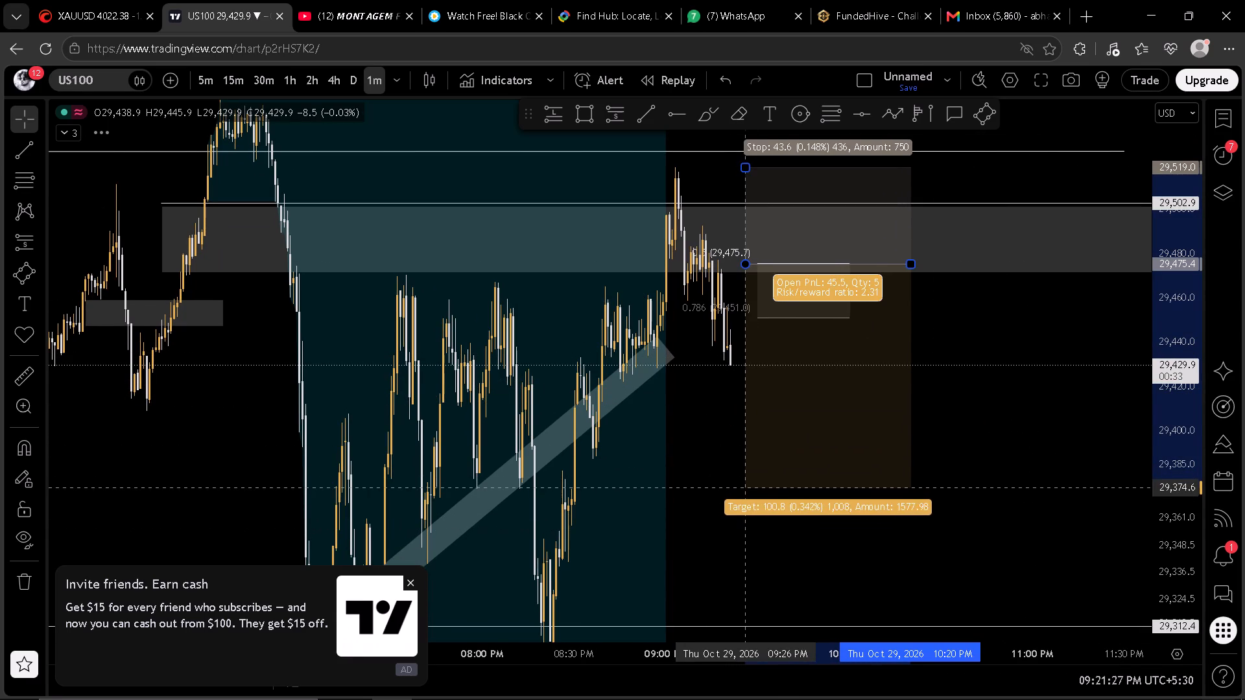
left_click_drag(746, 487, 746, 496)
left_click(1178, 401)
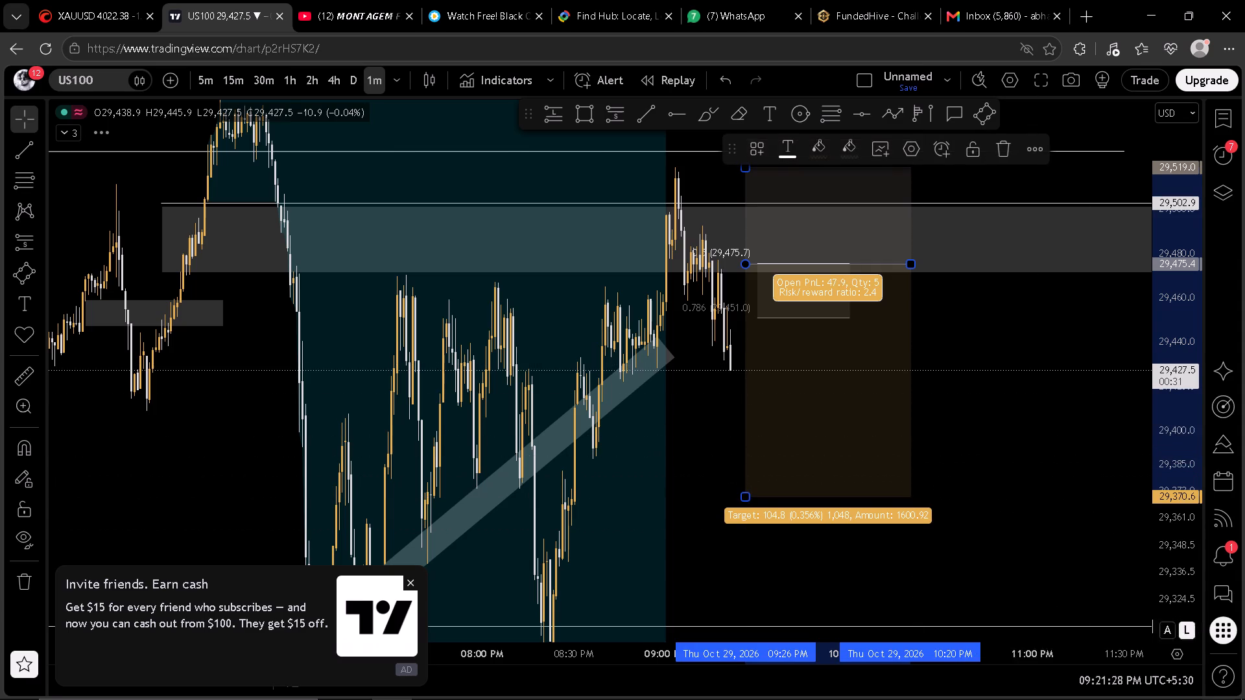
left_click(1044, 395)
Review US100 price against the short position, and return to XAUUSD to examine price around the 4,021.940 level.
scroll(1041, 397, "down", 4)
scroll(1182, 340, "down", 1)
scroll(1078, 380, "up", 3)
left_click_drag(1073, 386, 1020, 375)
left_click(1020, 375)
left_click(1030, 365)
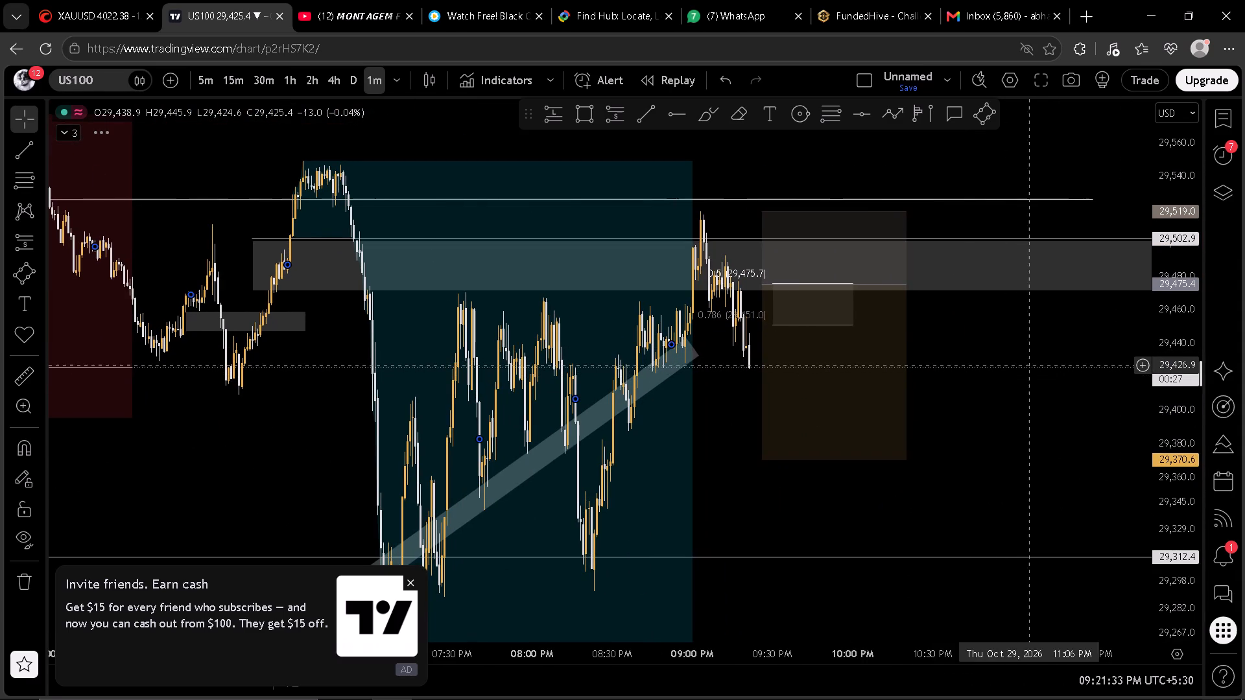
key("space")
left_click_drag(978, 429, 1000, 326)
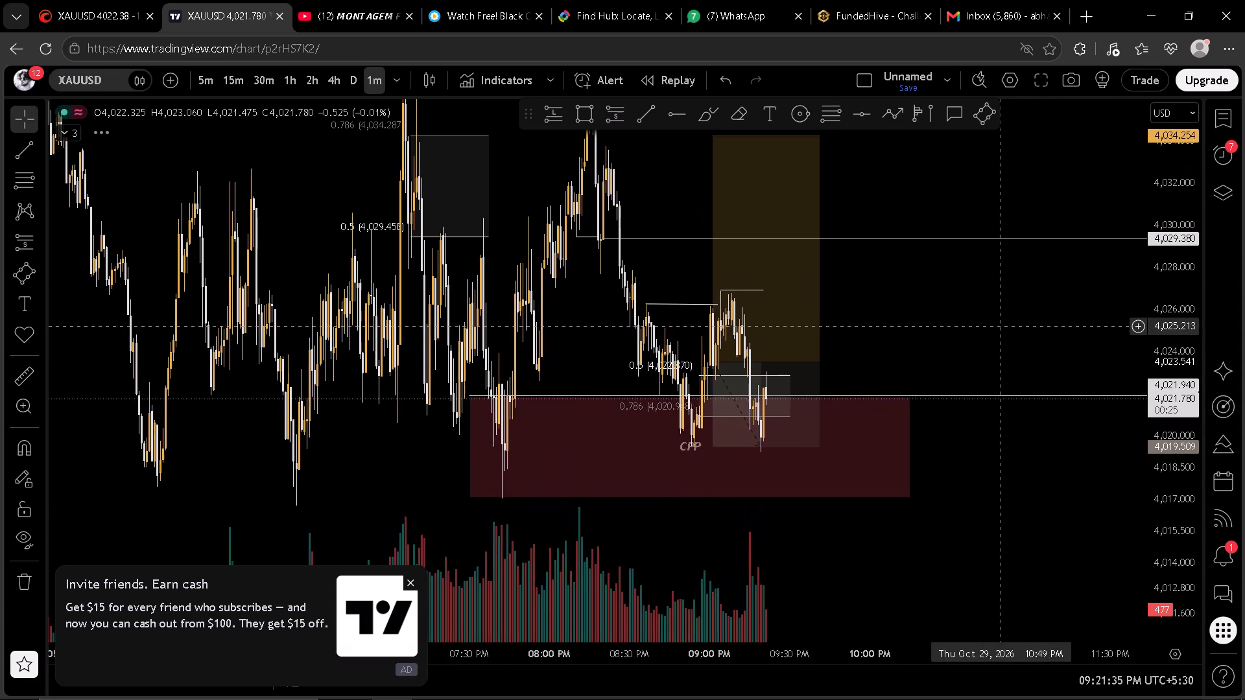
scroll(966, 391, "up", 6)
left_click_drag(969, 472, 1042, 430)
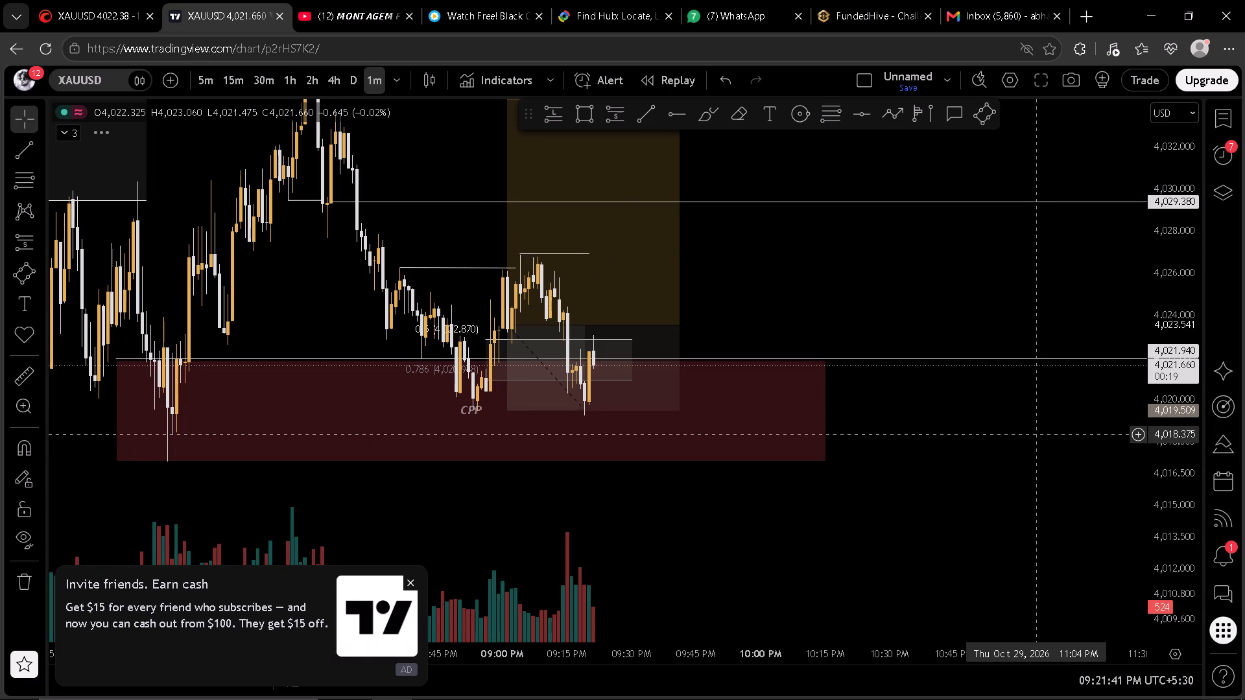
scroll(1034, 434, "up", 1)
left_click_drag(1032, 435, 1042, 424)
Switch to cTrader and lower the horizontal line on the XAUUSD chart to 4019.14, just below the recent low.
left_click(69, 0)
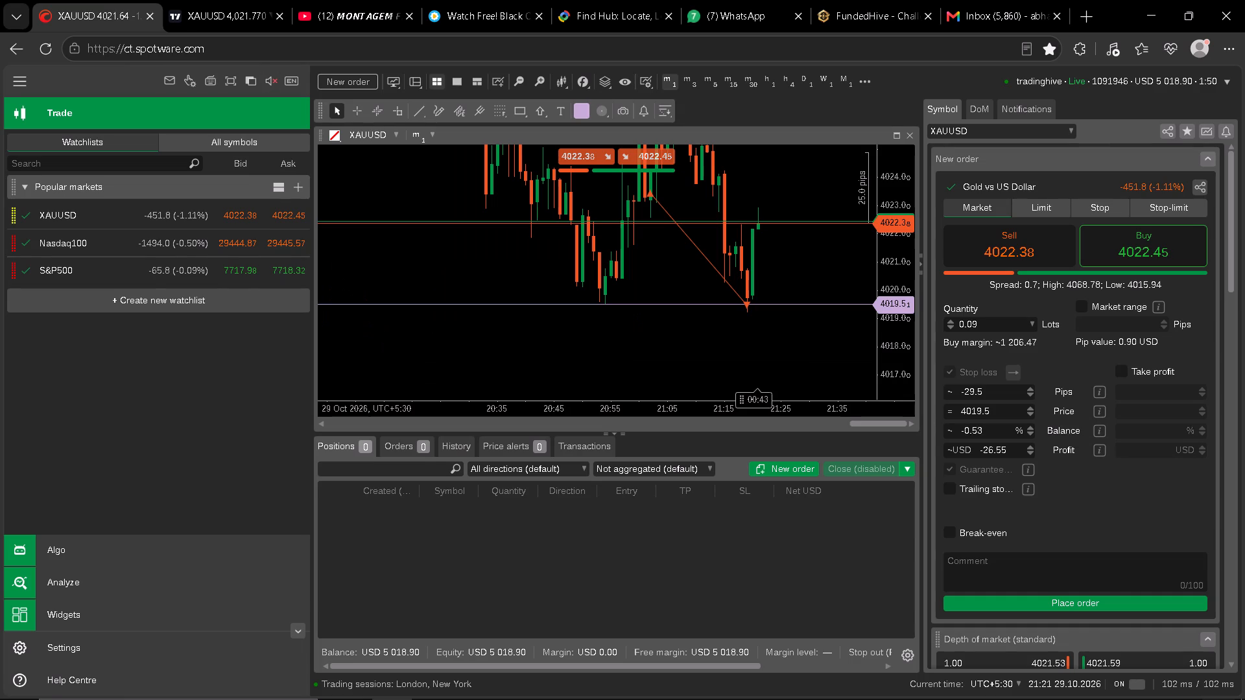
scroll(772, 343, "up", 4)
left_click_drag(759, 313, 742, 216)
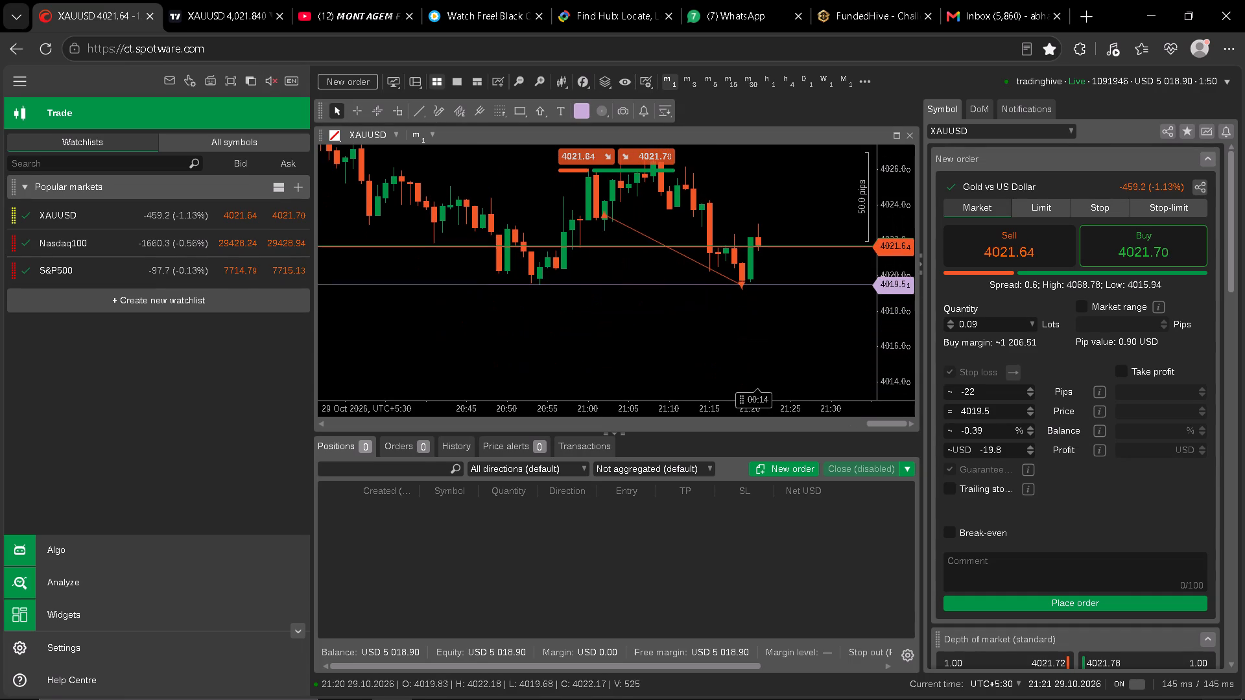
left_click_drag(901, 358, 886, 230)
left_click_drag(798, 294, 774, 367)
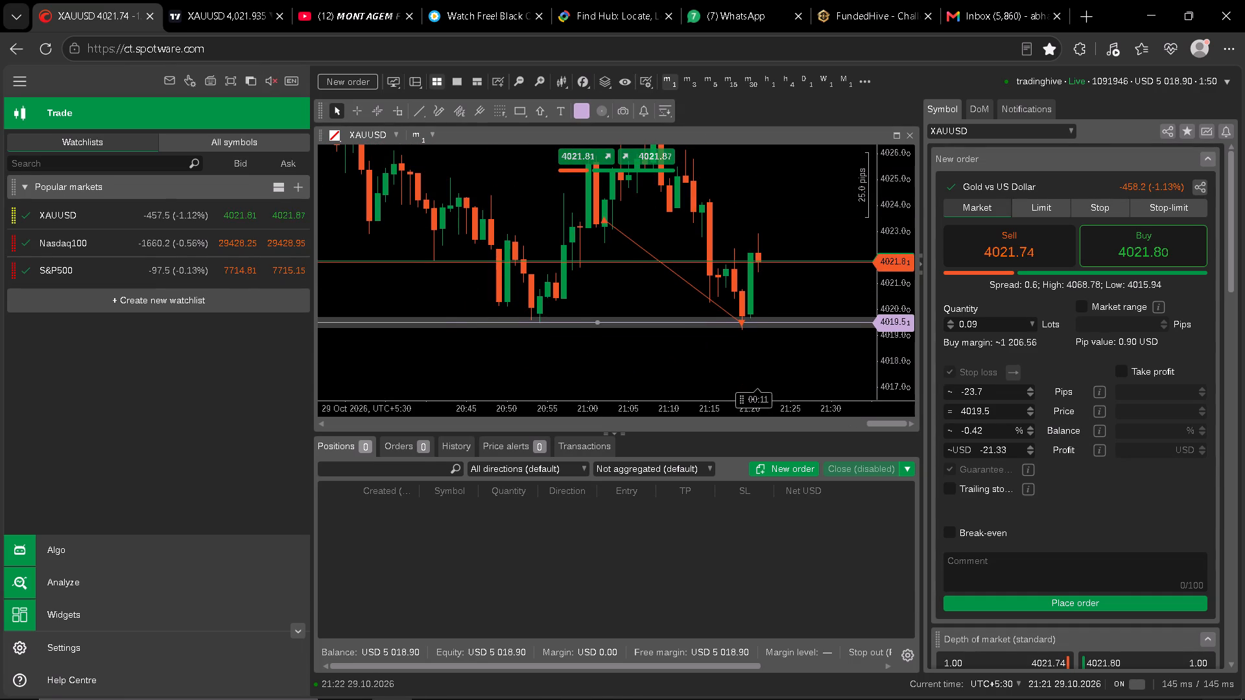
left_click_drag(768, 323, 766, 332)
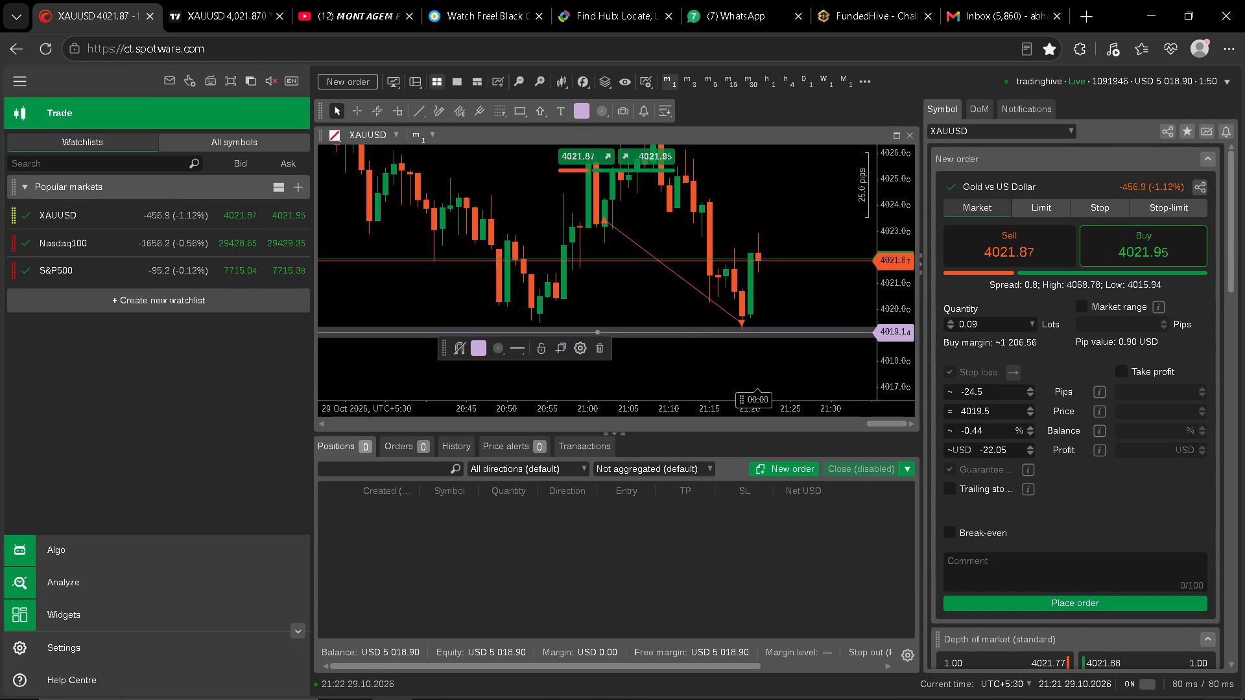
Set the stop-loss price of the new 0.09-lot XAUUSD order to 4019.1.
left_click(994, 327)
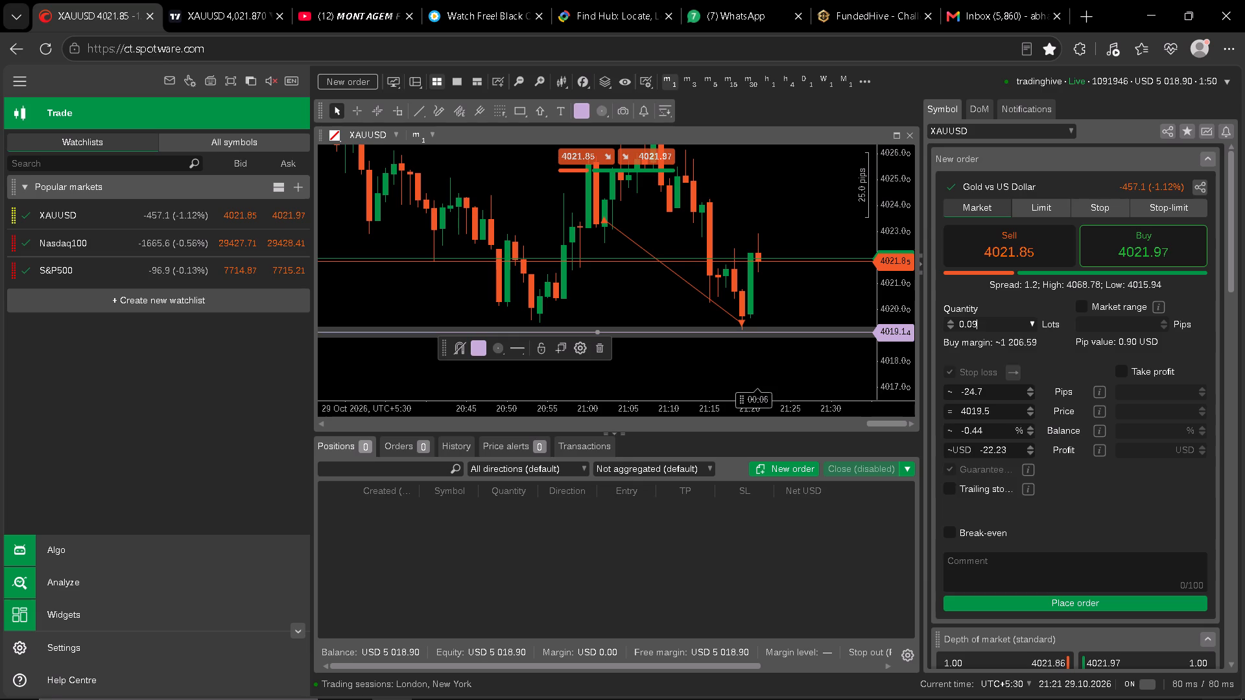
left_click(1005, 297)
left_click(996, 409)
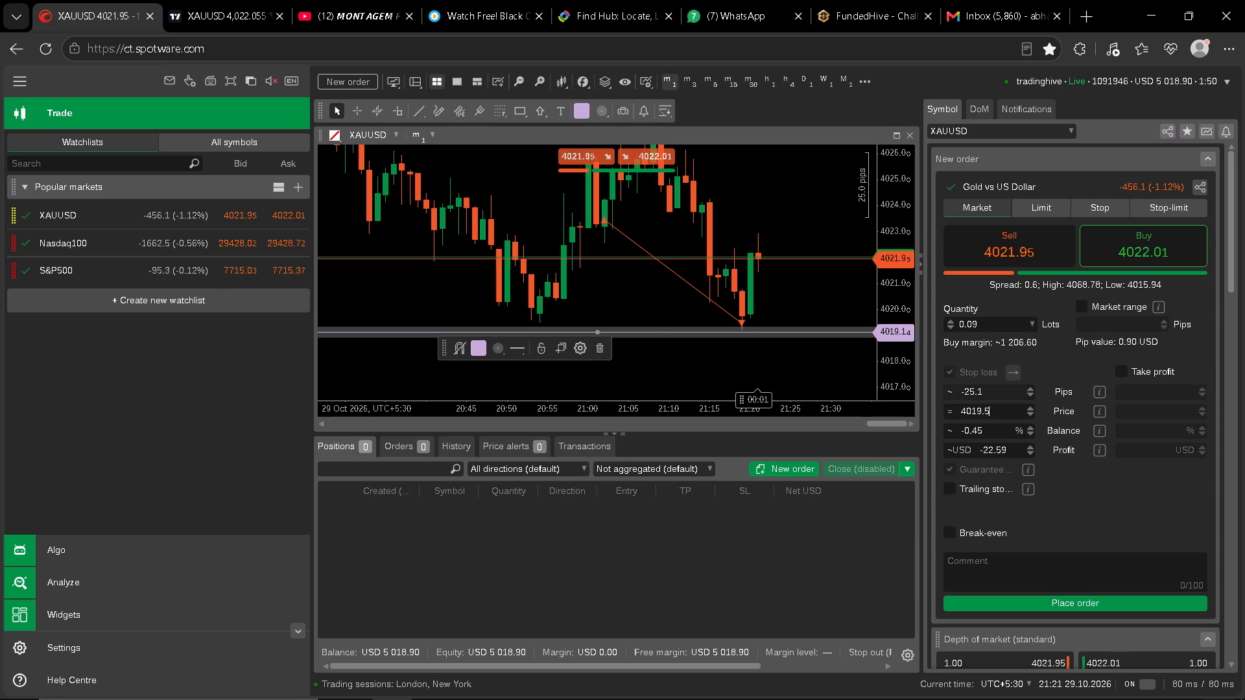
key("BackSpace")
key("1")
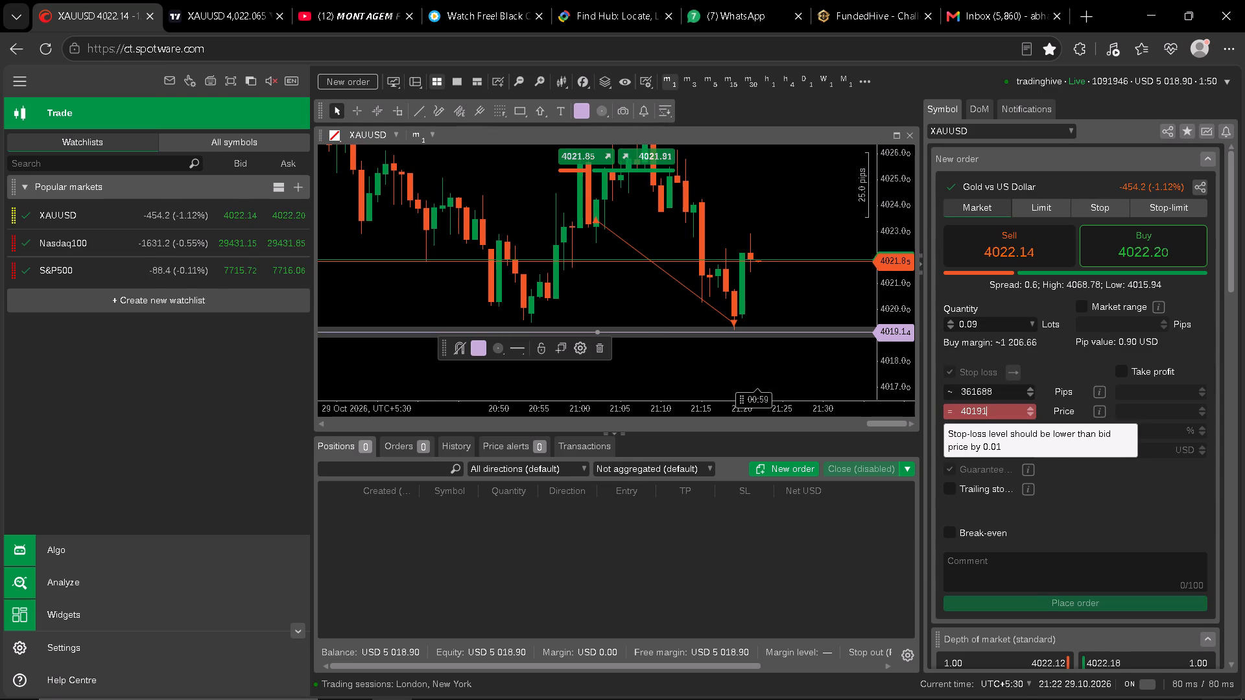
left_click(1060, 370)
left_click(995, 411)
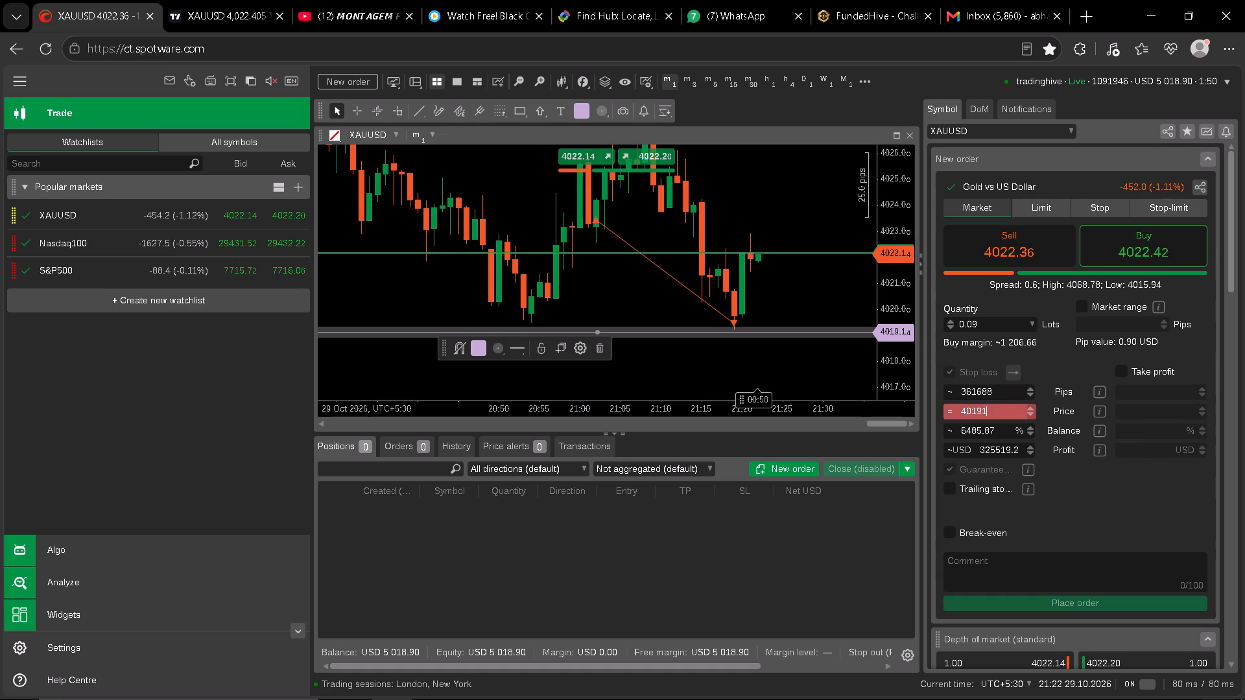
key("BackSpace")
key("period")
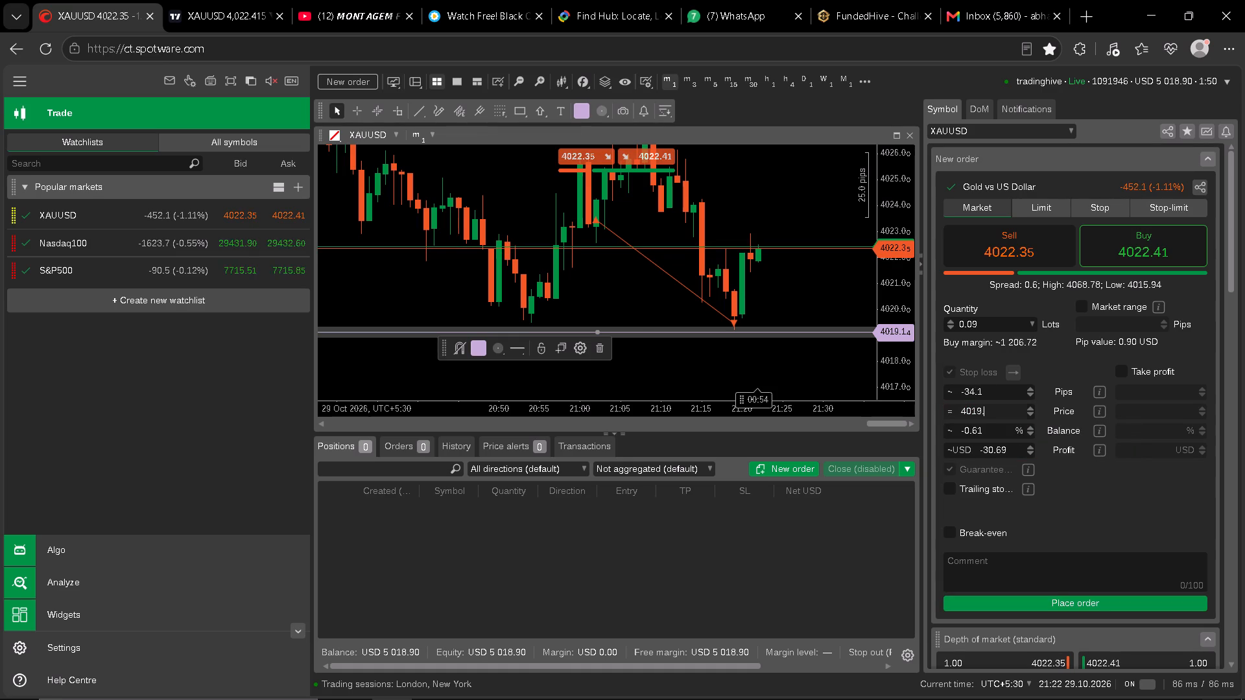
key("1")
left_click(1045, 364)
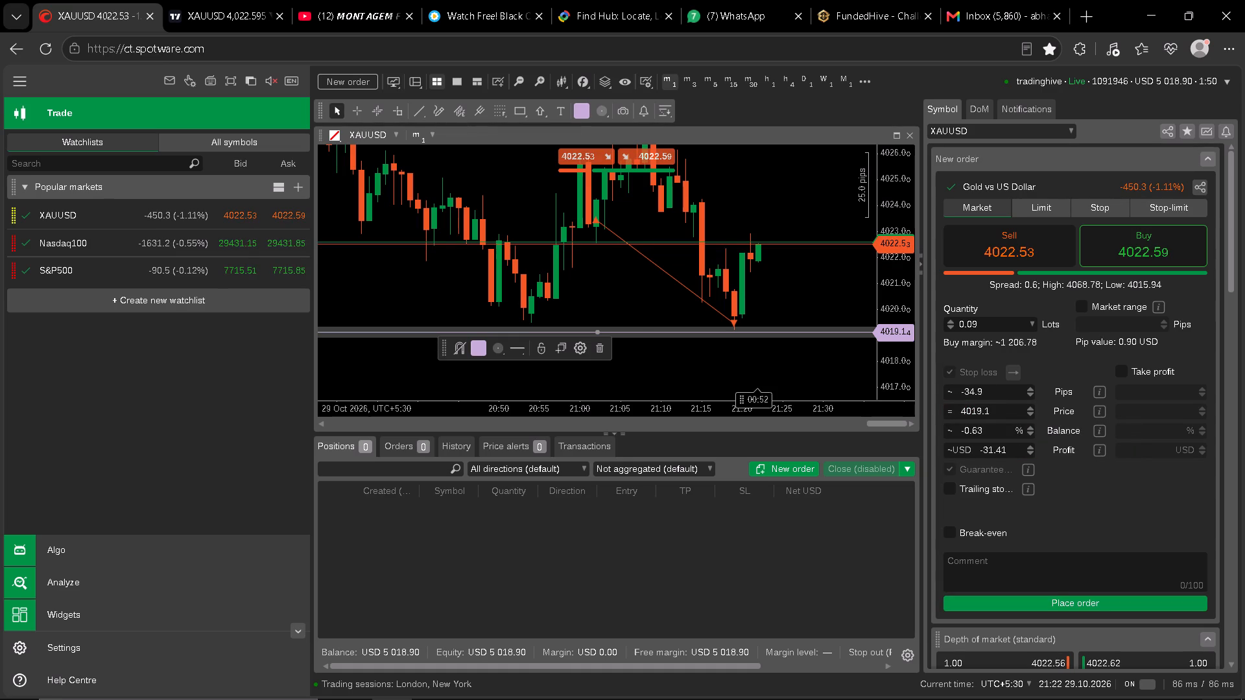
Place the 0.09-lot XAUUSD market buy order.
left_click(1080, 603)
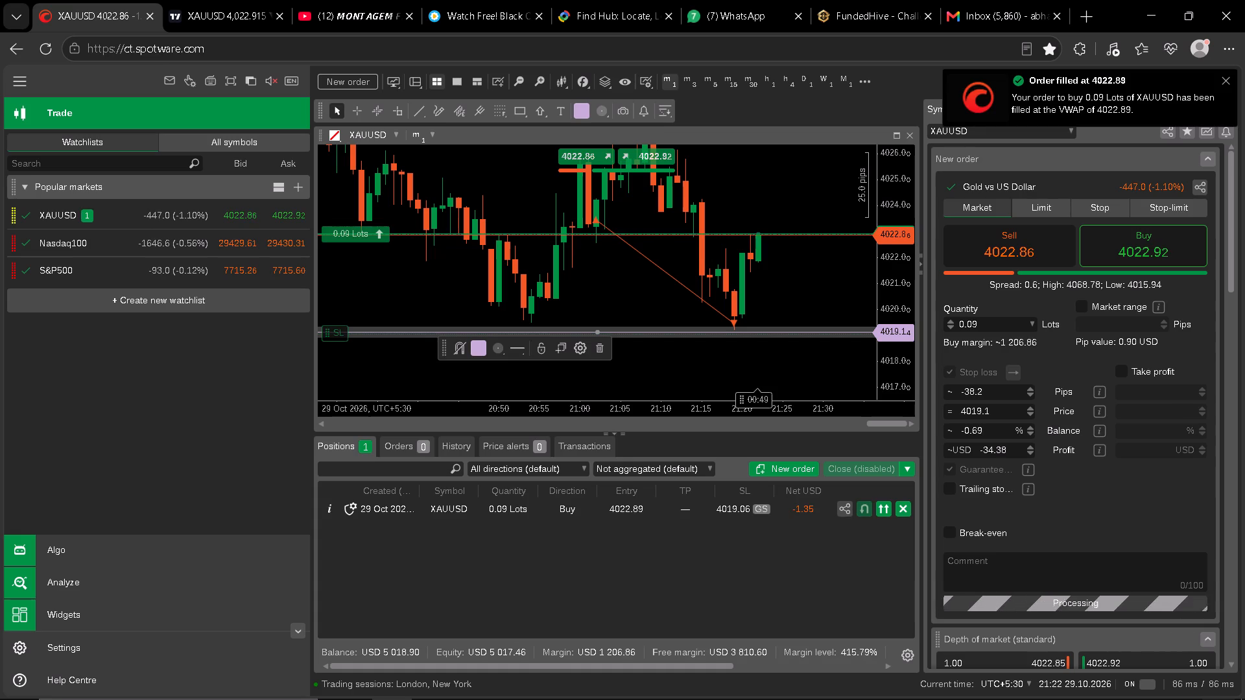
Add a take profit to the open XAUUSD buy position at about 4029.94 on the chart.
left_click_drag(890, 185, 892, 202)
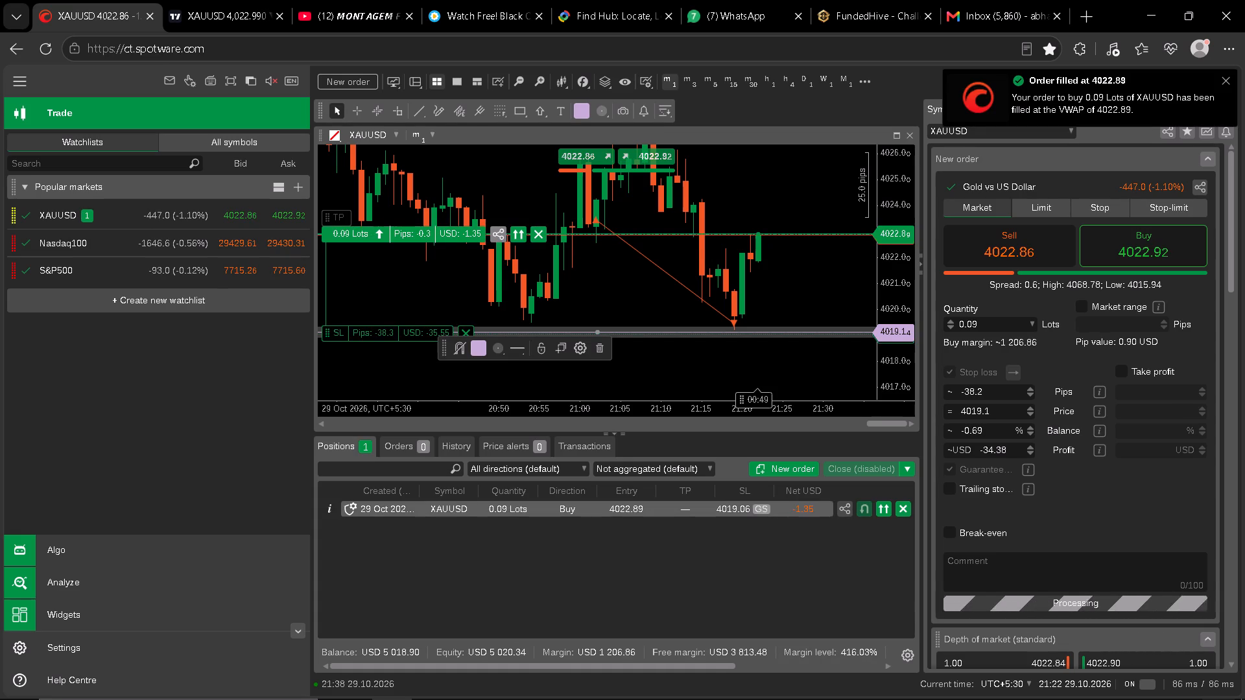
left_click_drag(892, 202, 890, 275)
left_click_drag(803, 191, 798, 270)
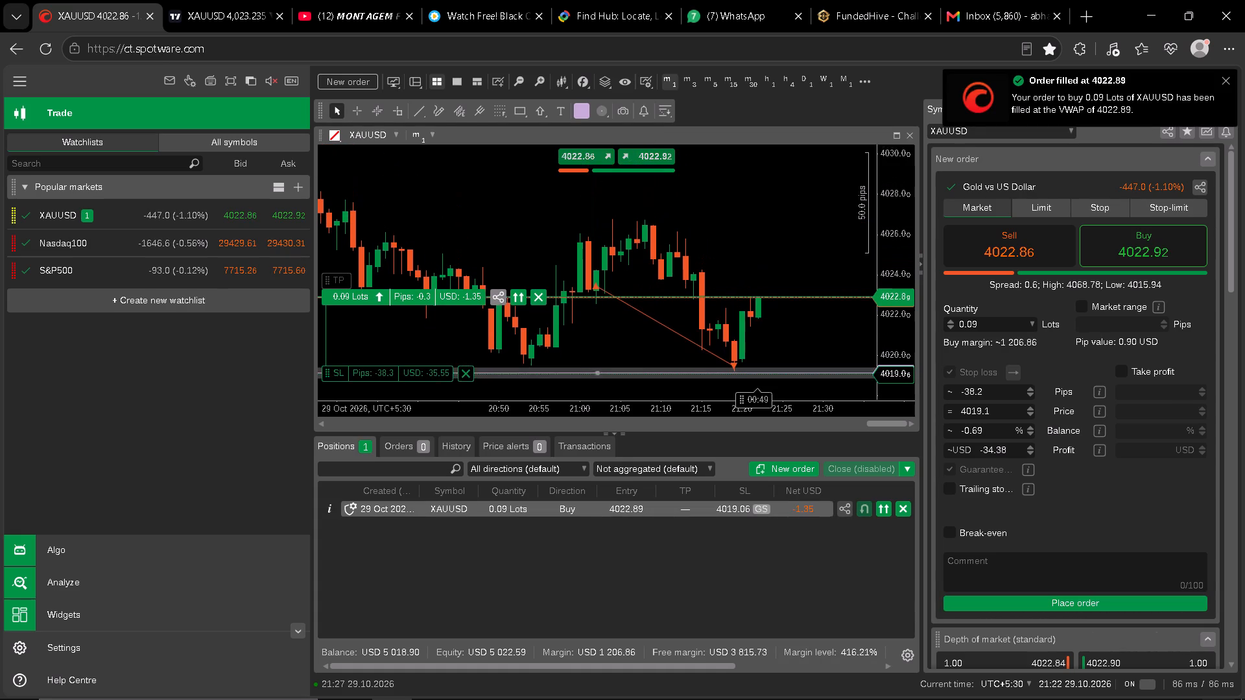
left_click_drag(798, 270, 798, 271)
left_click(798, 271)
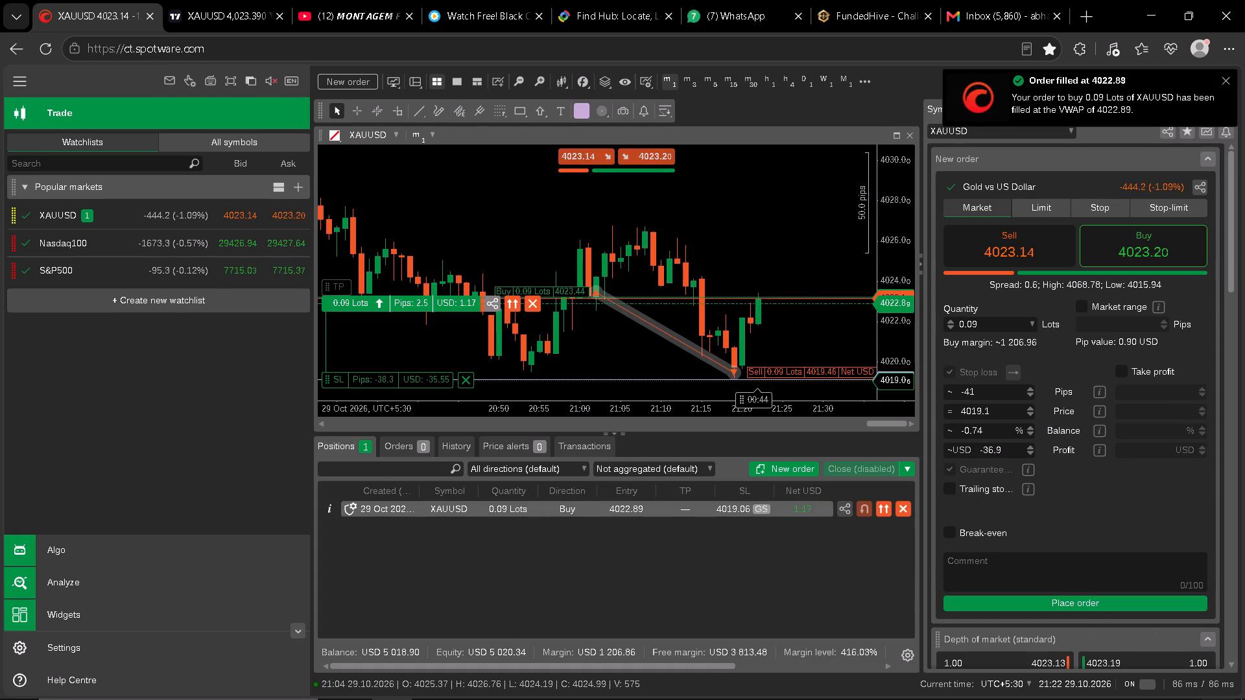
left_click_drag(333, 285, 383, 200)
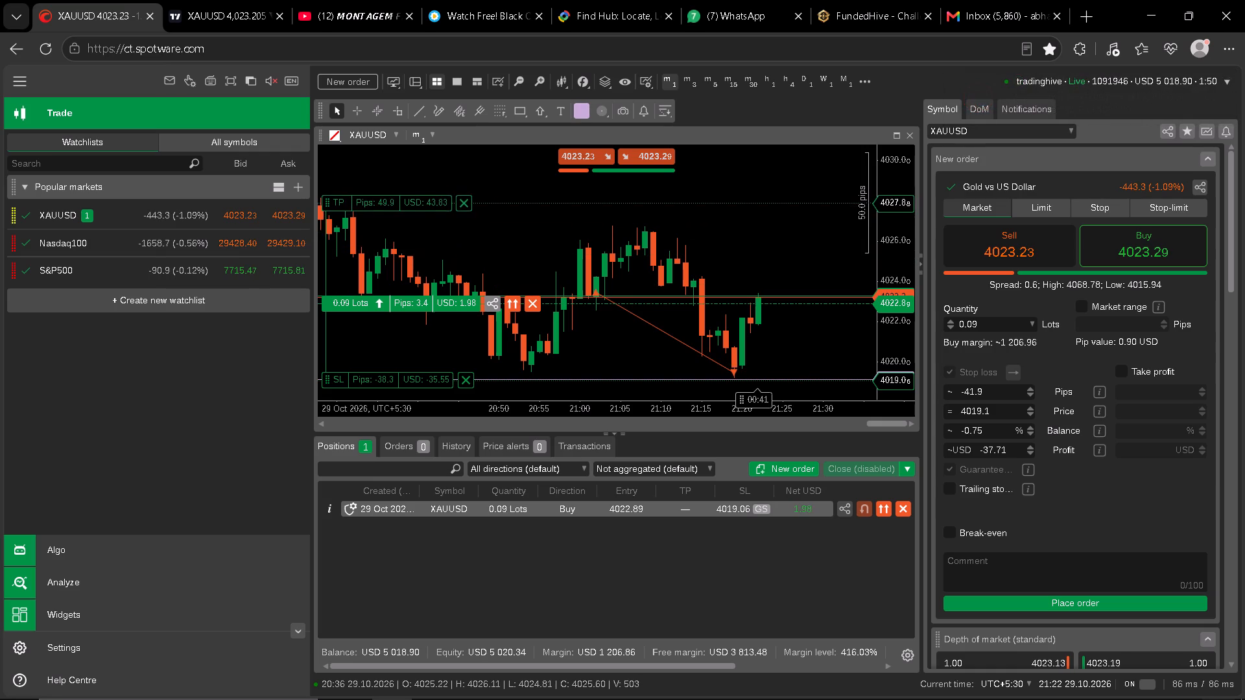
left_click_drag(383, 200, 382, 160)
Raise the XAUUSD buy position's take profit to about 4032.23.
left_click_drag(890, 200, 890, 237)
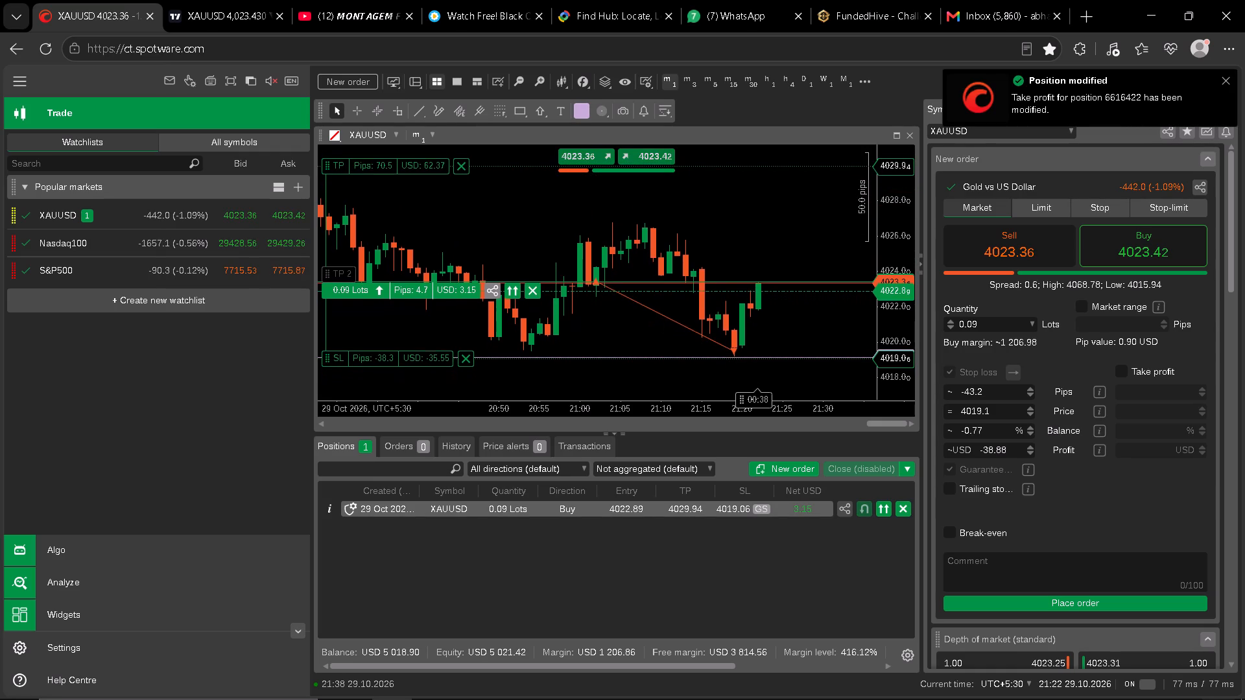
left_click_drag(800, 212, 814, 296)
left_click_drag(355, 250, 359, 245)
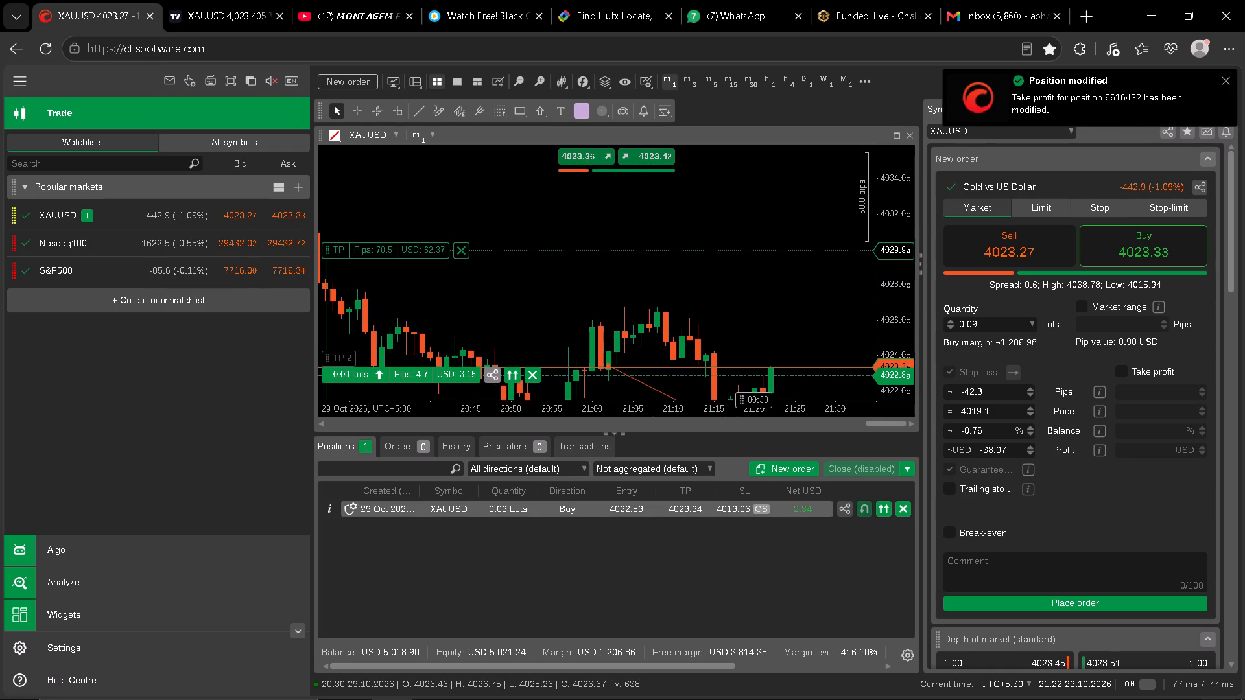
left_click_drag(359, 245, 369, 175)
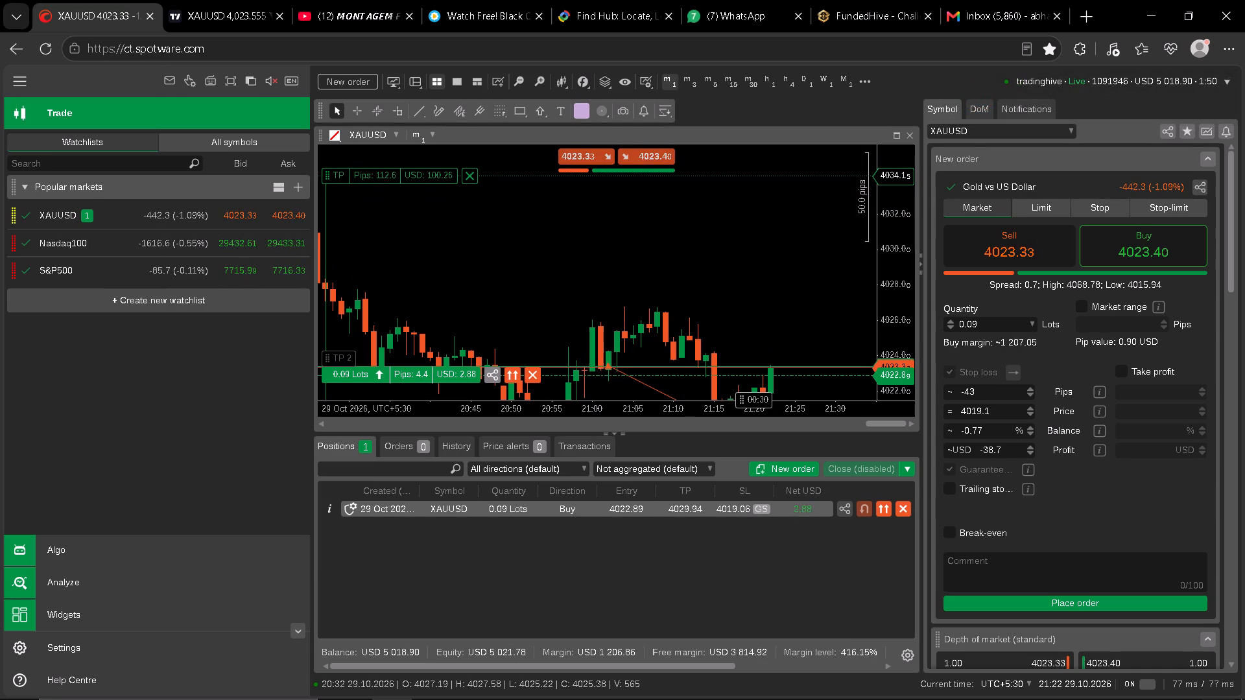
left_click_drag(369, 175, 370, 175)
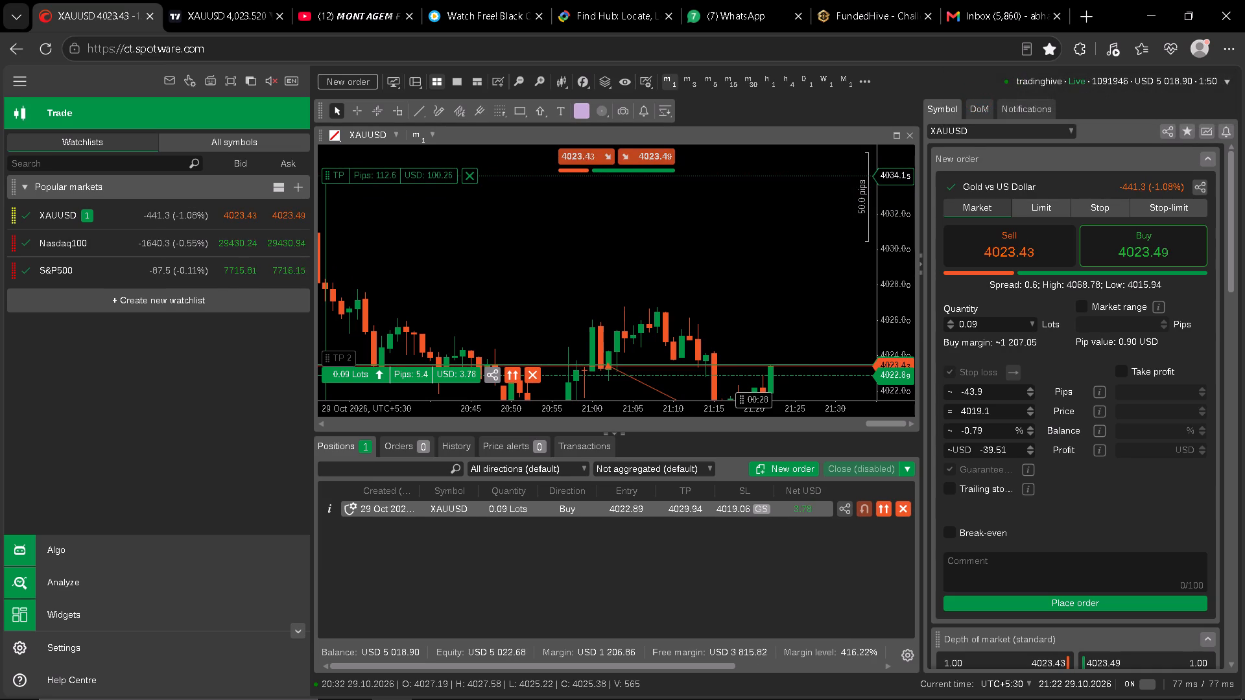
left_click_drag(370, 175, 373, 196)
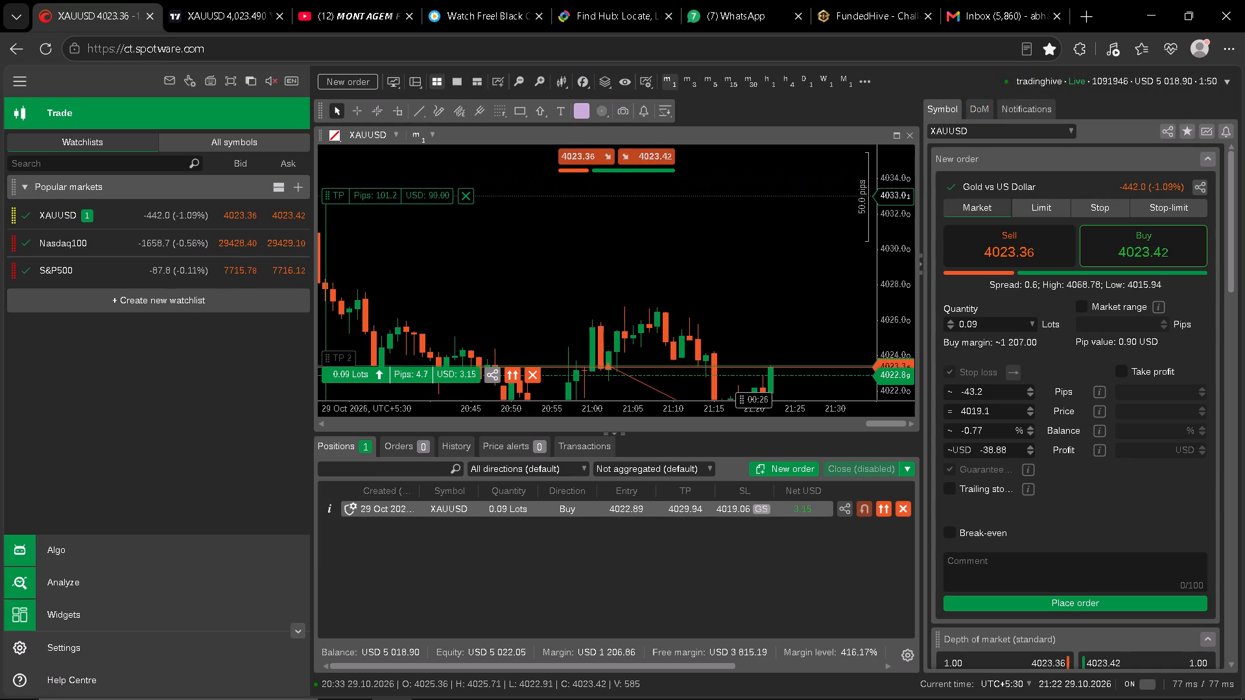
left_click_drag(373, 196, 374, 211)
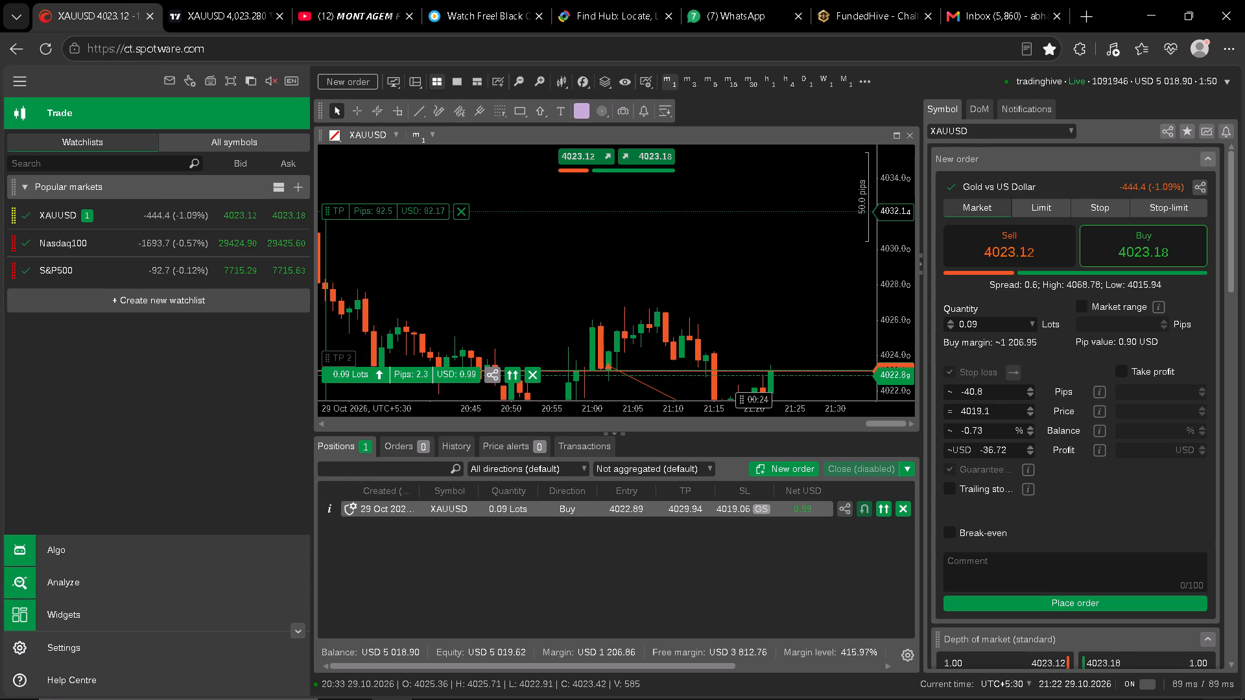
left_click_drag(374, 211, 373, 209)
left_click(715, 291)
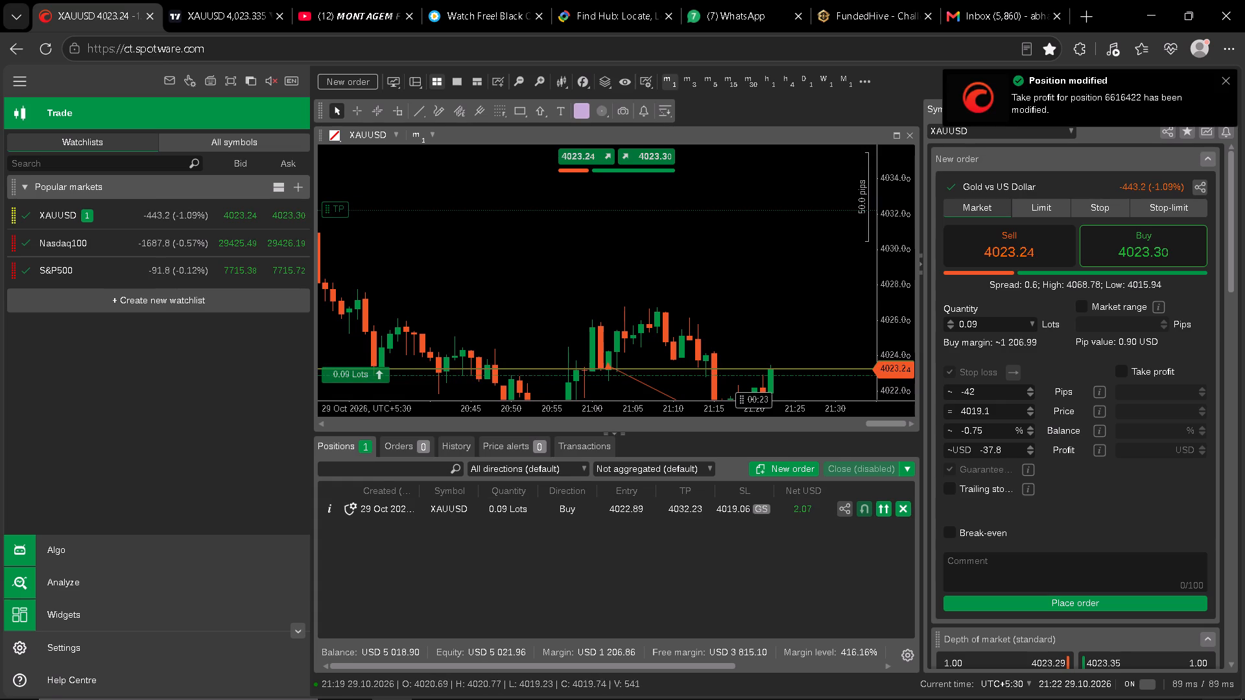
Examine the XAUUSD 1-minute price action against the buy position's entry, stop loss and take profit levels.
left_click_drag(897, 254, 897, 279)
left_click_drag(831, 285, 827, 246)
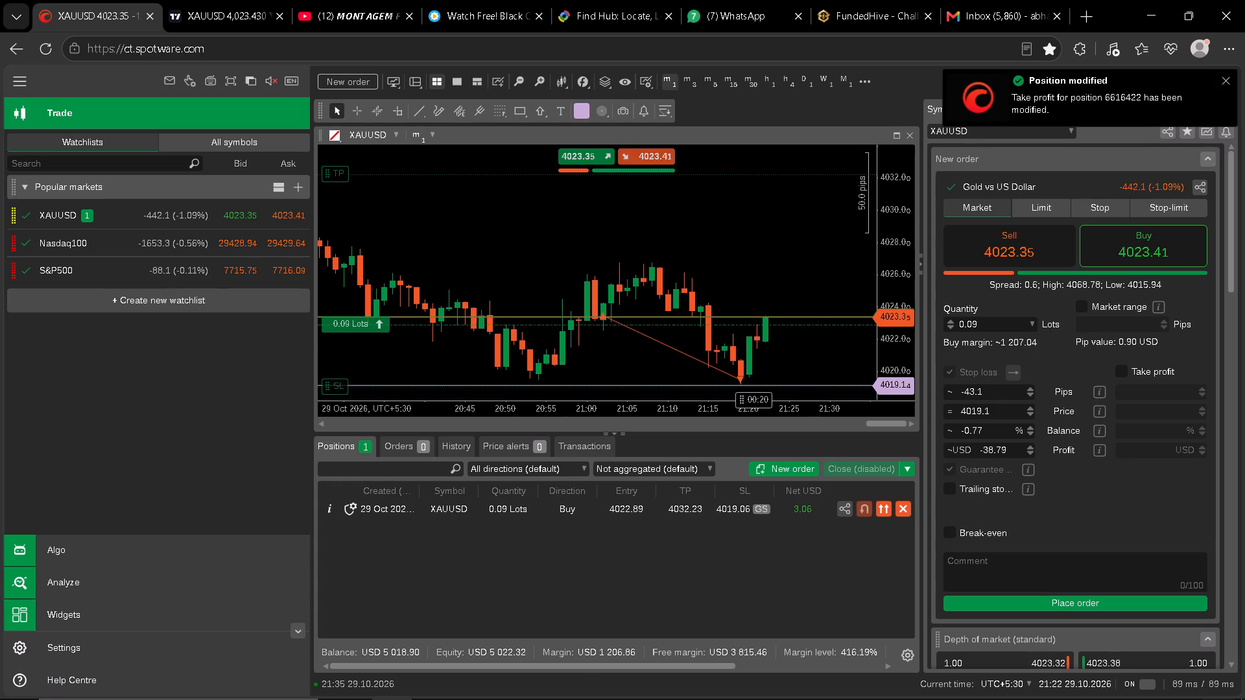
left_click_drag(891, 274, 897, 238)
left_click_drag(837, 262, 832, 225)
left_click_drag(893, 257, 894, 255)
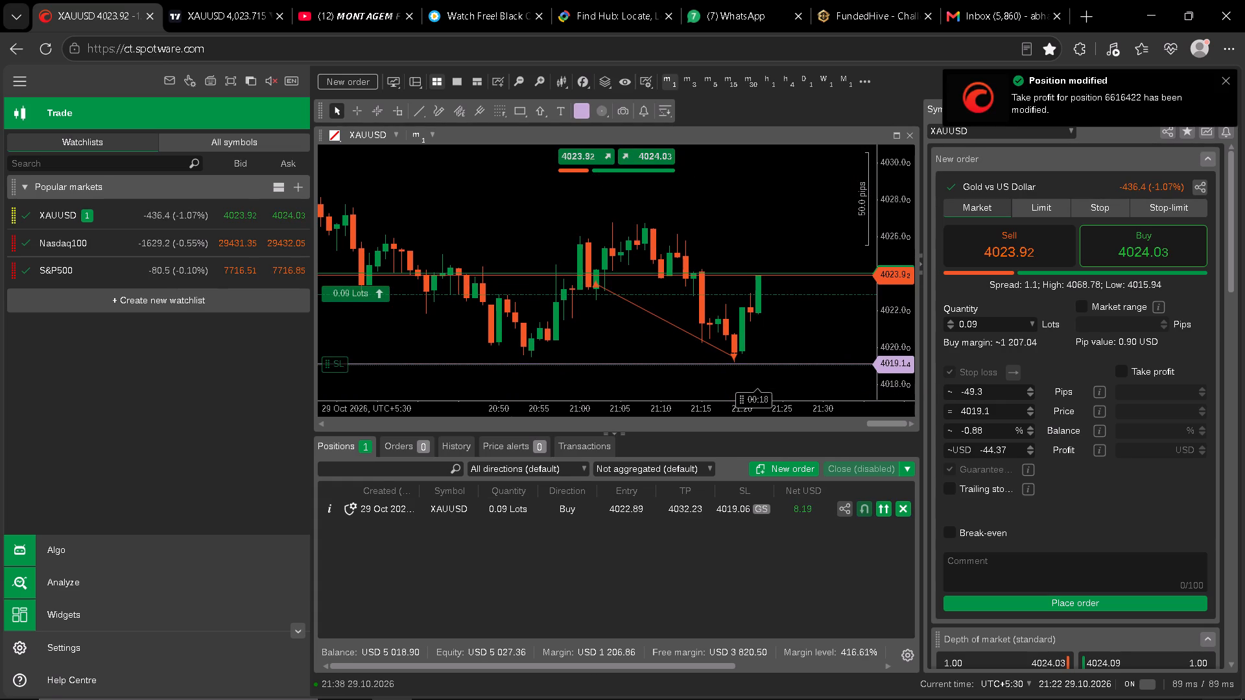
left_click_drag(894, 255, 894, 225)
left_click_drag(828, 224, 766, 237)
scroll(782, 245, "down", 1)
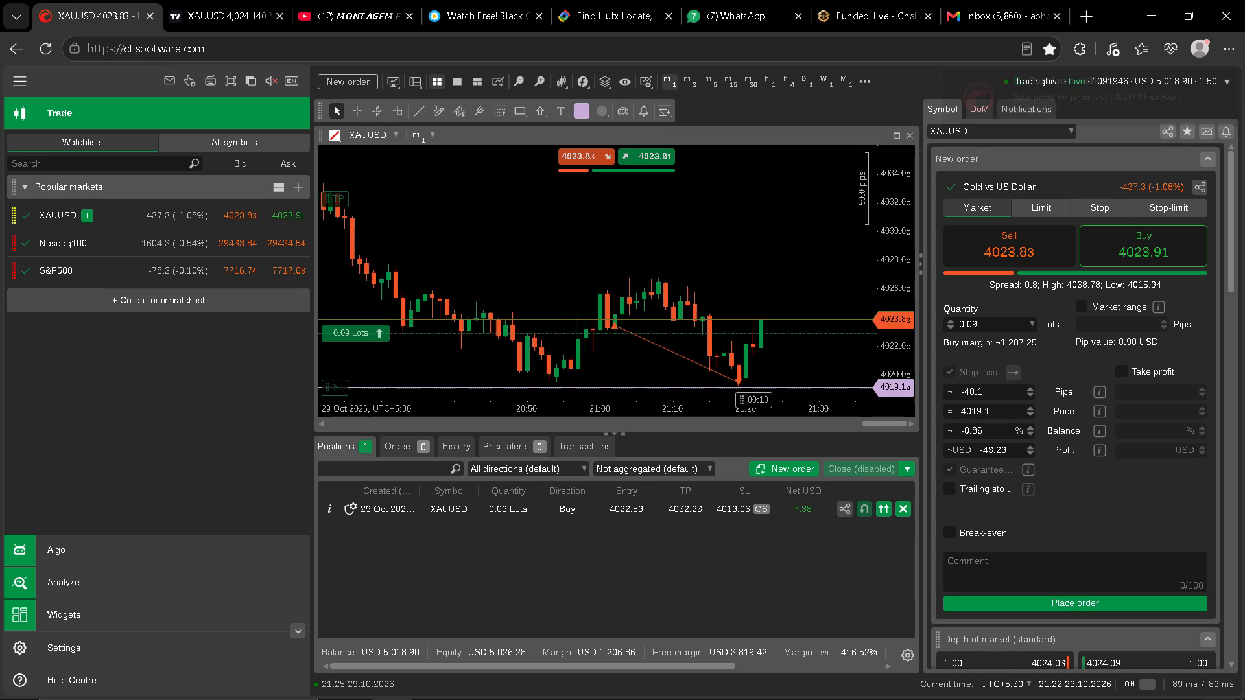
scroll(785, 247, "down", 2)
left_click_drag(804, 280, 805, 256)
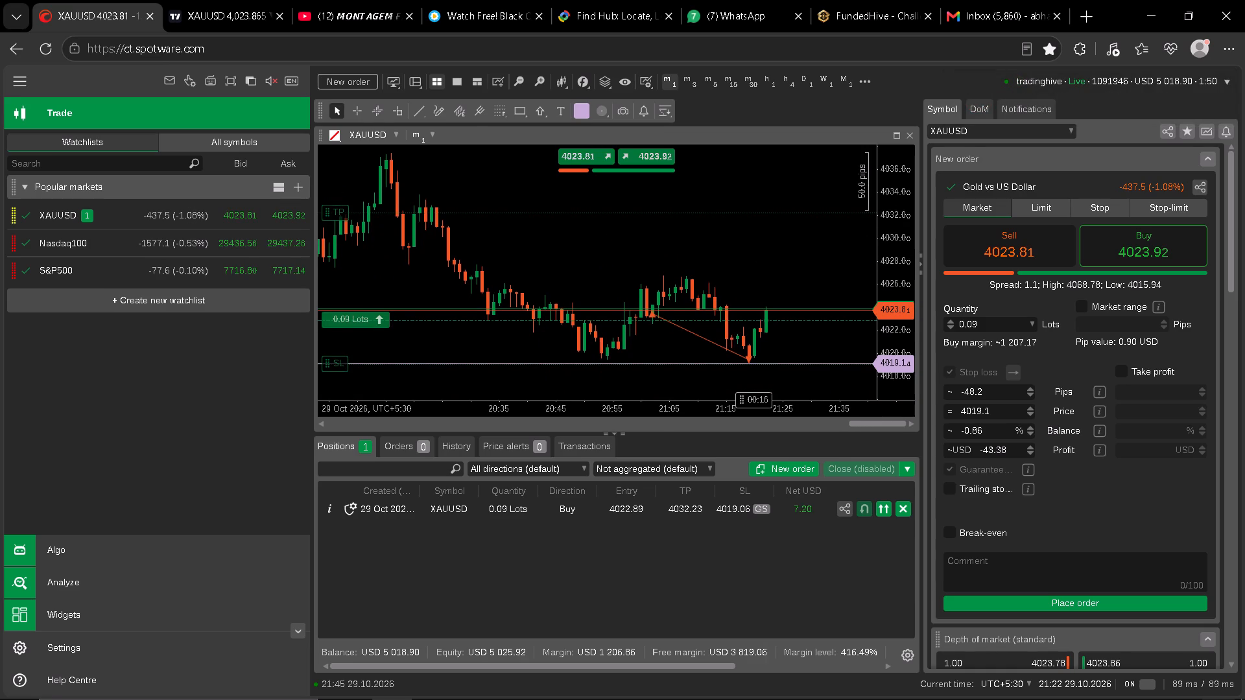
left_click_drag(901, 268, 899, 236)
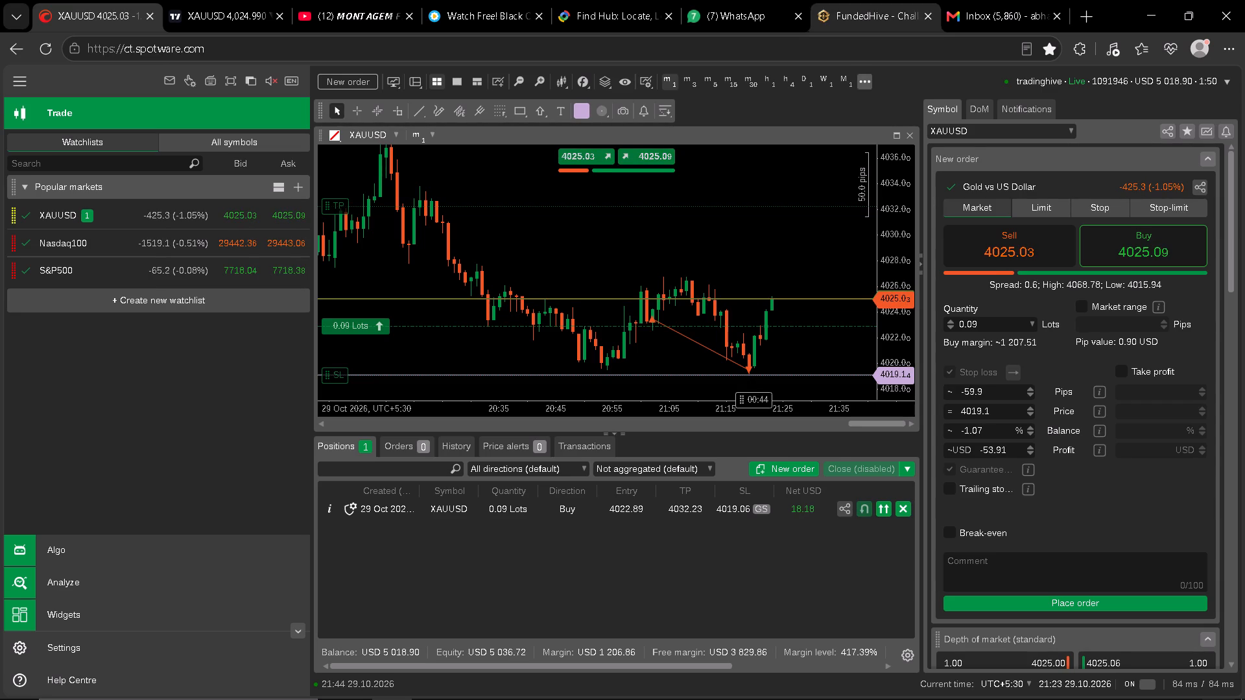
Switch the XAUUSD chart to the 5-minute timeframe and draw a horizontal line at about 4029.31.
left_click(704, 78)
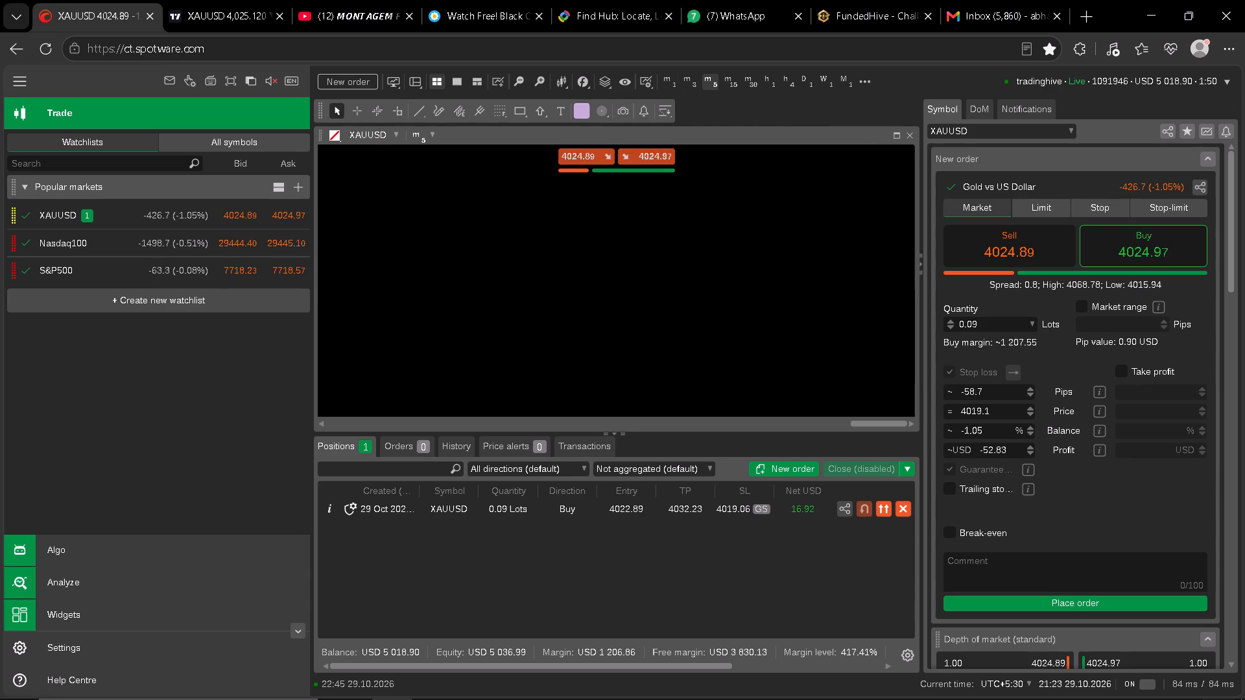
scroll(840, 281, "up", 2)
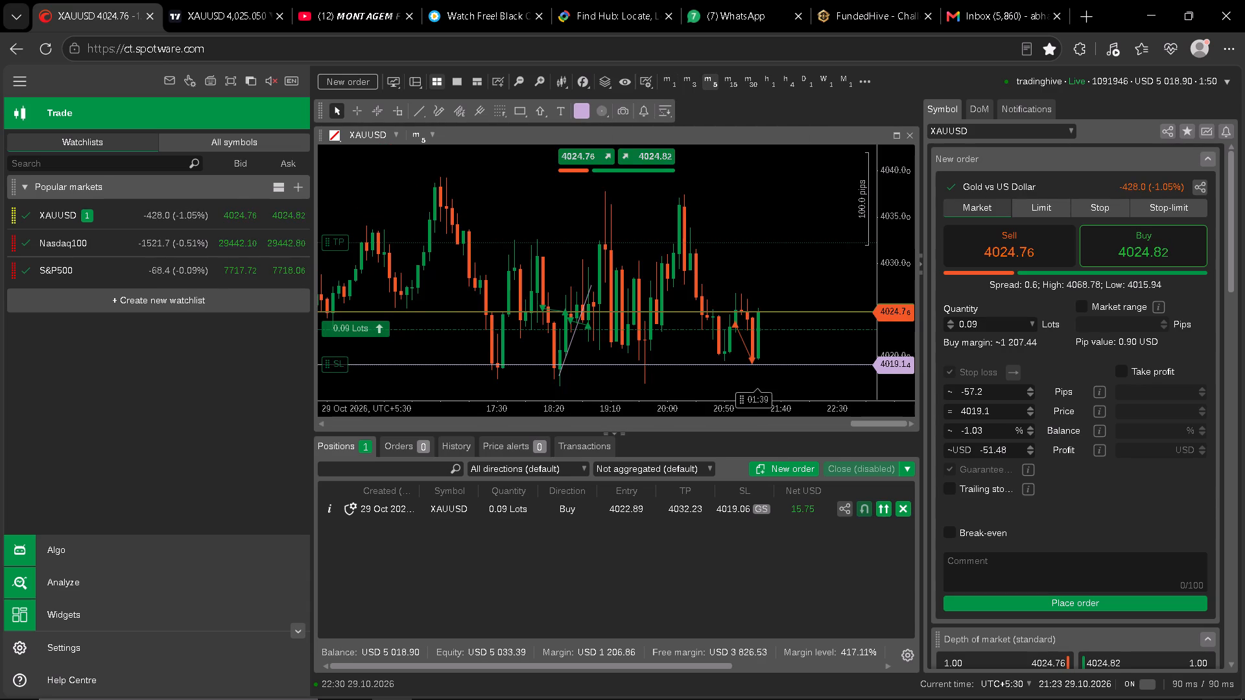
scroll(835, 285, "up", 1)
scroll(831, 291, "down", 2)
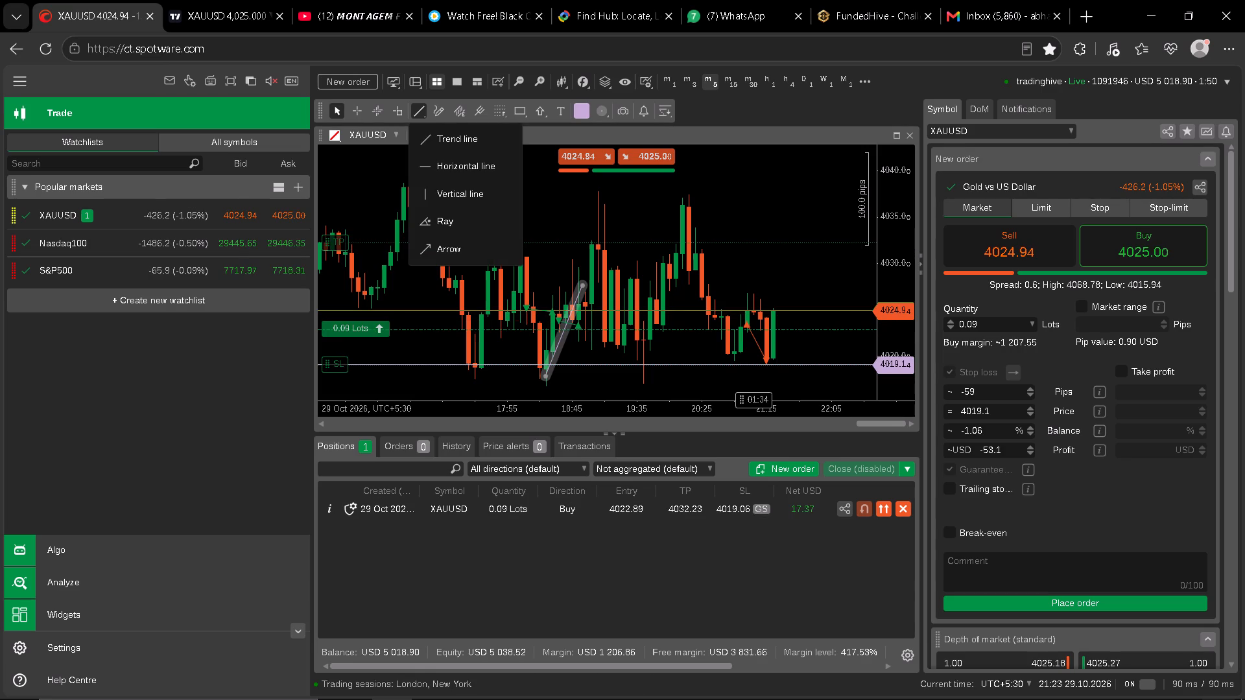
left_click(454, 174)
left_click(753, 270)
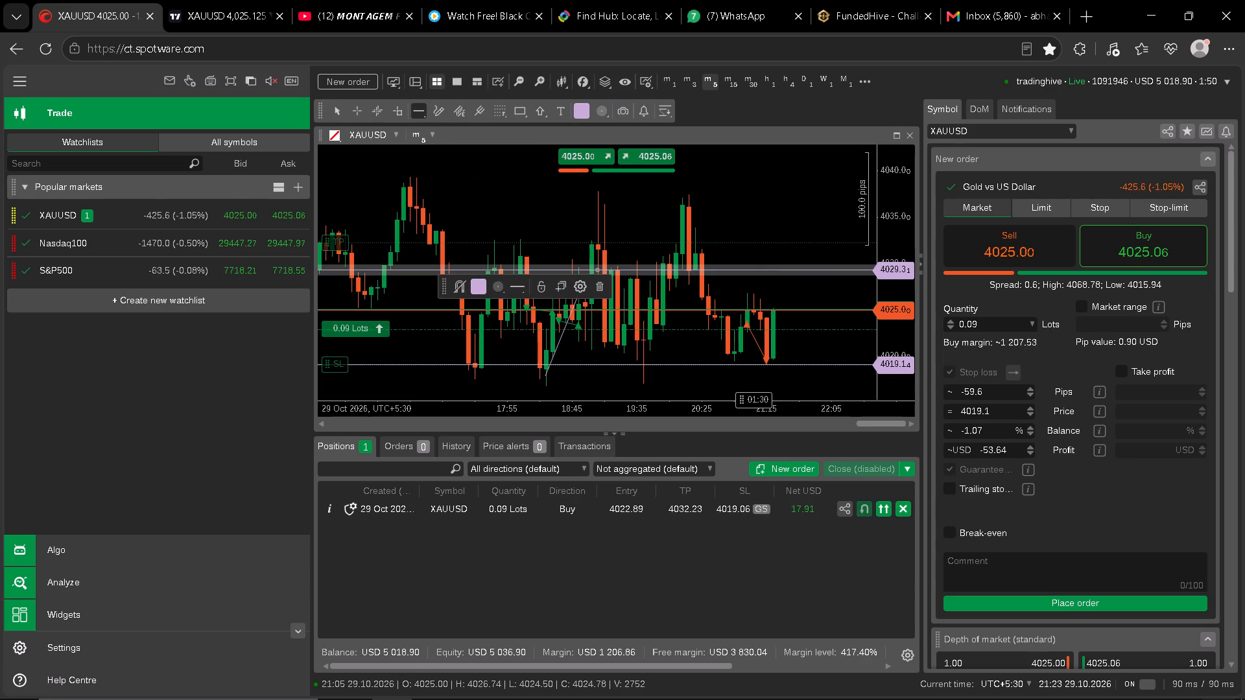
left_click(787, 198)
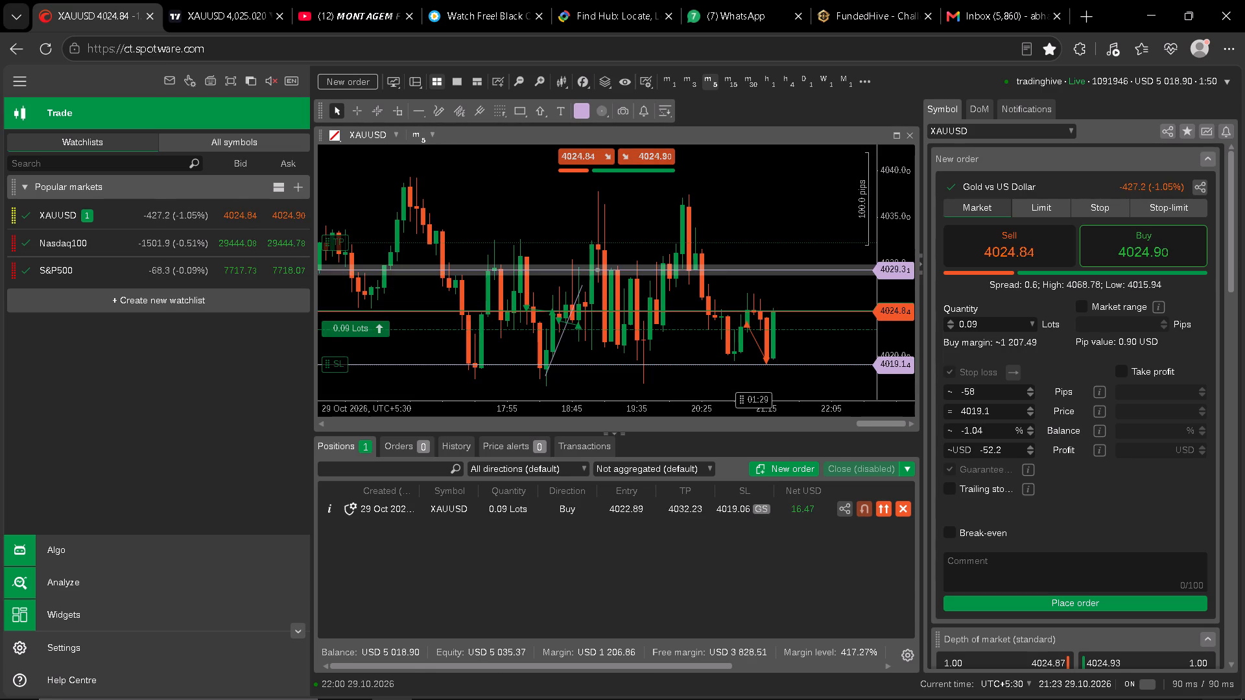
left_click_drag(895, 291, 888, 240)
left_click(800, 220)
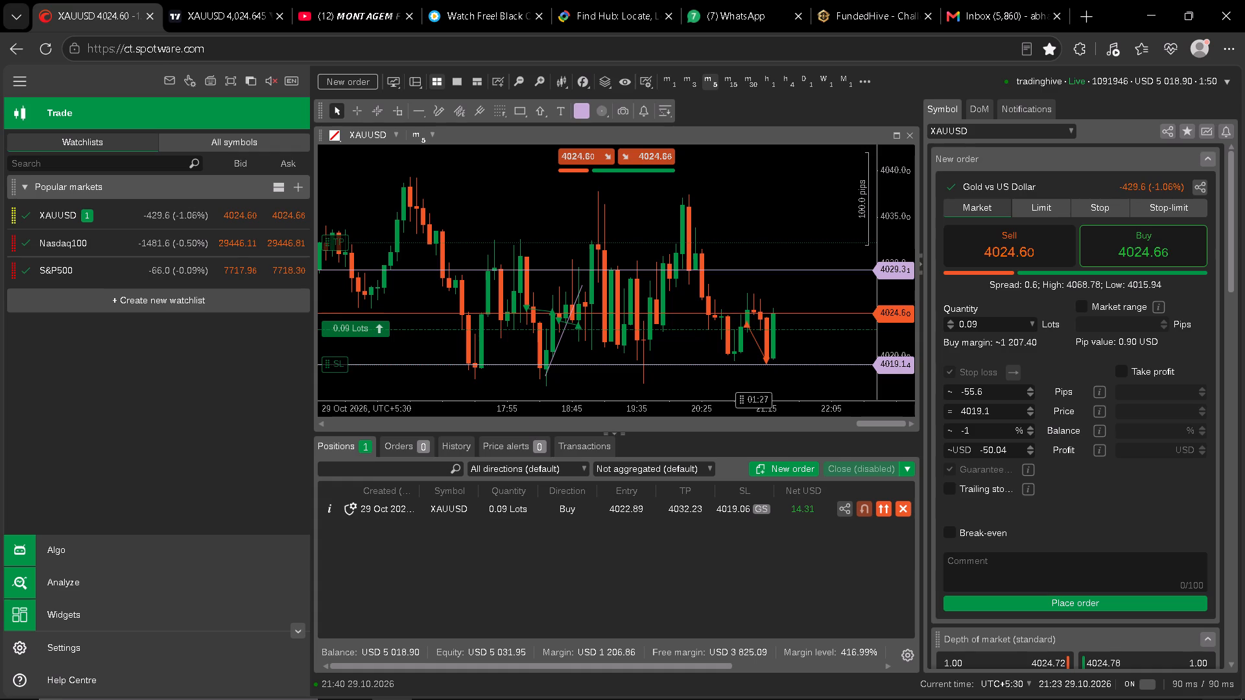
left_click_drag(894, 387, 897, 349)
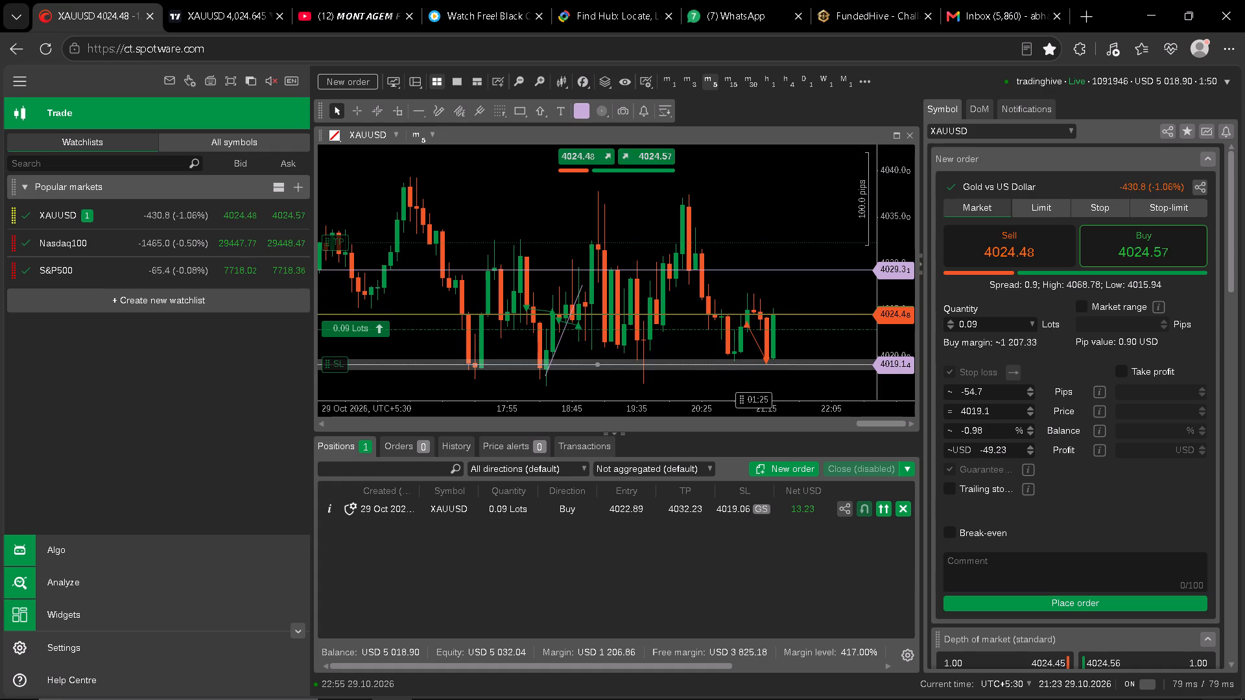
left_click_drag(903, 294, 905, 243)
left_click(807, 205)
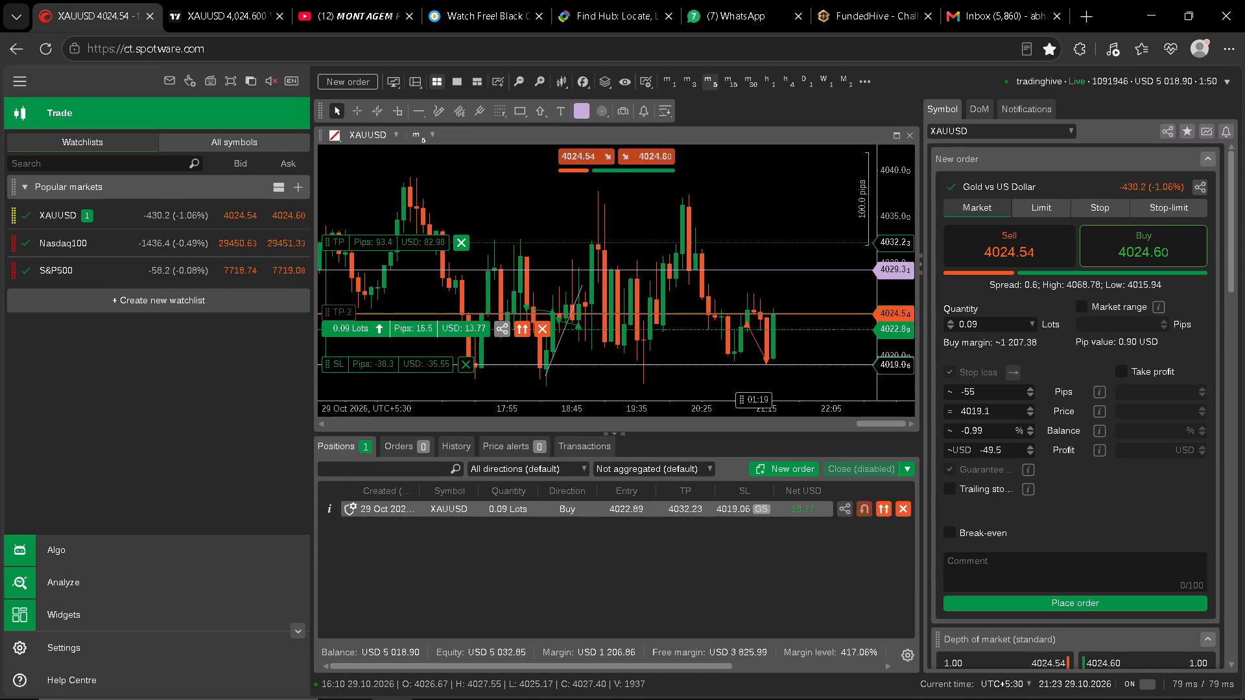
Try the take profit near the 4029.31 line, and set it at about 4032.14.
left_click_drag(395, 242, 395, 270)
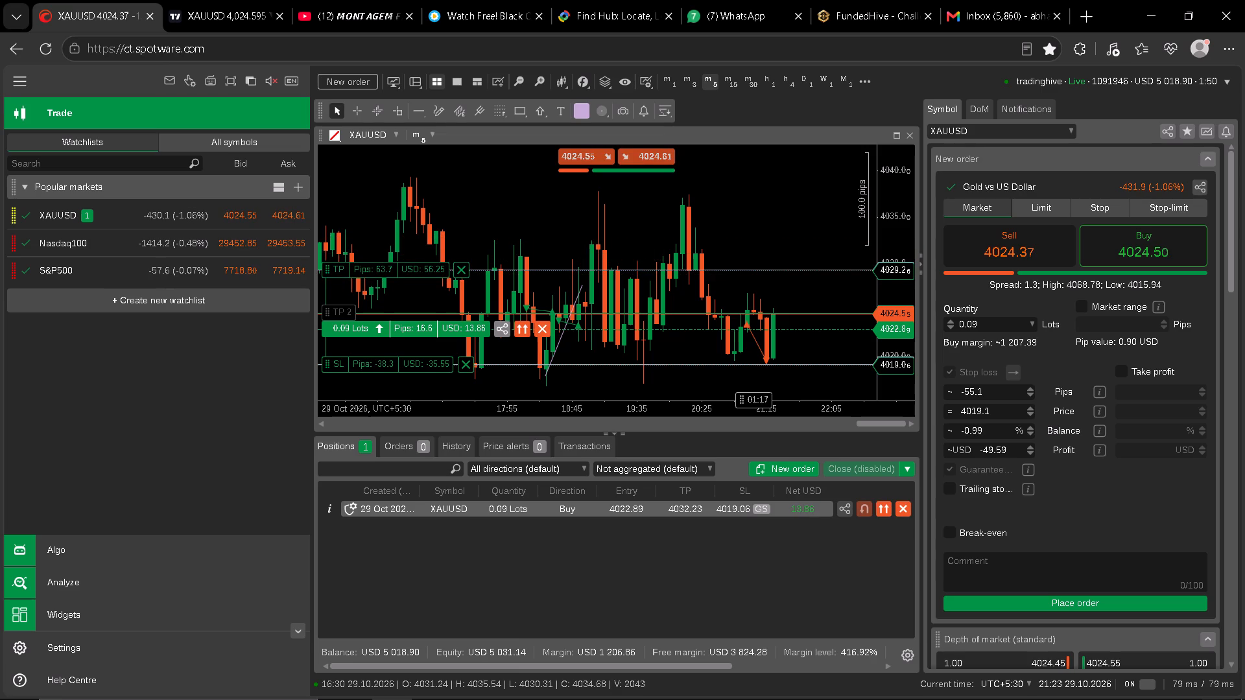
left_click_drag(395, 270, 394, 270)
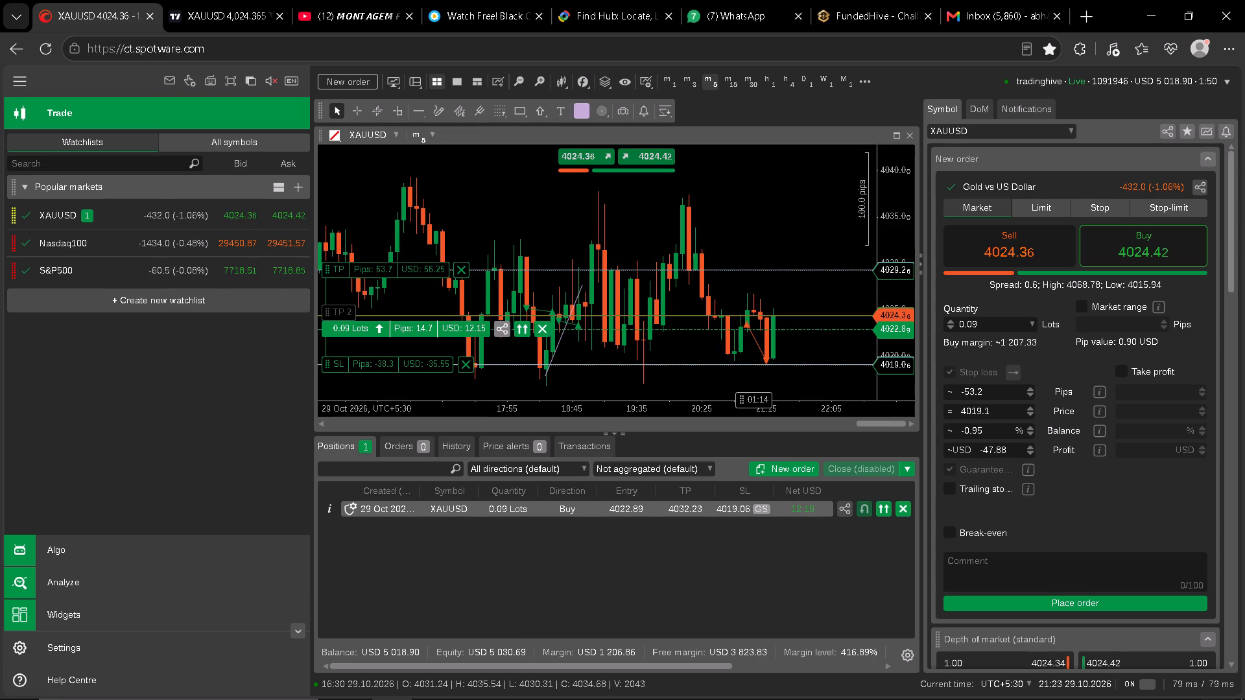
left_click_drag(394, 270, 401, 247)
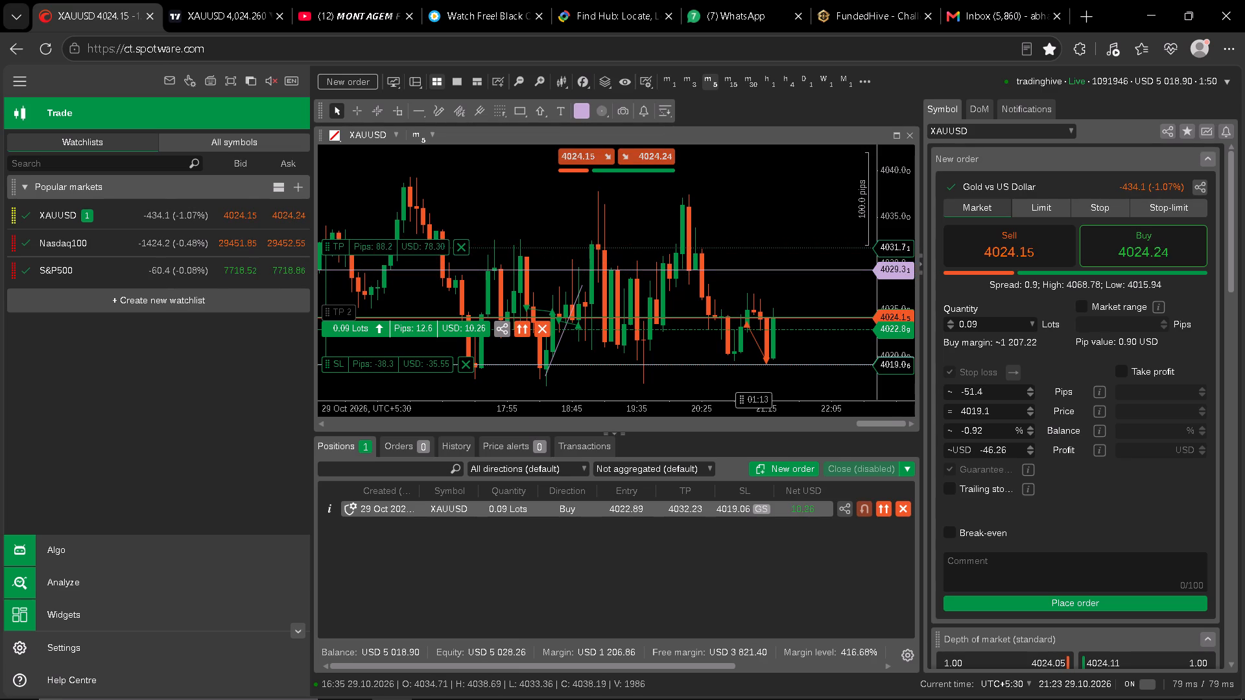
left_click_drag(401, 247, 401, 243)
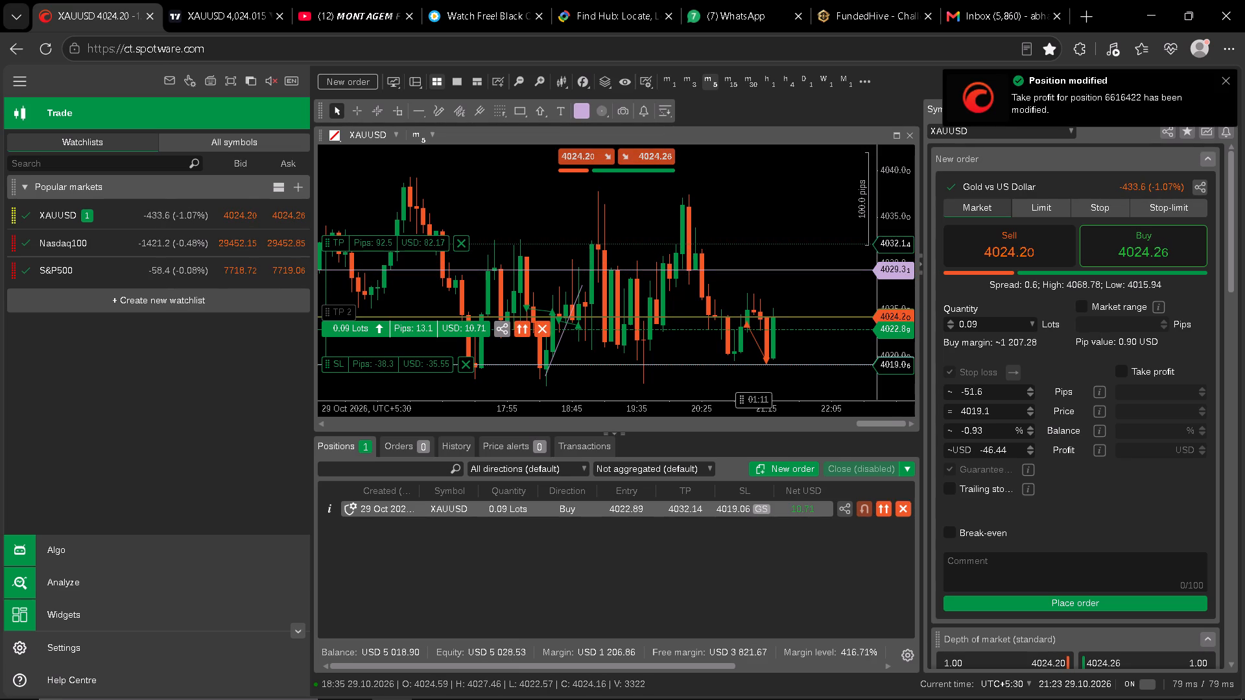
Switch the XAUUSD chart back to the 1-minute timeframe and examine price action between the 4019.14 and 4029.31 horizontal lines.
left_click(773, 213)
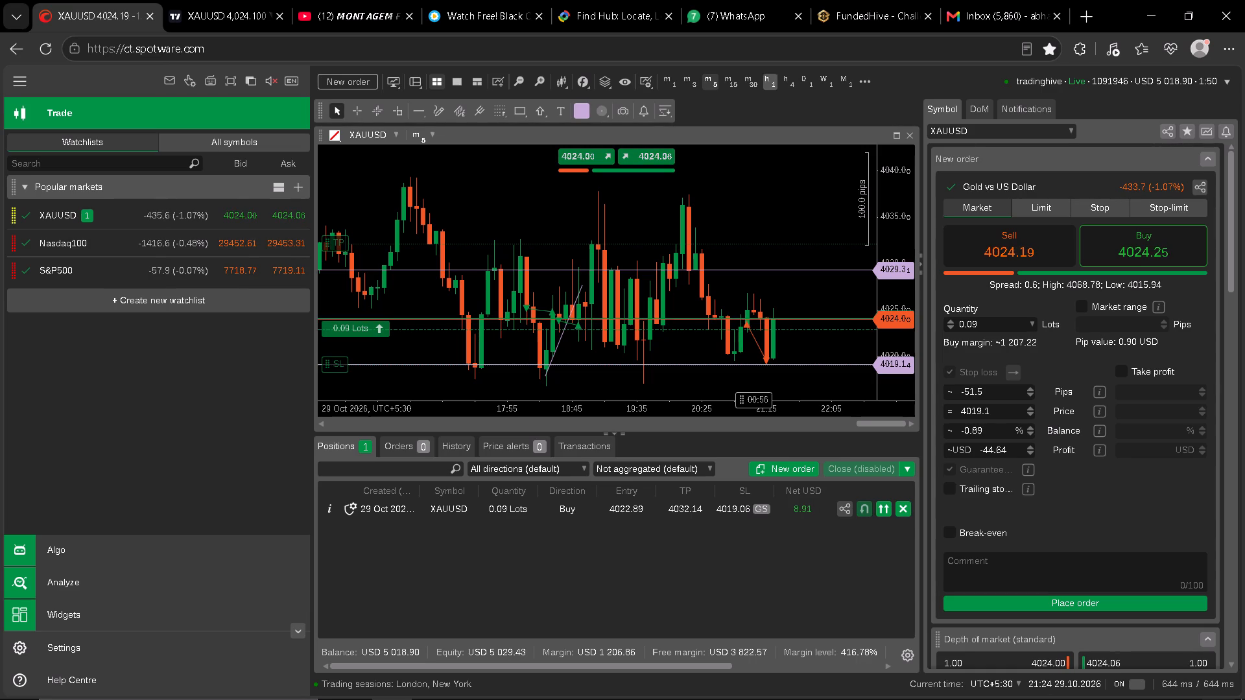
left_click(675, 80)
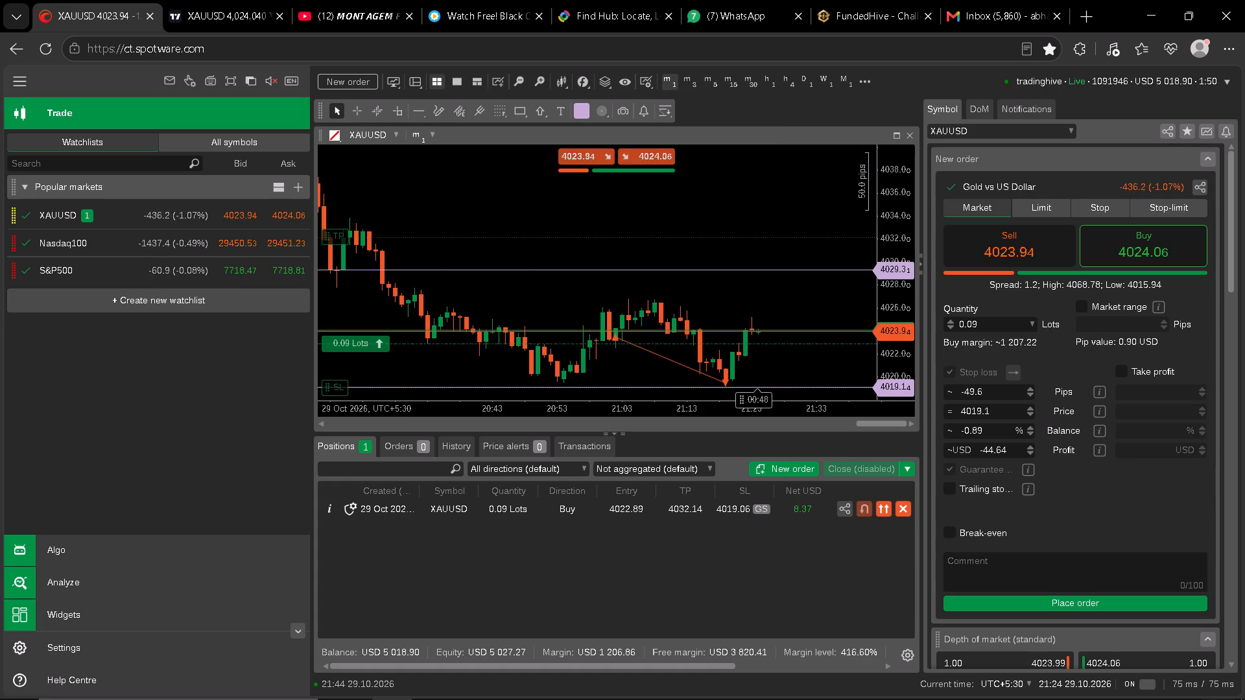
left_click_drag(892, 297, 888, 204)
left_click(827, 296)
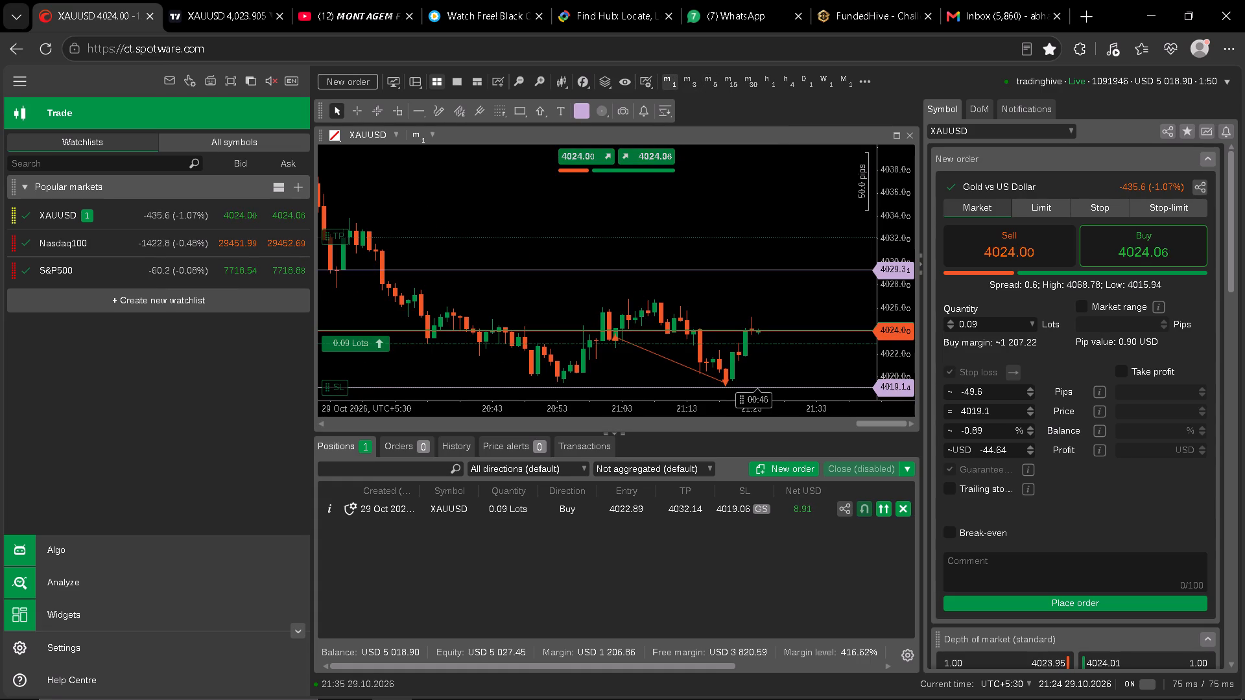
left_click_drag(894, 299, 893, 275)
left_click(823, 289)
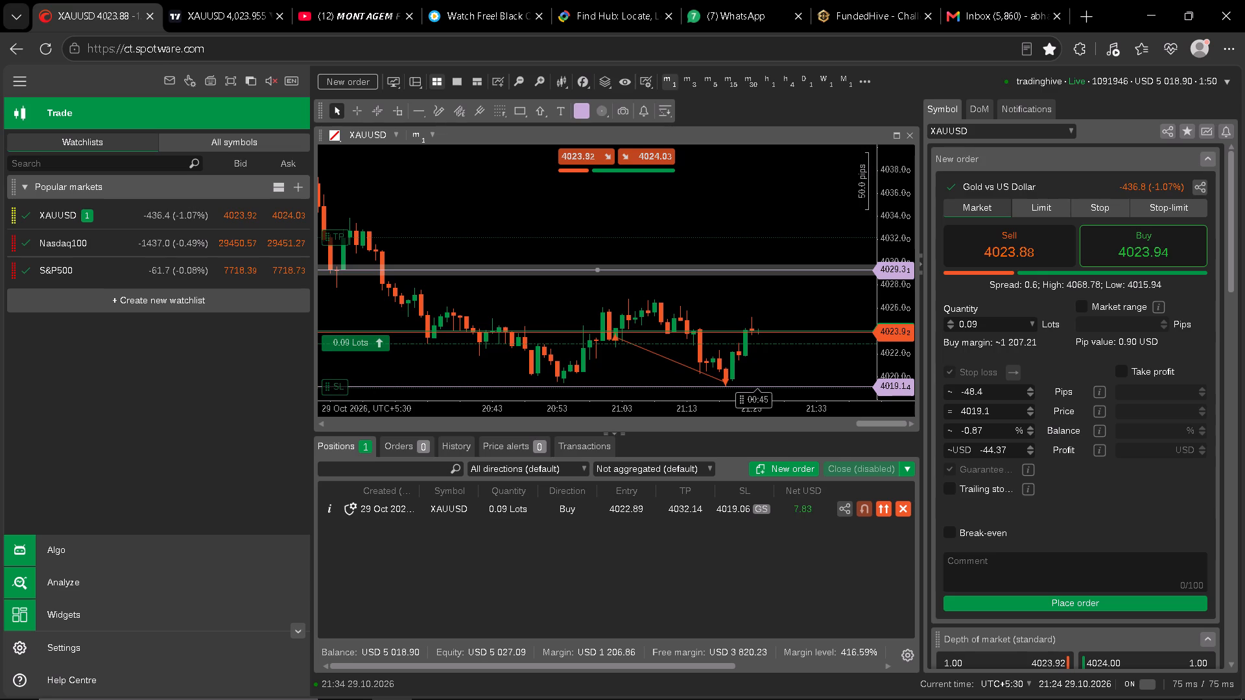
left_click_drag(823, 294, 824, 277)
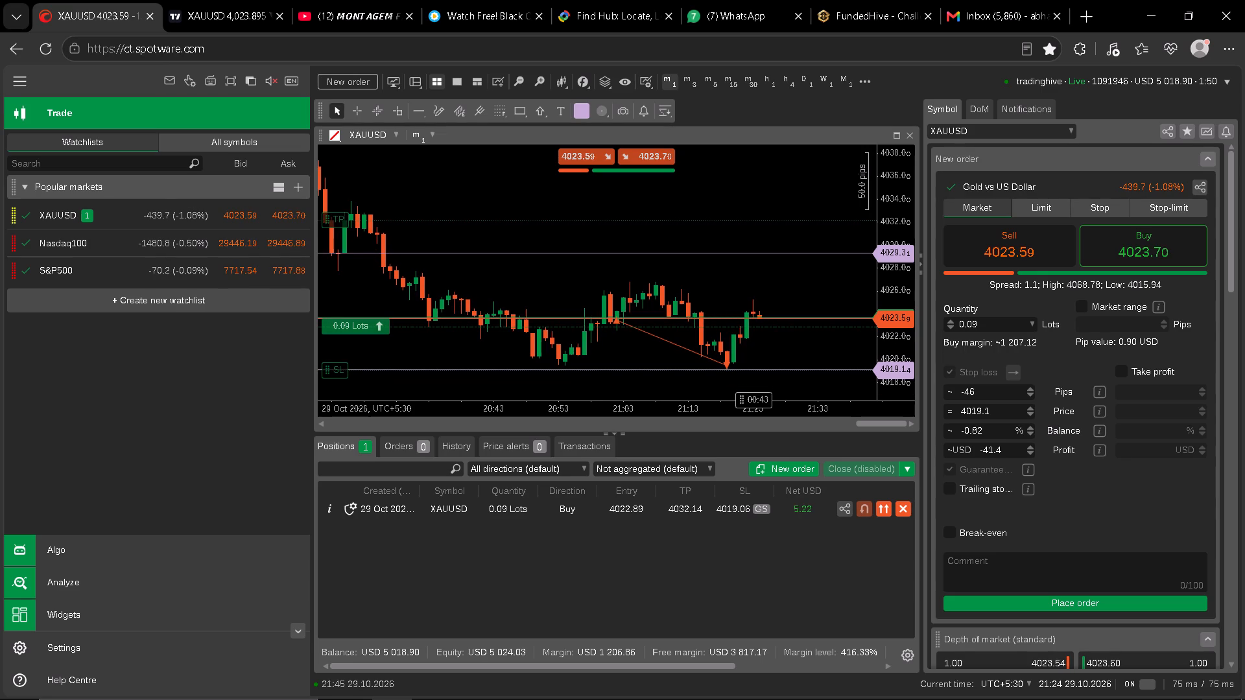
left_click_drag(901, 284, 897, 222)
left_click_drag(822, 290, 823, 271)
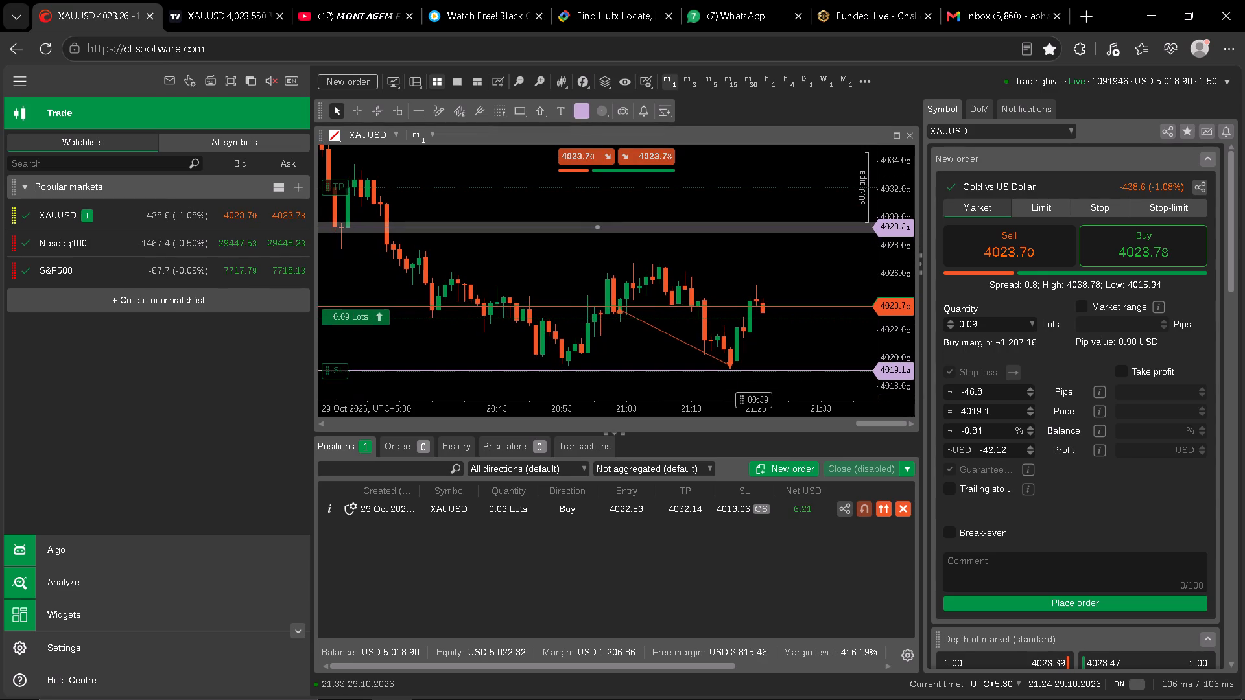
left_click_drag(888, 266, 895, 237)
left_click(817, 261)
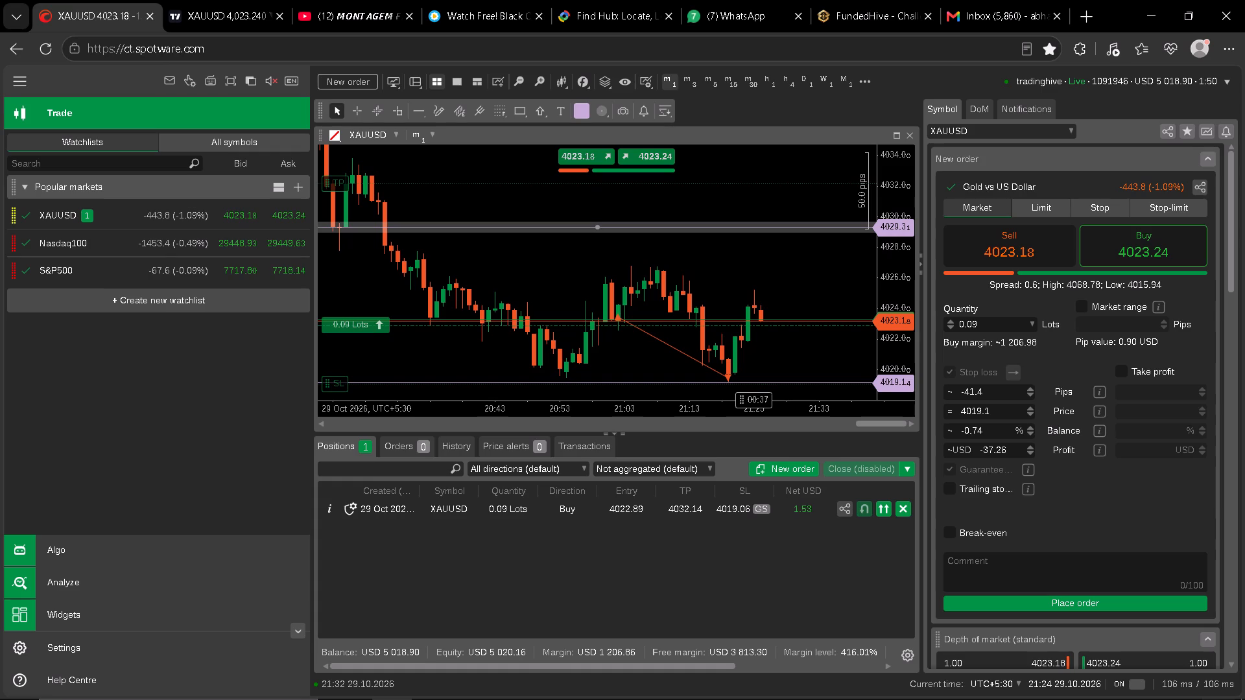
left_click(816, 264)
left_click(786, 247)
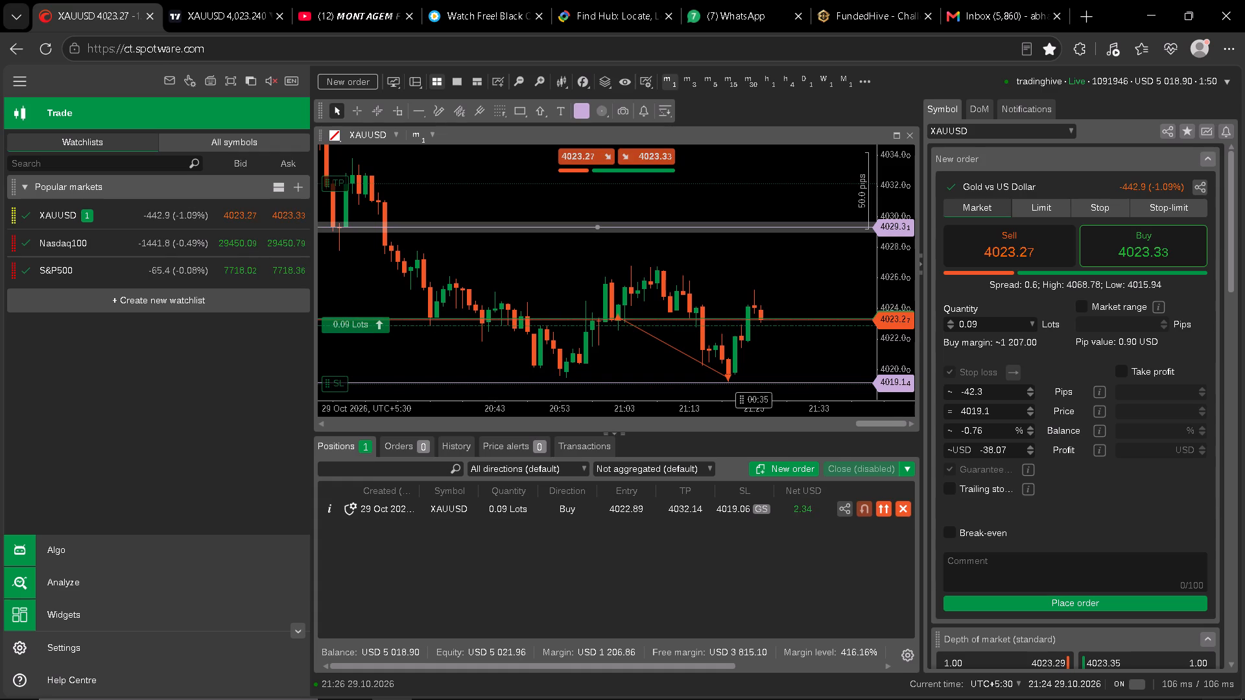
left_click(761, 213)
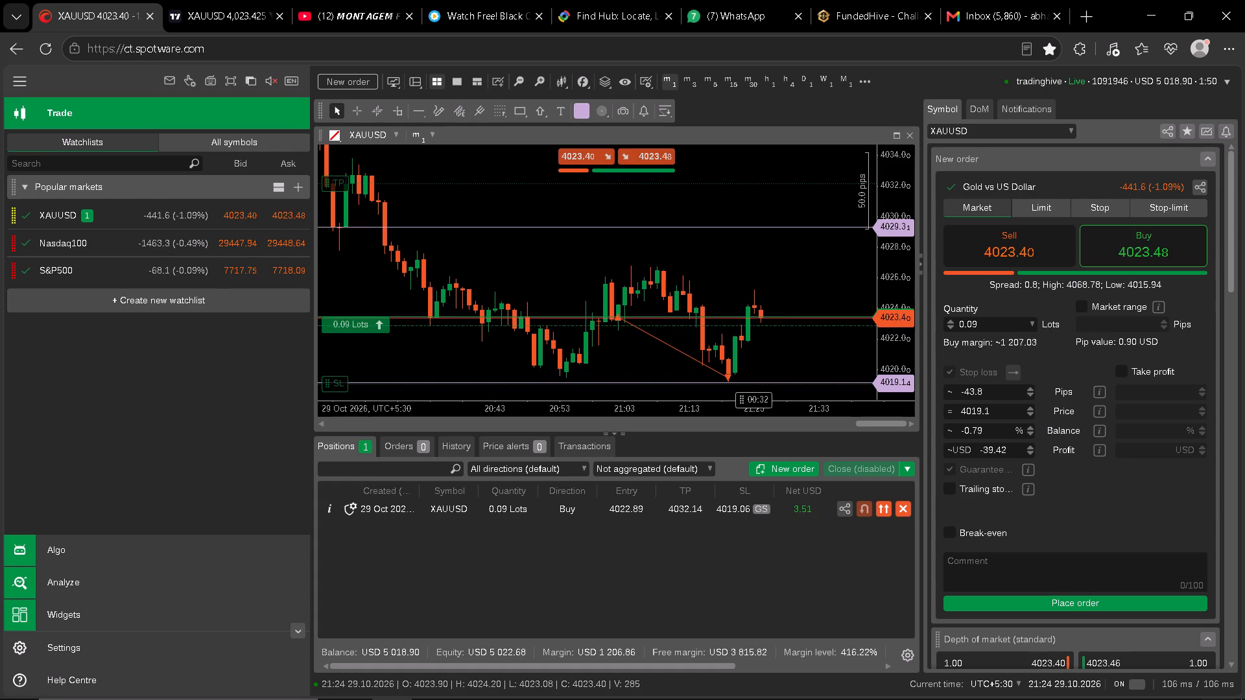
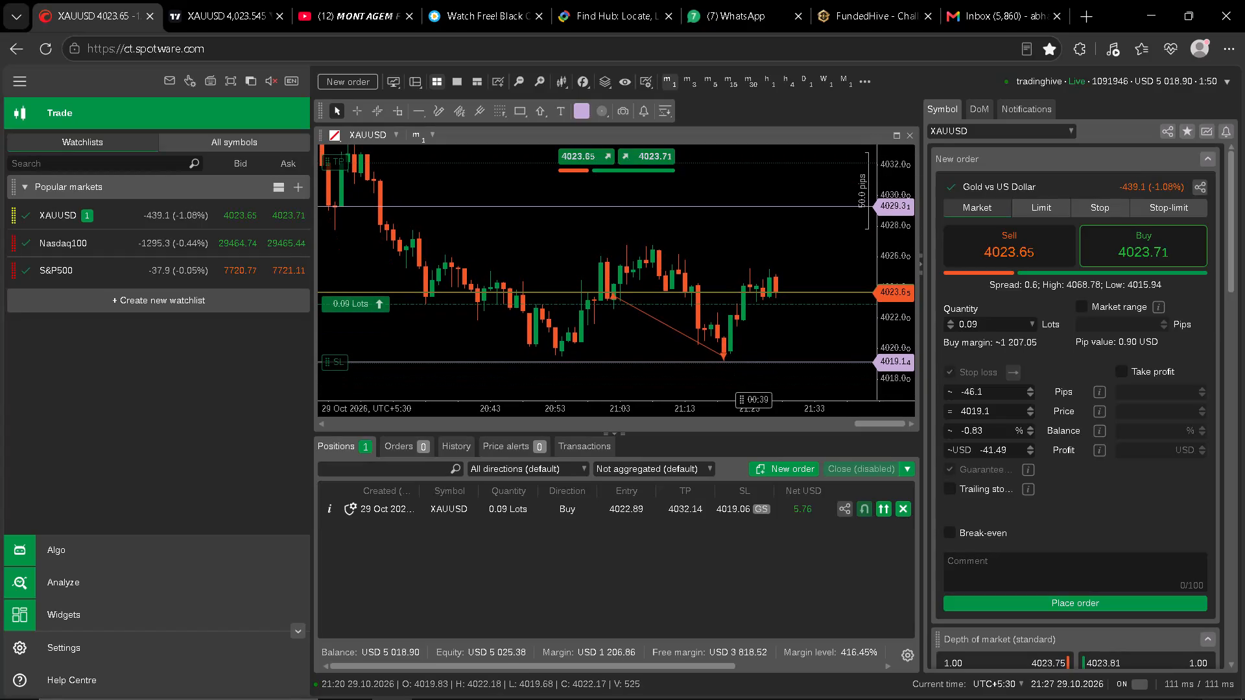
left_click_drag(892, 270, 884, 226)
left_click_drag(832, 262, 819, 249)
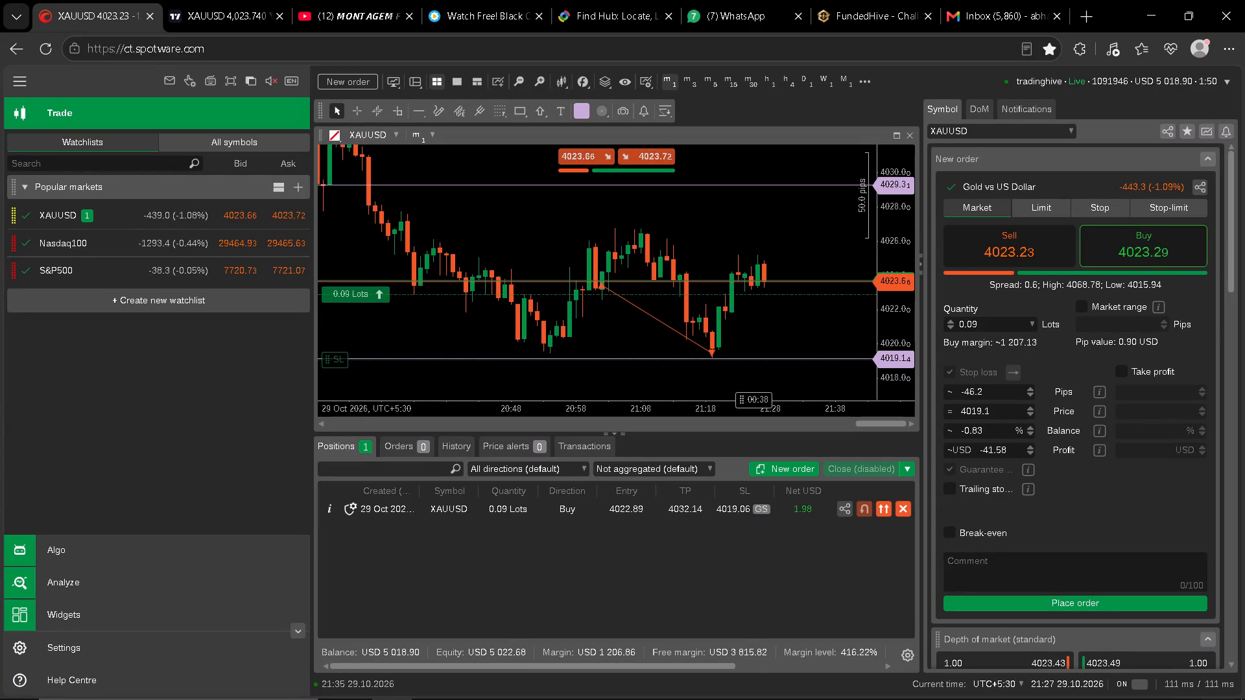
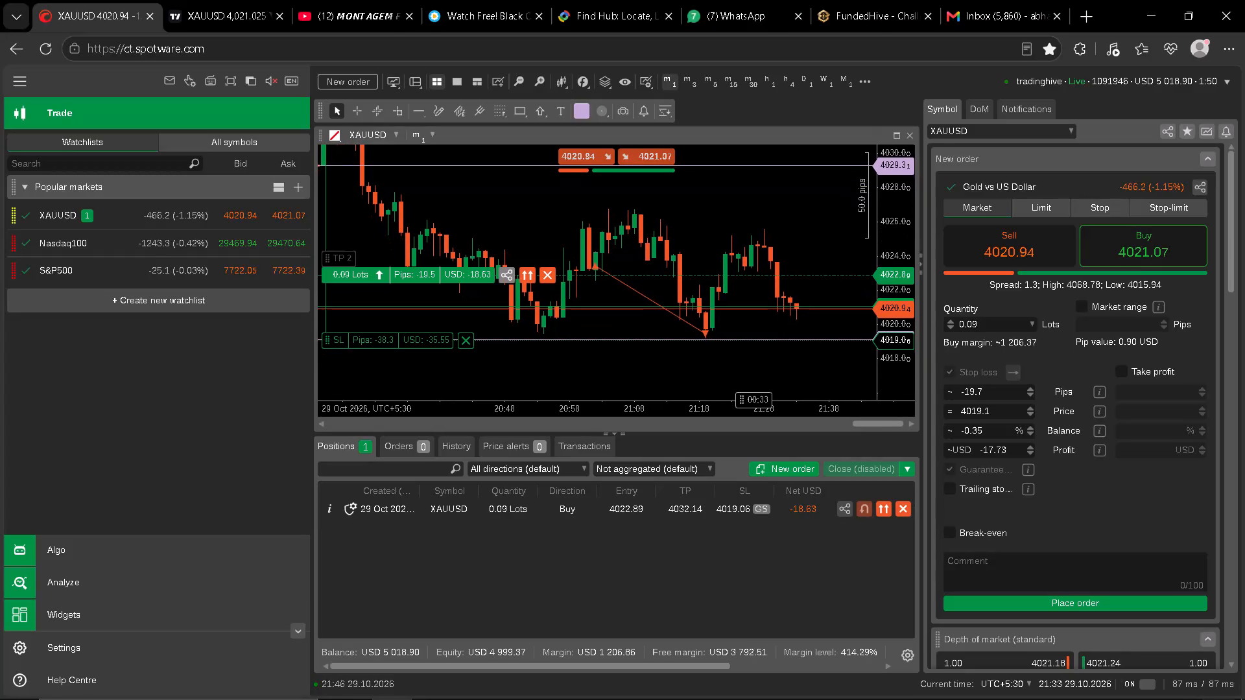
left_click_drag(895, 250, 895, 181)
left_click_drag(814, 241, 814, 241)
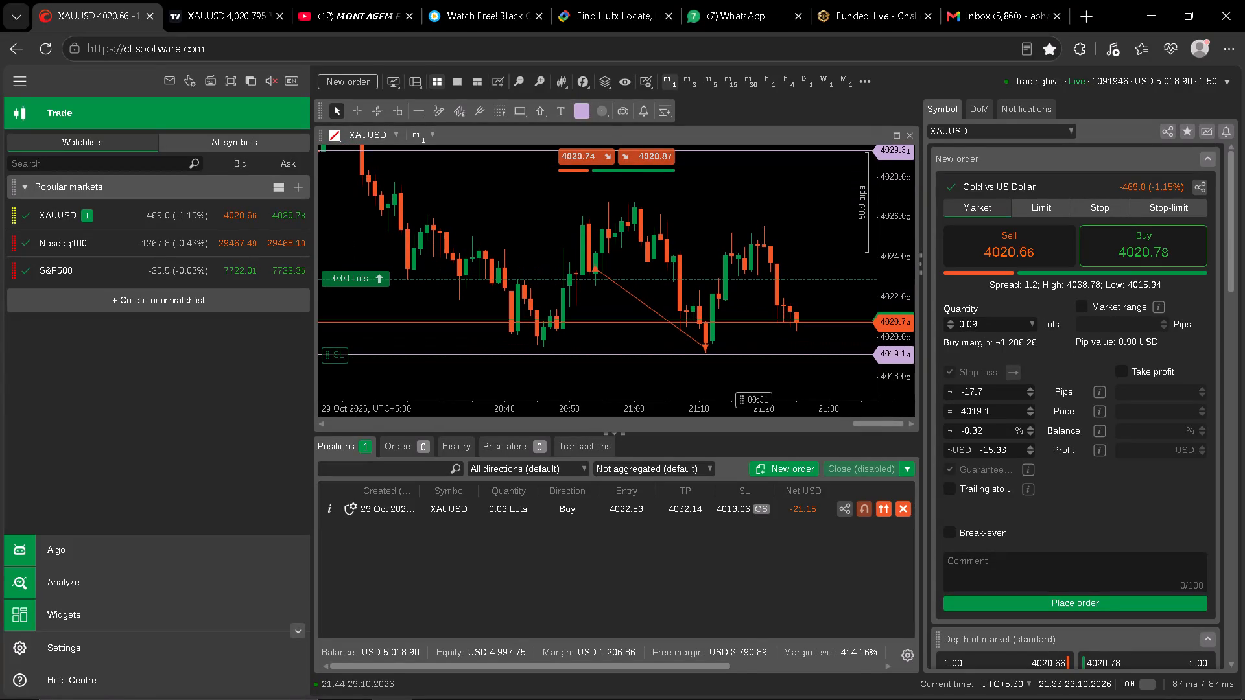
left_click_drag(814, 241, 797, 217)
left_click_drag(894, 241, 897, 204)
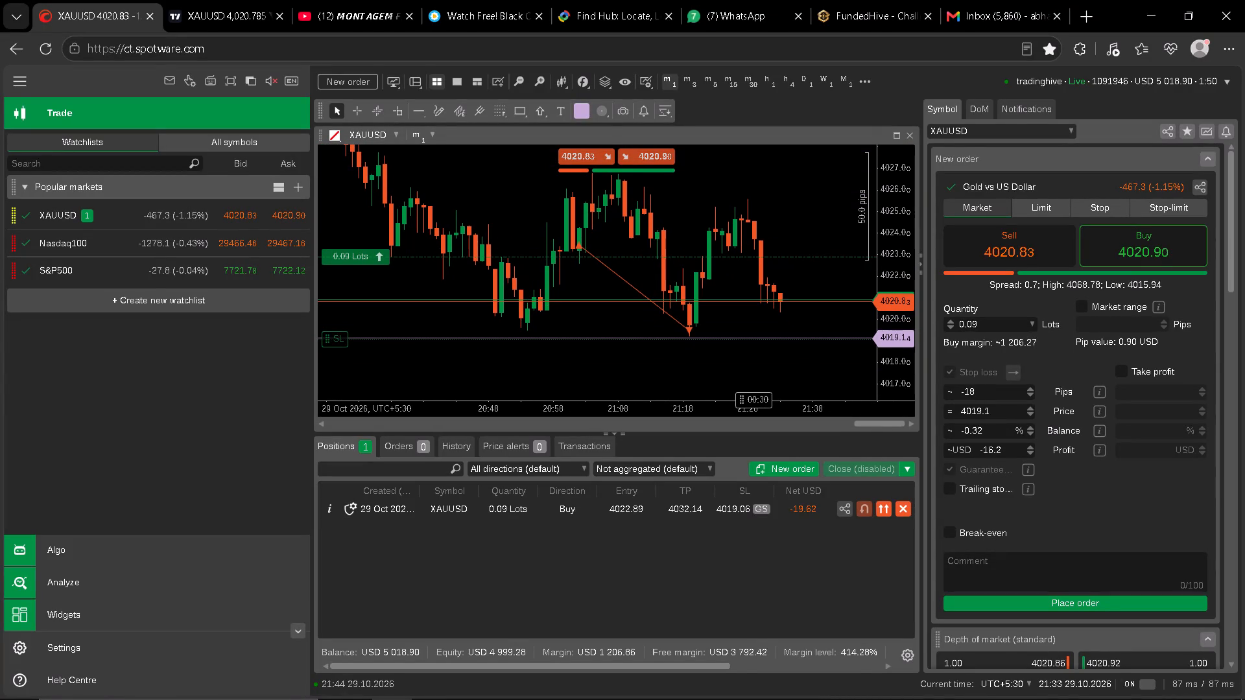
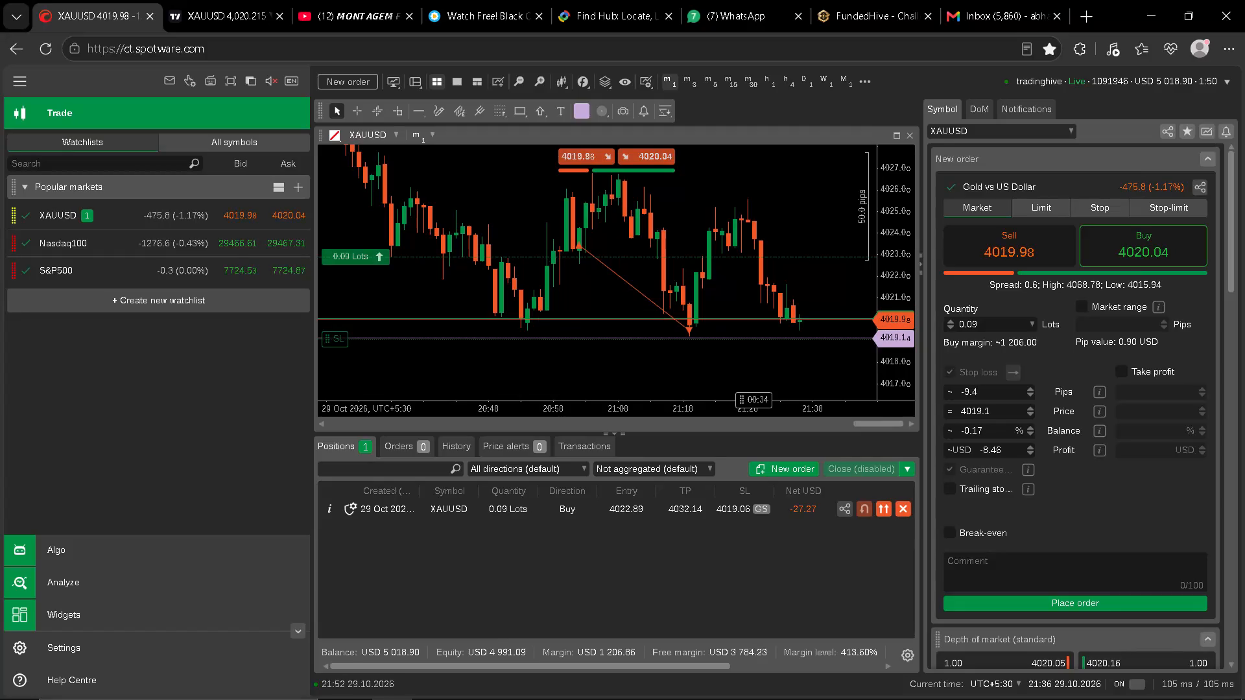
Inspect the open XAUUSD buy against its entry and stop levels on the cTrader one-minute chart.
left_click_drag(901, 277, 894, 187)
left_click_drag(836, 290, 829, 273)
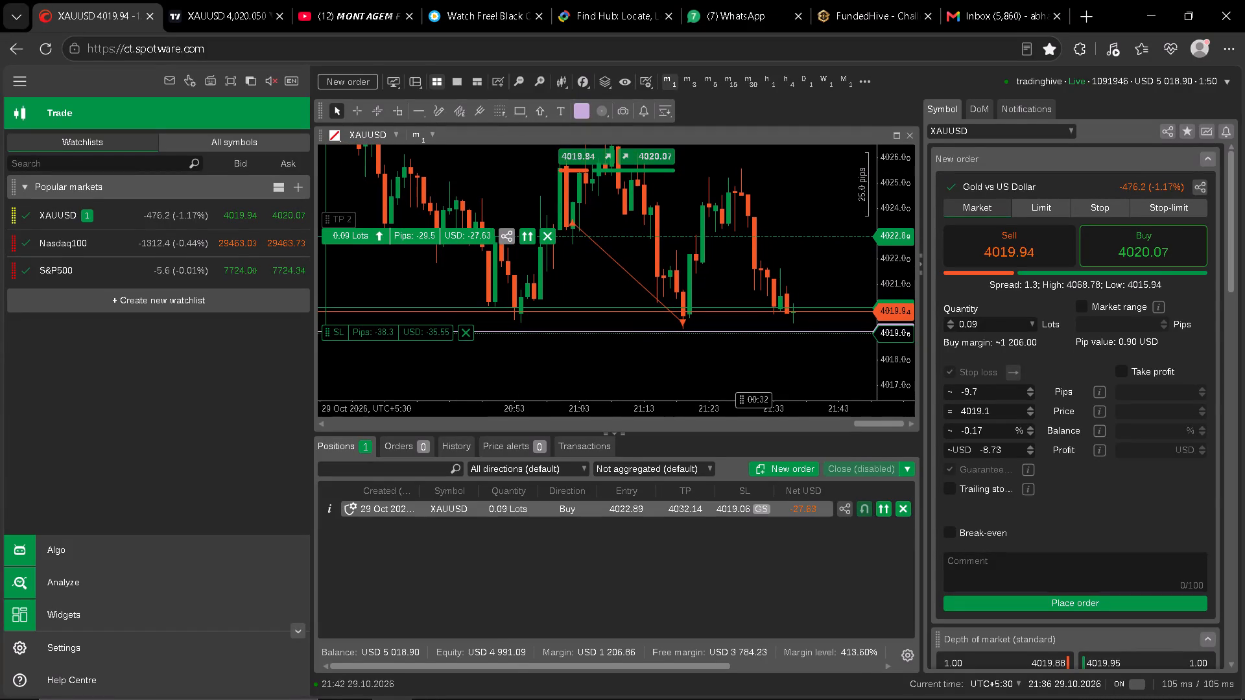
left_click_drag(897, 286, 900, 231)
Switch to TradingView, change the chart from XAUUSD to US100, and examine its recent one-minute price action.
left_click(232, 0)
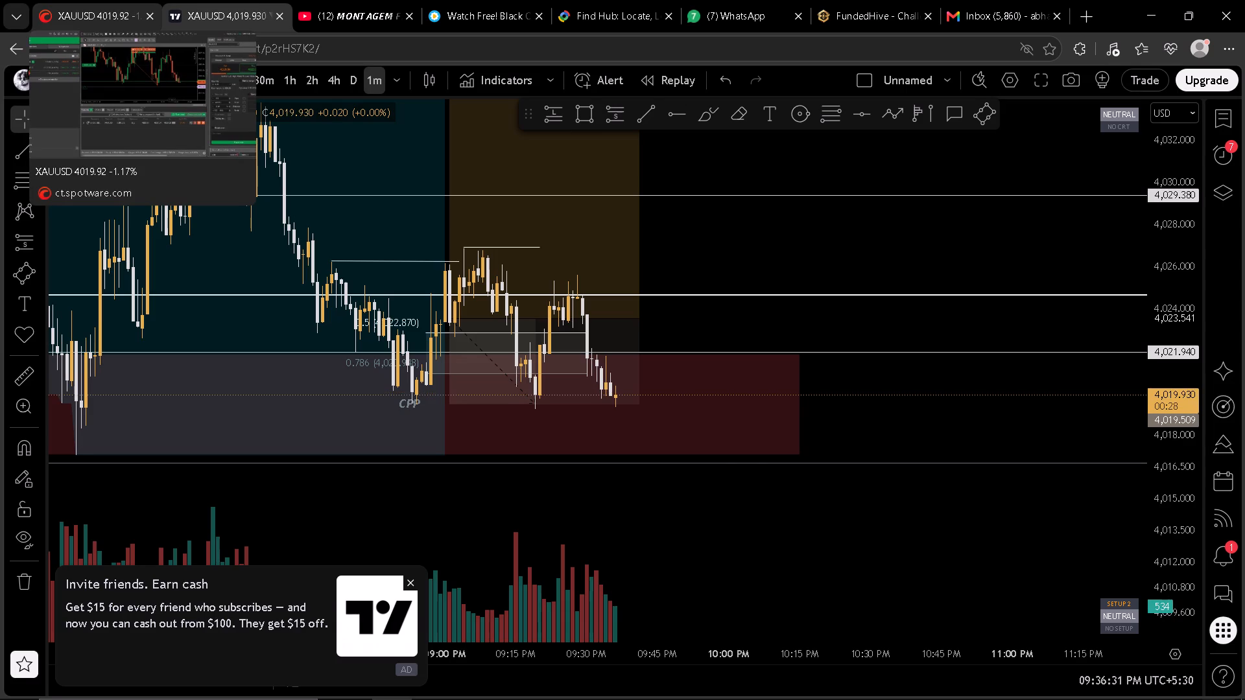
left_click(97, 0)
left_click(97, 0)
left_click(235, 0)
key("space")
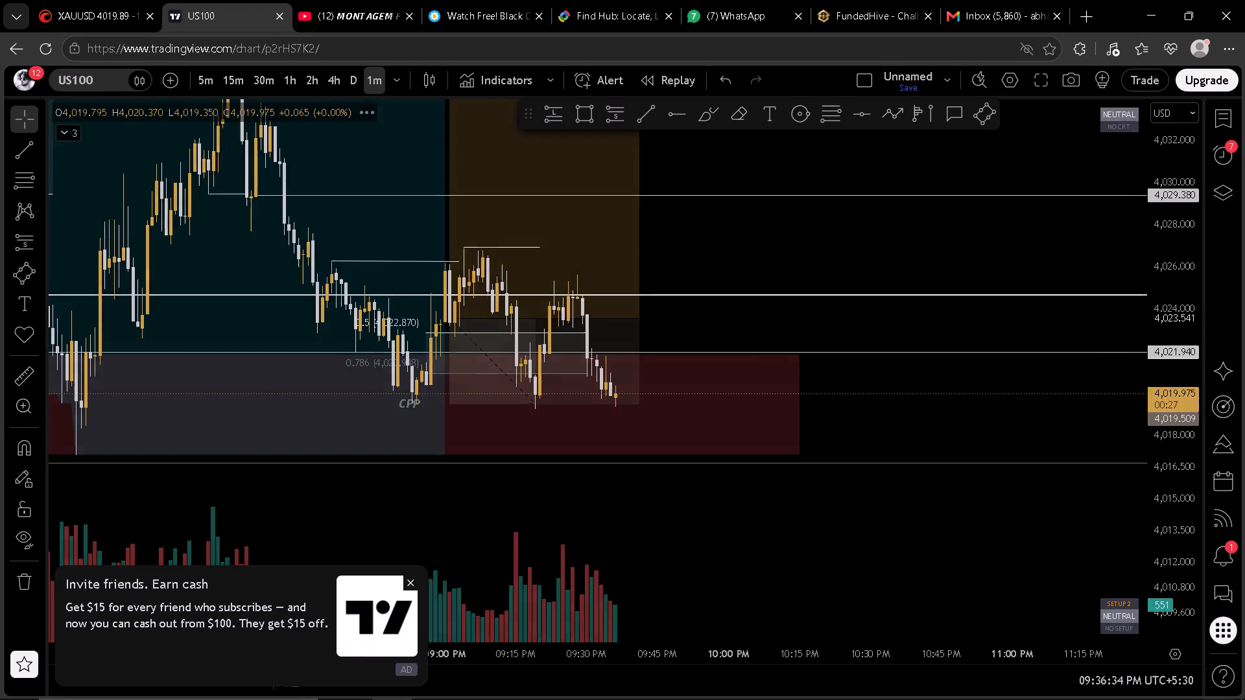
scroll(729, 264, "down", 4)
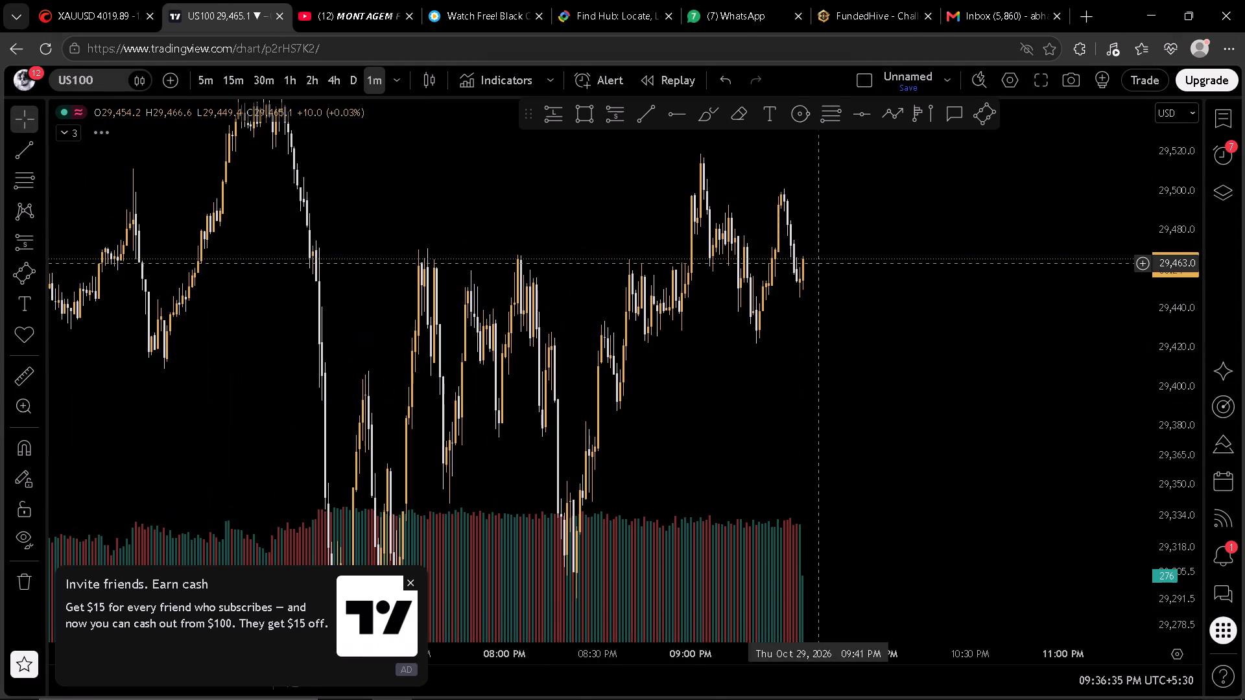
scroll(872, 244, "up", 2)
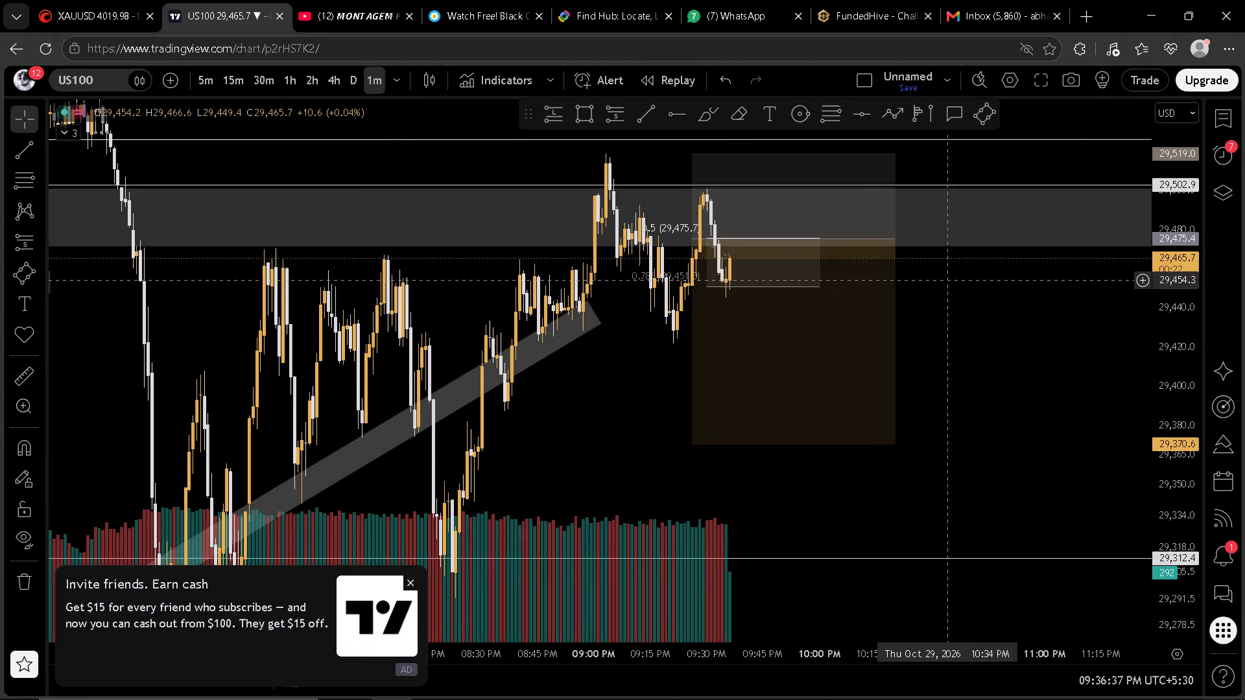
left_click_drag(998, 301, 998, 318)
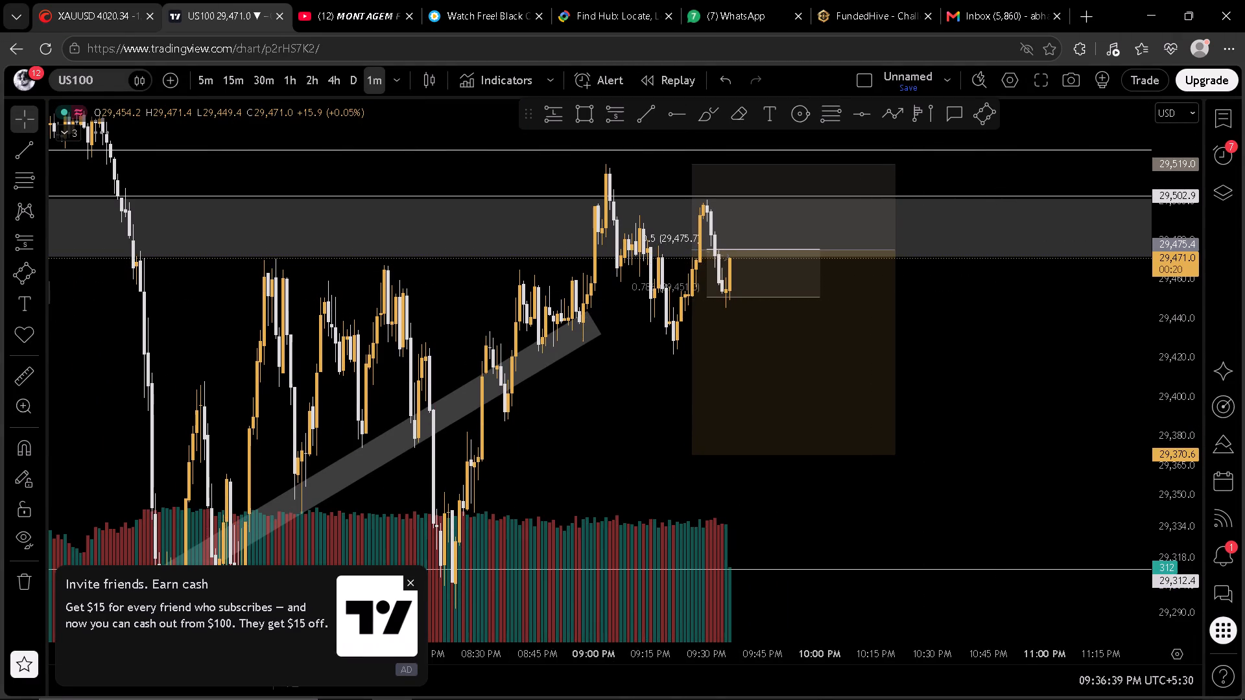
Monitor the open XAUUSD buy near its stop in cTrader, with a brief check back on the US100 chart.
left_click(56, 0)
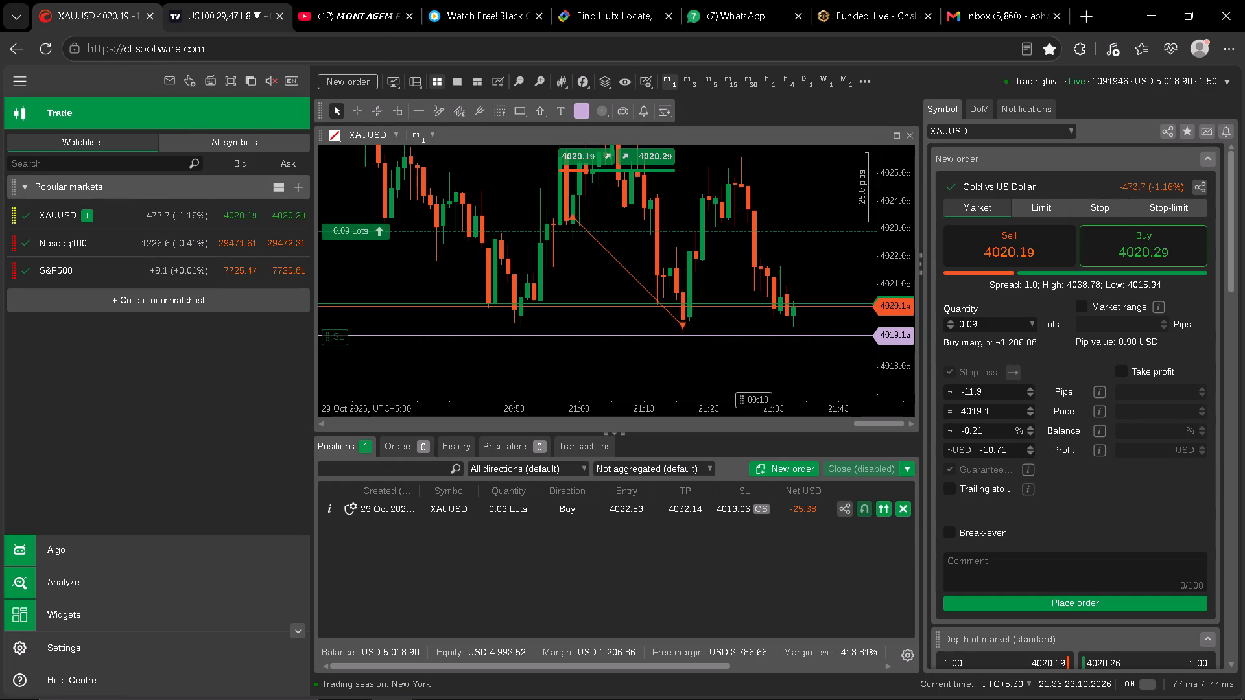
left_click(189, 0)
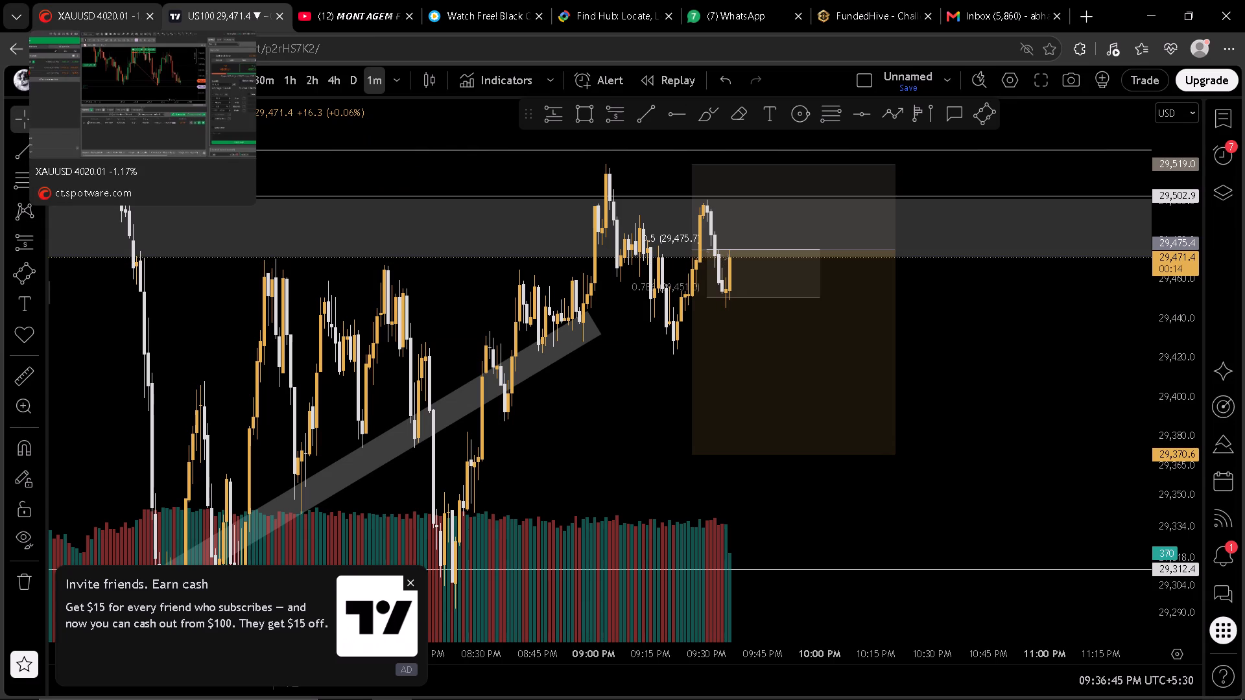
left_click(47, 0)
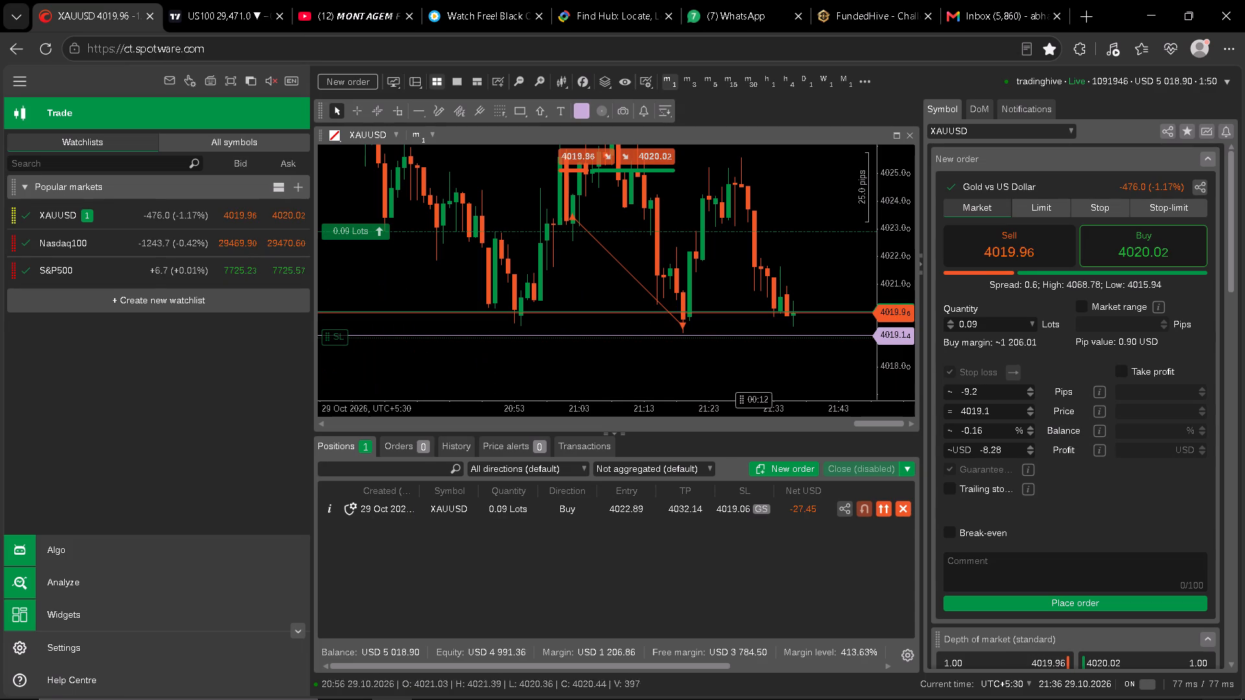
left_click_drag(895, 281, 888, 200)
left_click_drag(829, 270, 805, 251)
left_click(805, 251)
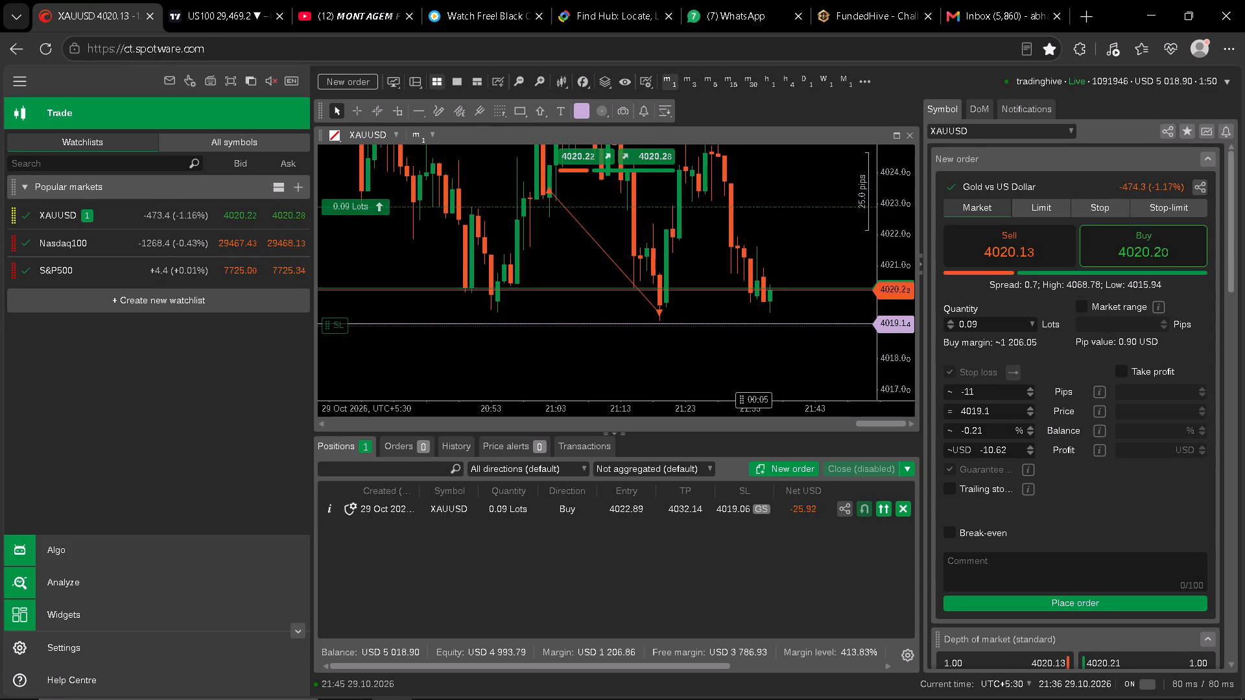
left_click_drag(828, 262, 829, 275)
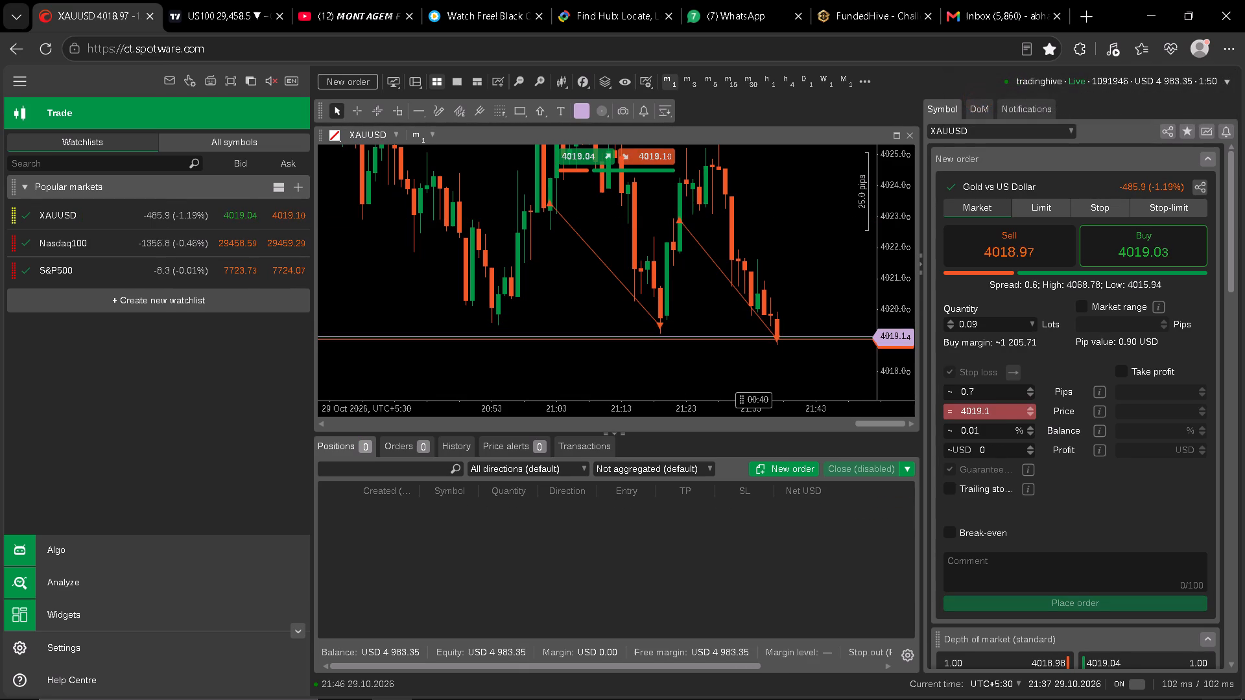
Examine the US100 chart in TradingView on the 5-minute timeframe around the grey zone and drawn short position.
left_click(227, 0)
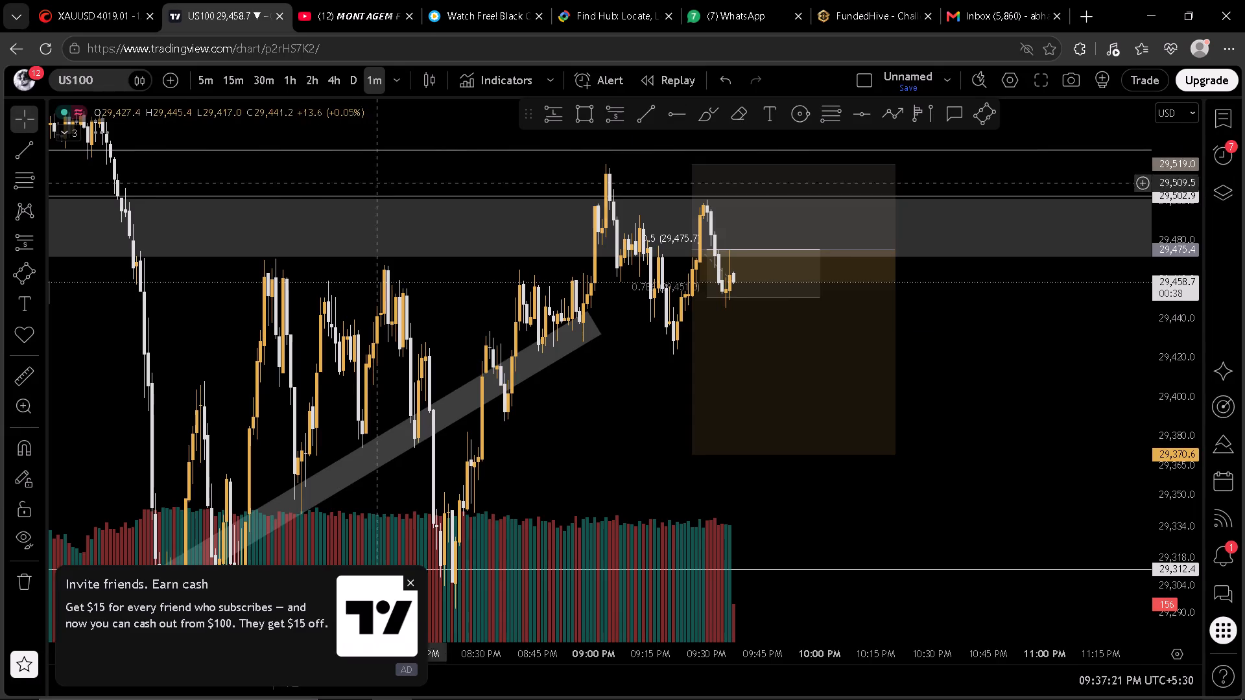
scroll(798, 355, "up", 2)
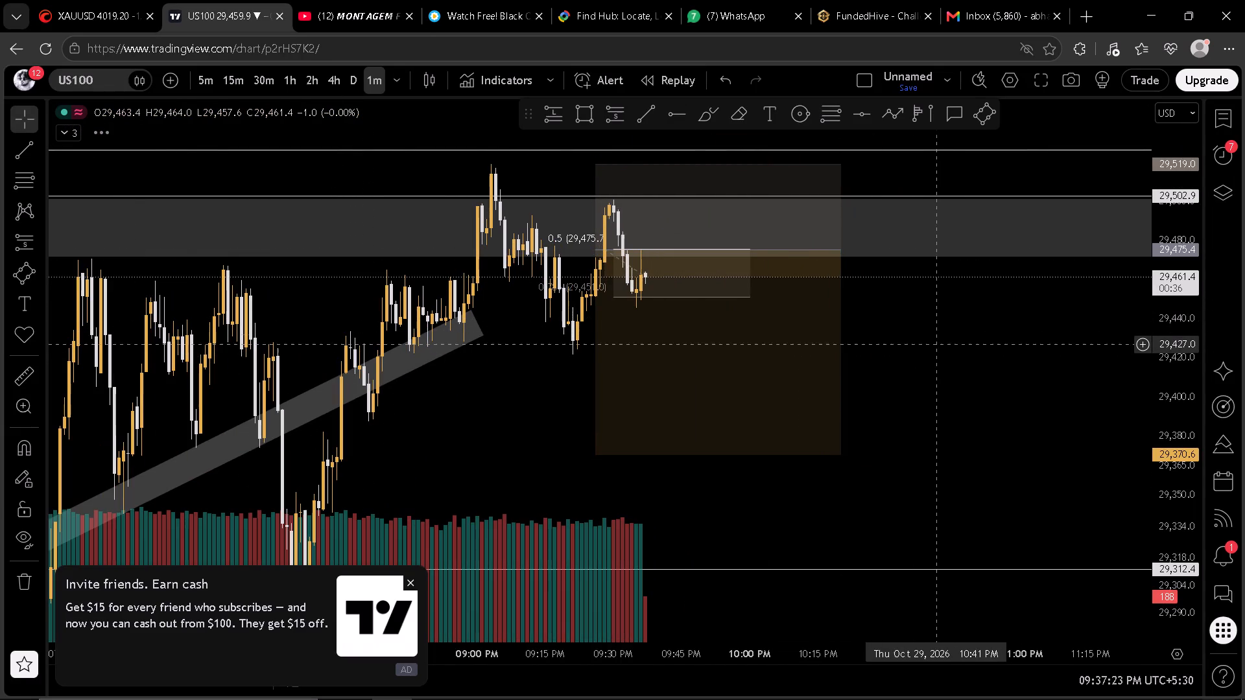
left_click(207, 80)
scroll(870, 314, "up", 2)
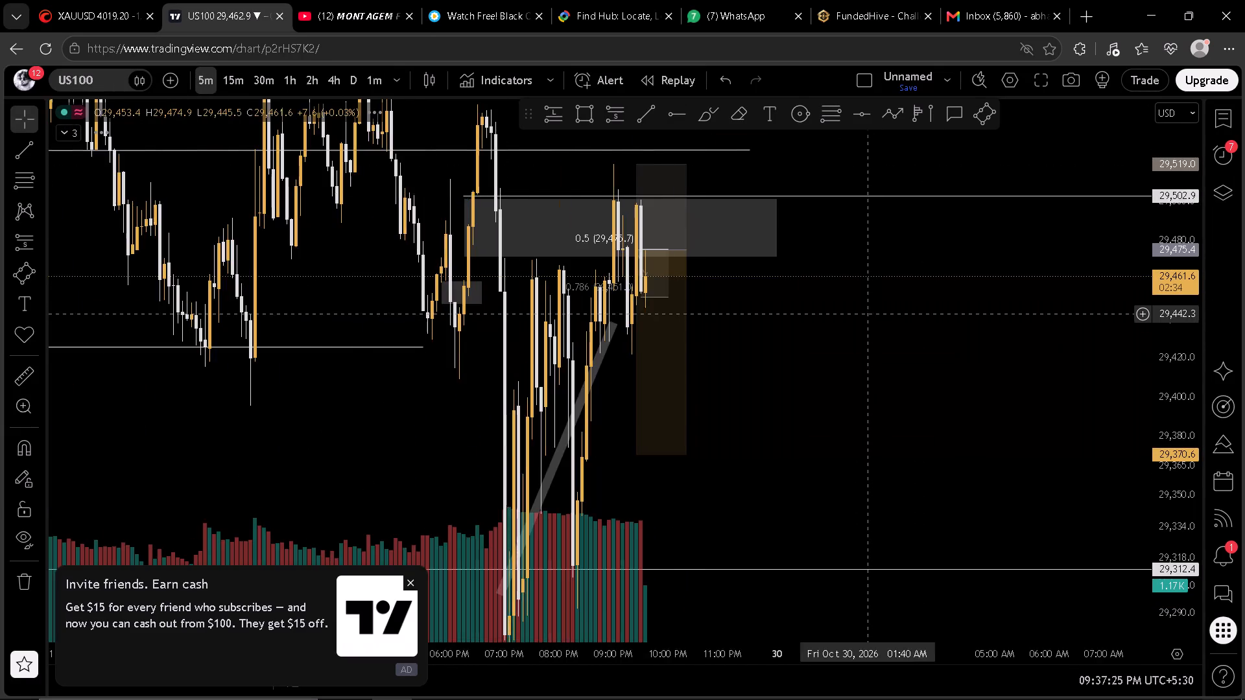
scroll(870, 314, "up", 1)
left_click_drag(796, 305, 1141, 325)
scroll(1054, 327, "up", 3)
left_click_drag(953, 331, 1009, 324)
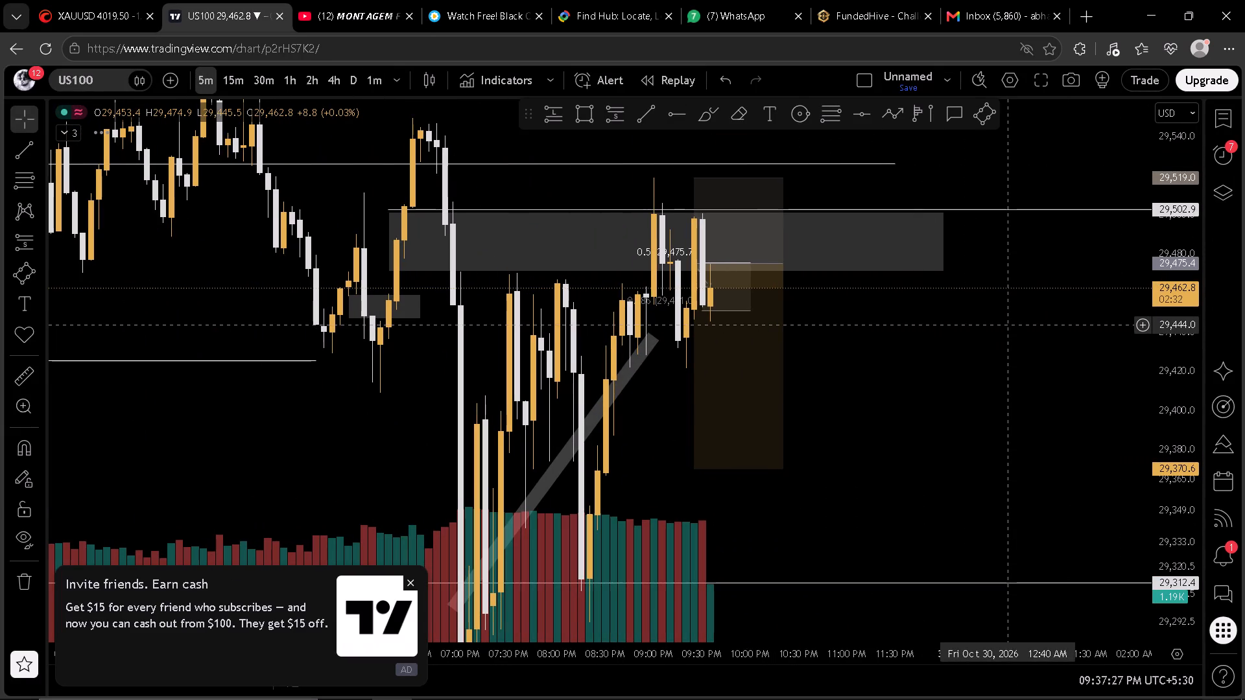
Check the FundedHive page and the XAUUSD account view in cTrader.
left_click(844, 0)
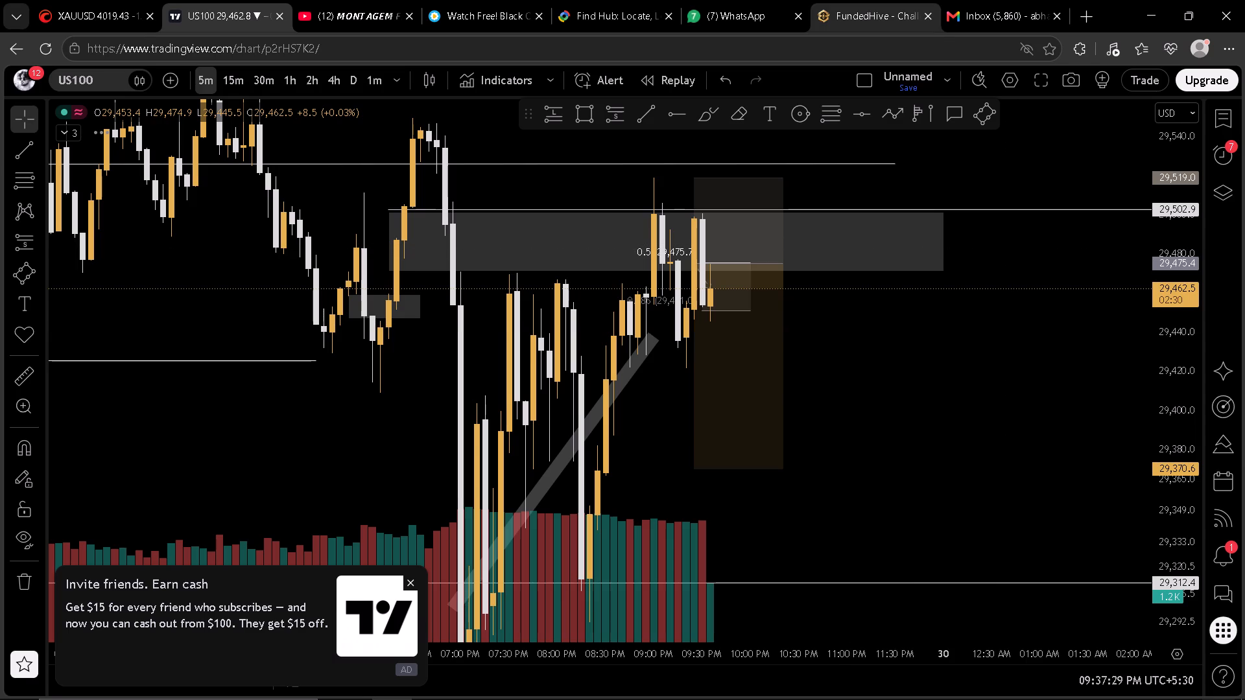
left_click(72, 0)
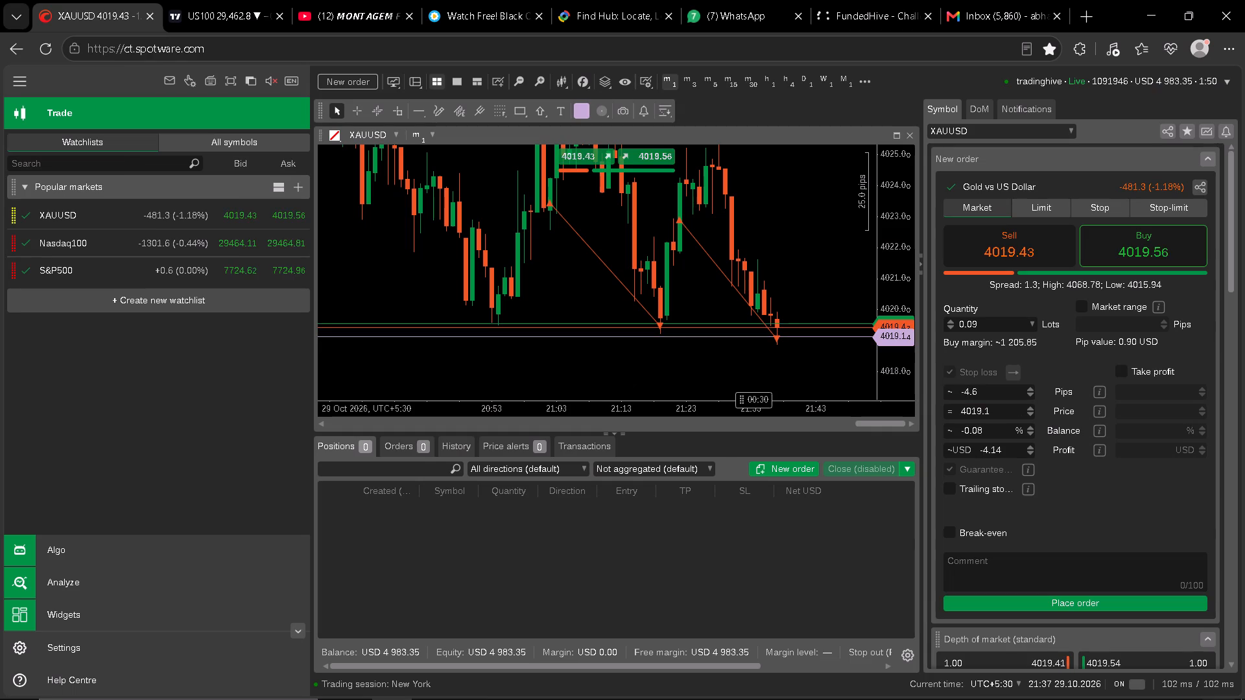
Compare US100 price action in TradingView on the 1-minute and 5-minute timeframes, finishing on 1 minute.
left_click(218, 0)
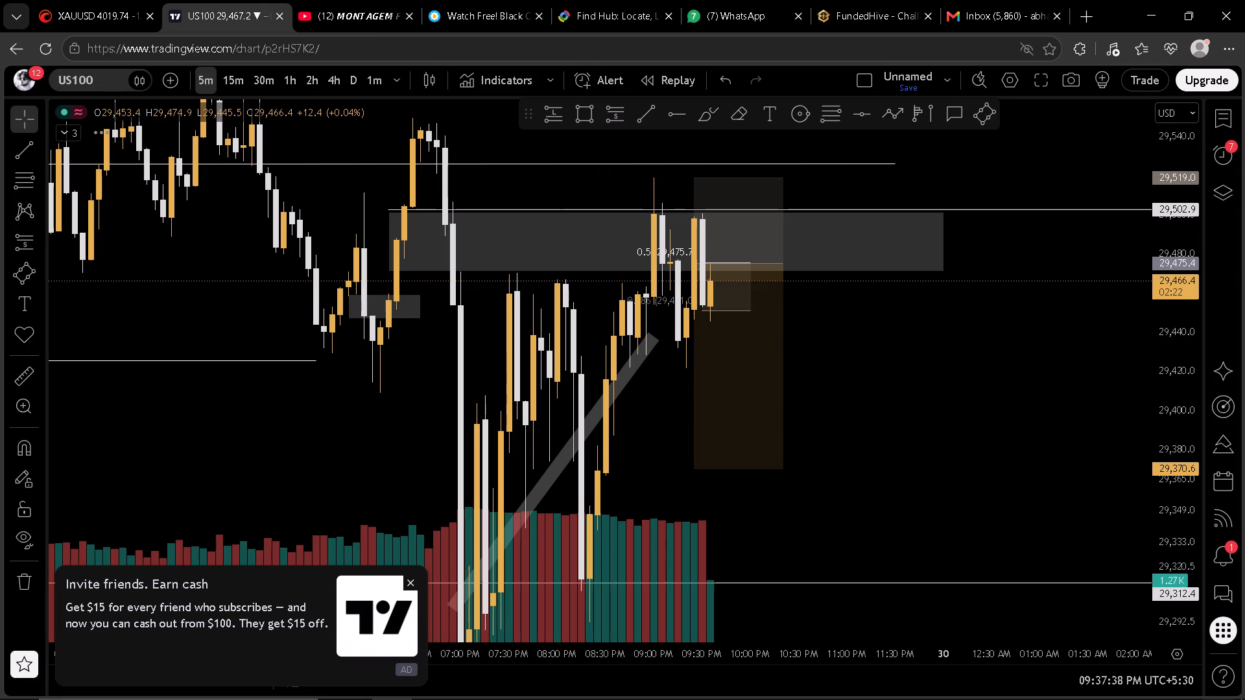
left_click(373, 78)
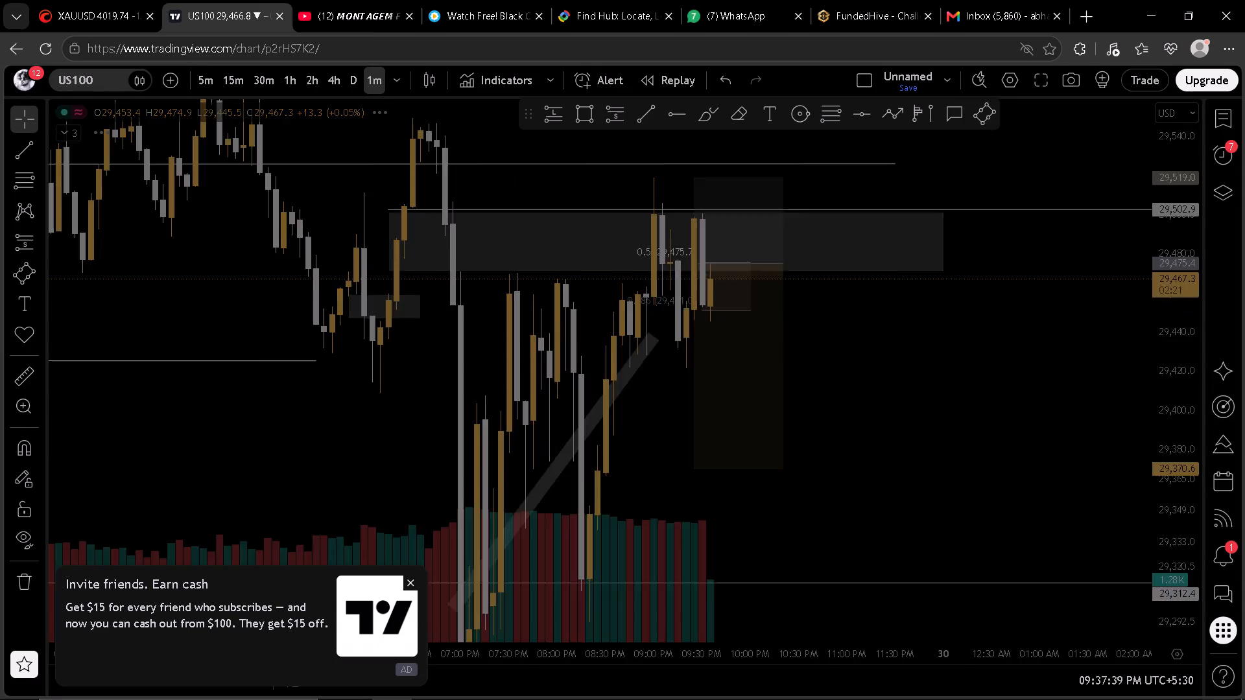
scroll(1066, 379, "down", 3)
scroll(1220, 336, "up", 2)
scroll(1058, 350, "down", 3)
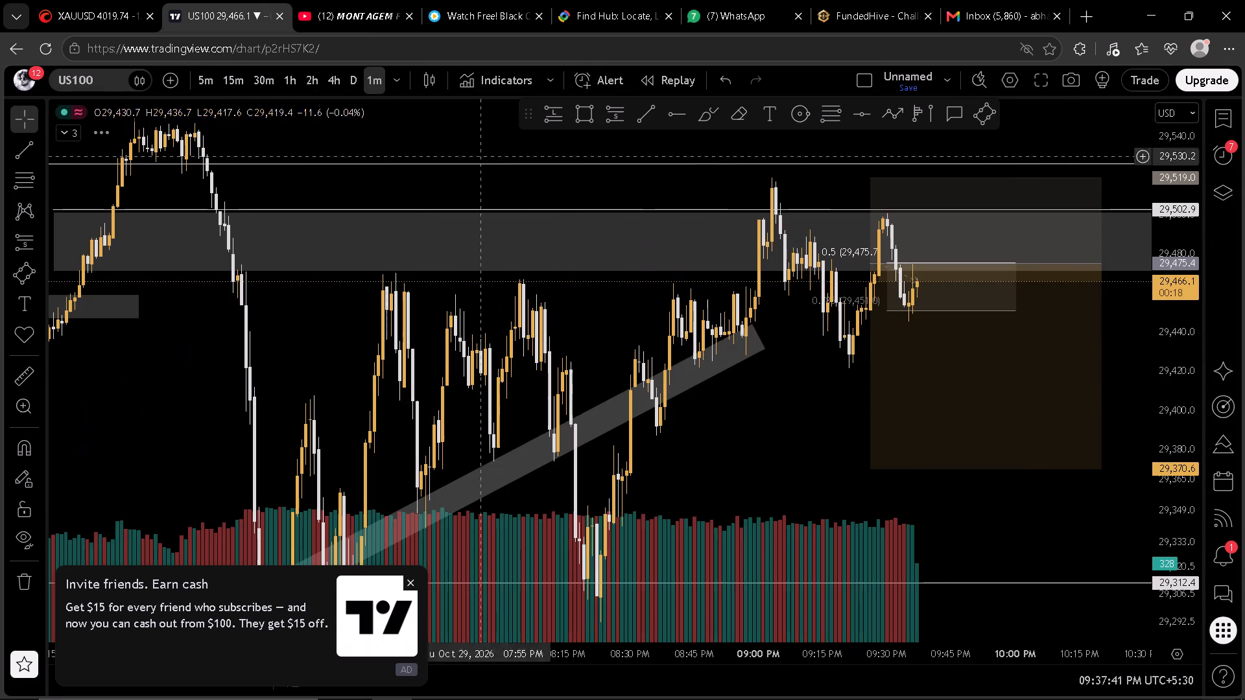
left_click(202, 73)
scroll(1194, 281, "down", 2)
scroll(1078, 338, "up", 4)
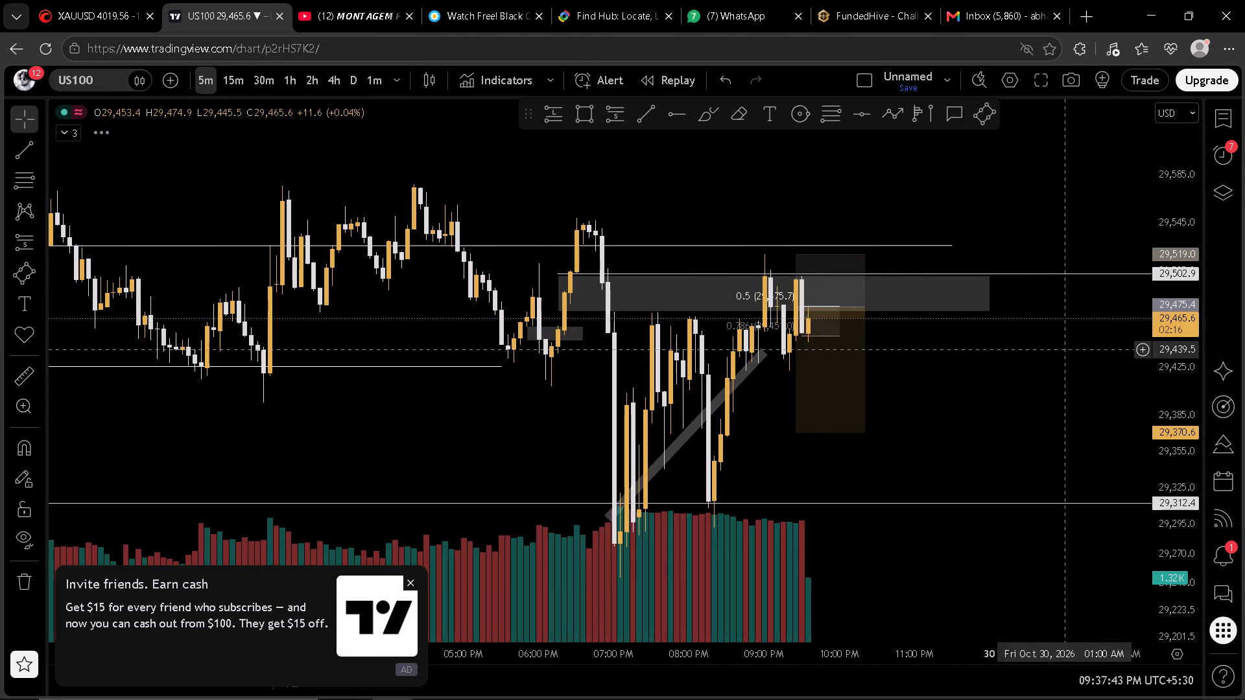
left_click(376, 80)
scroll(1184, 314, "up", 3)
scroll(1112, 313, "down", 2)
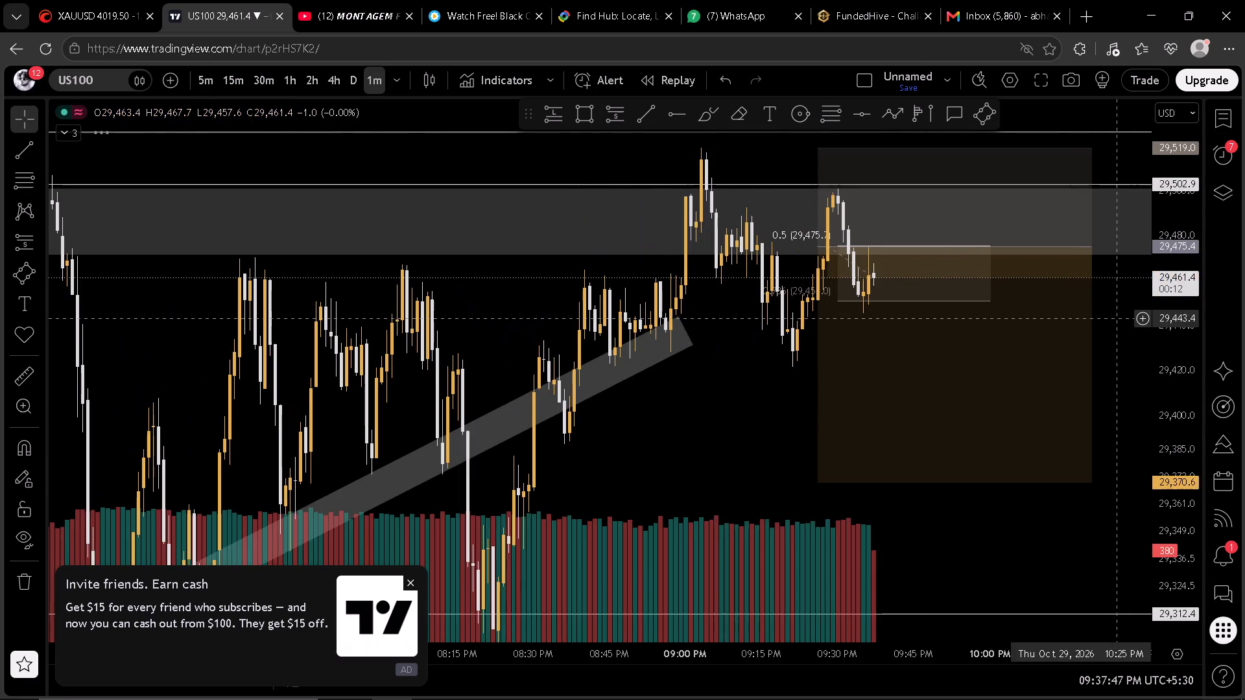
Move the US100 short position drawing to an entry of about 29,460.3, stop about 29,503.9 and target about 29,355.5.
left_click_drag(1122, 315, 1027, 350)
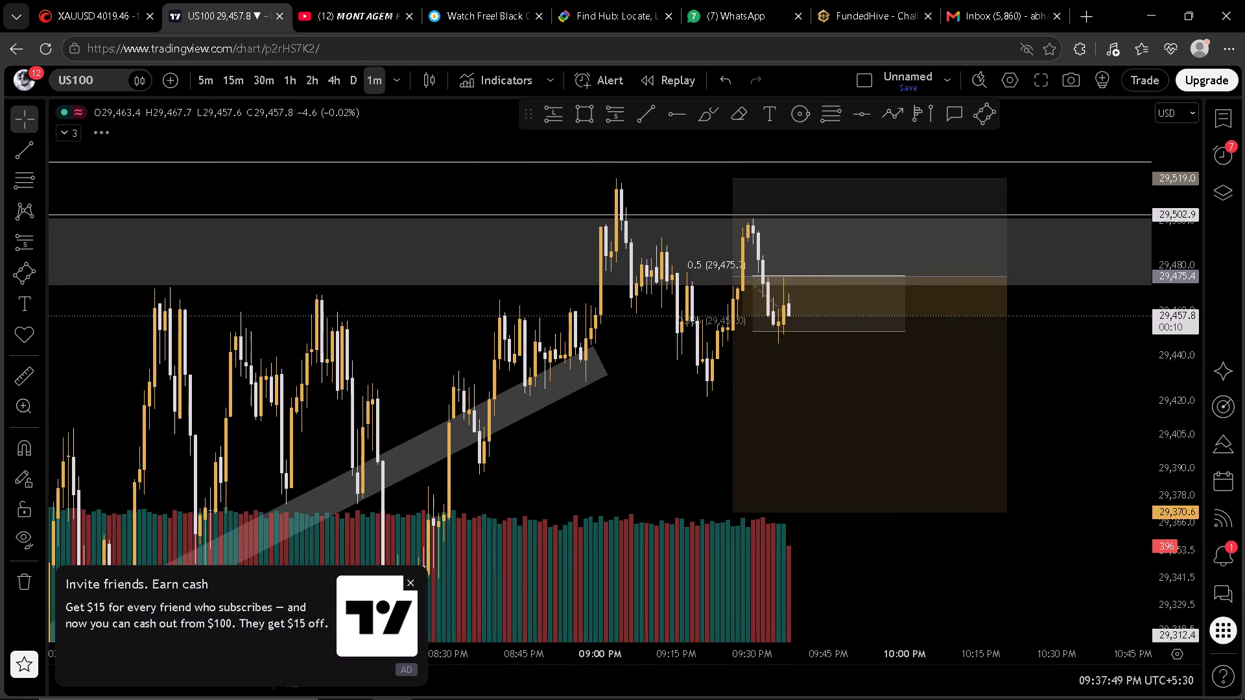
left_click_drag(822, 189, 848, 199)
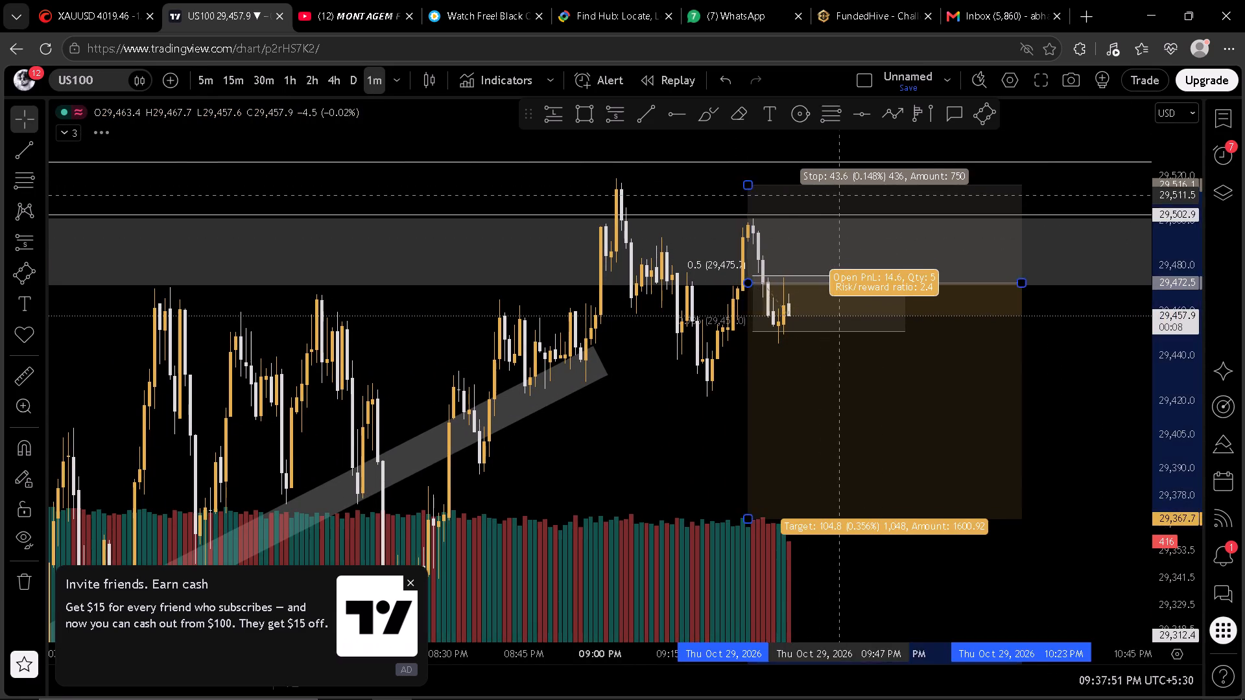
left_click_drag(848, 199, 854, 225)
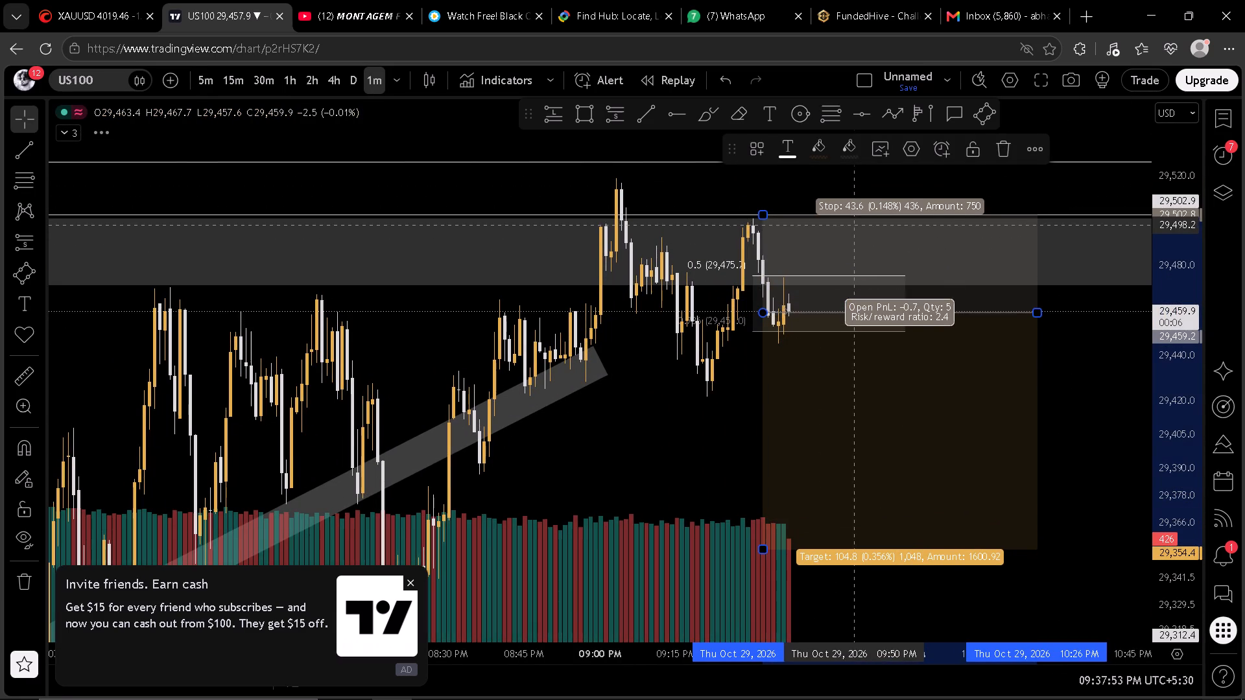
left_click_drag(854, 225, 855, 222)
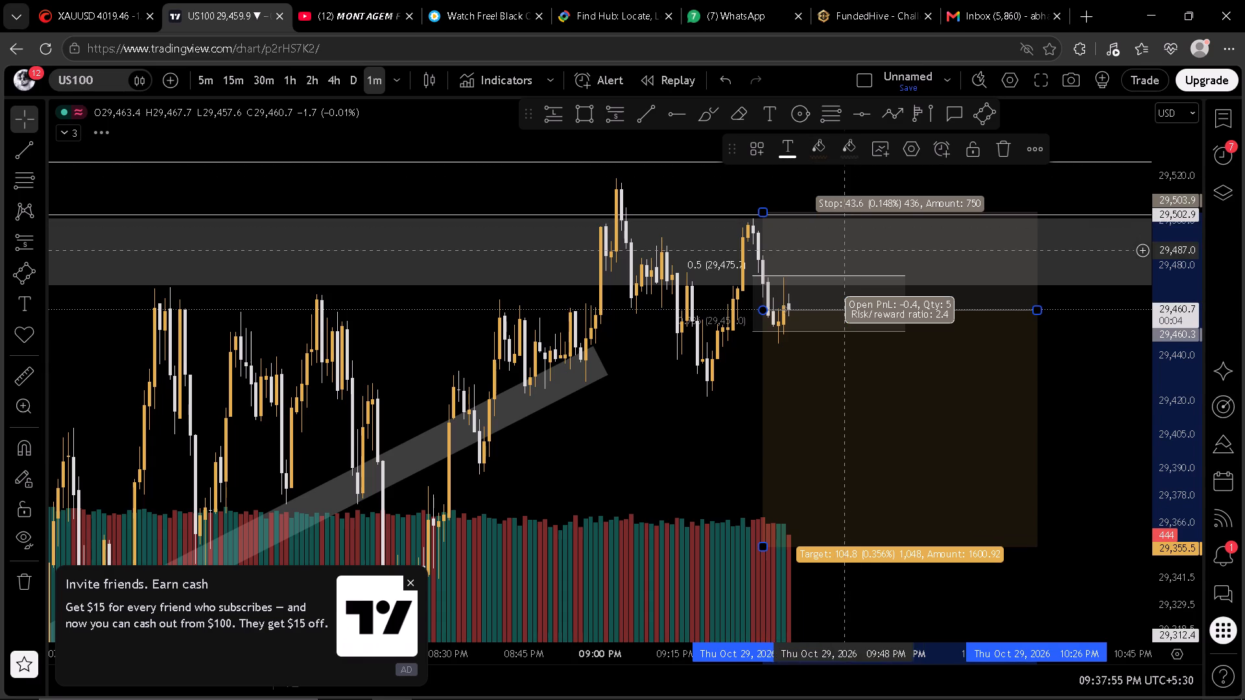
left_click(892, 362)
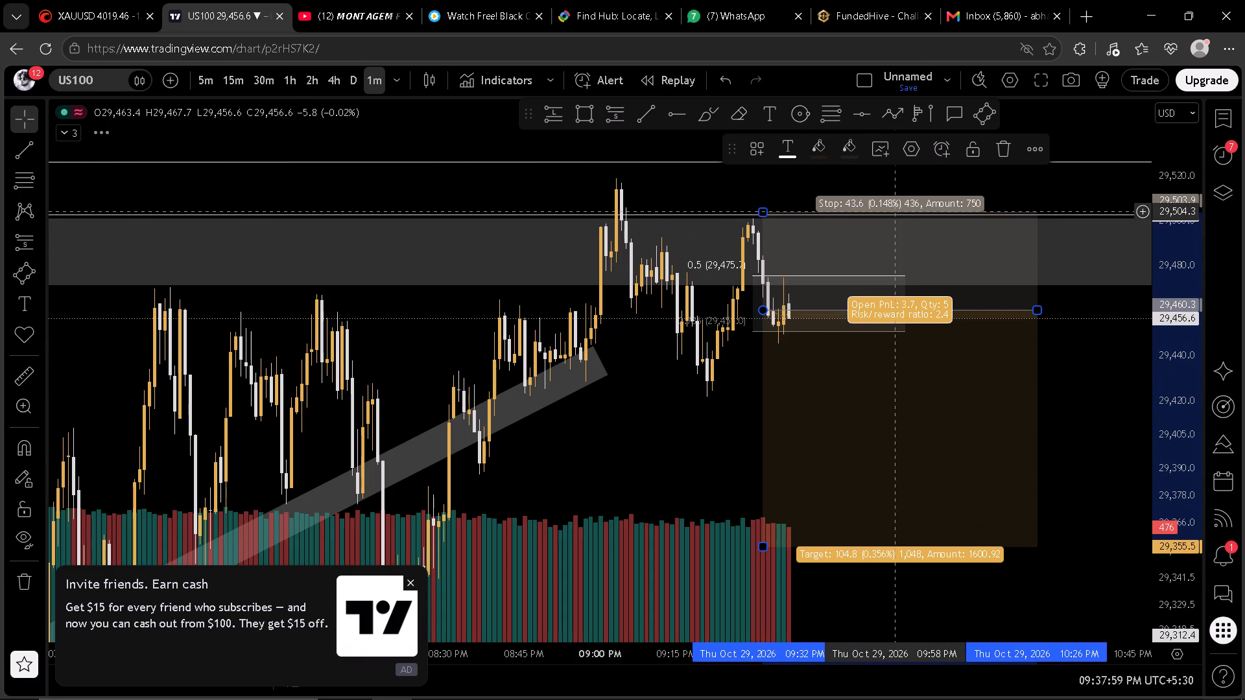
Switch to cTrader, open Nasdaq100 in the order form, and set the stop-loss price to 29504.
left_click(97, 0)
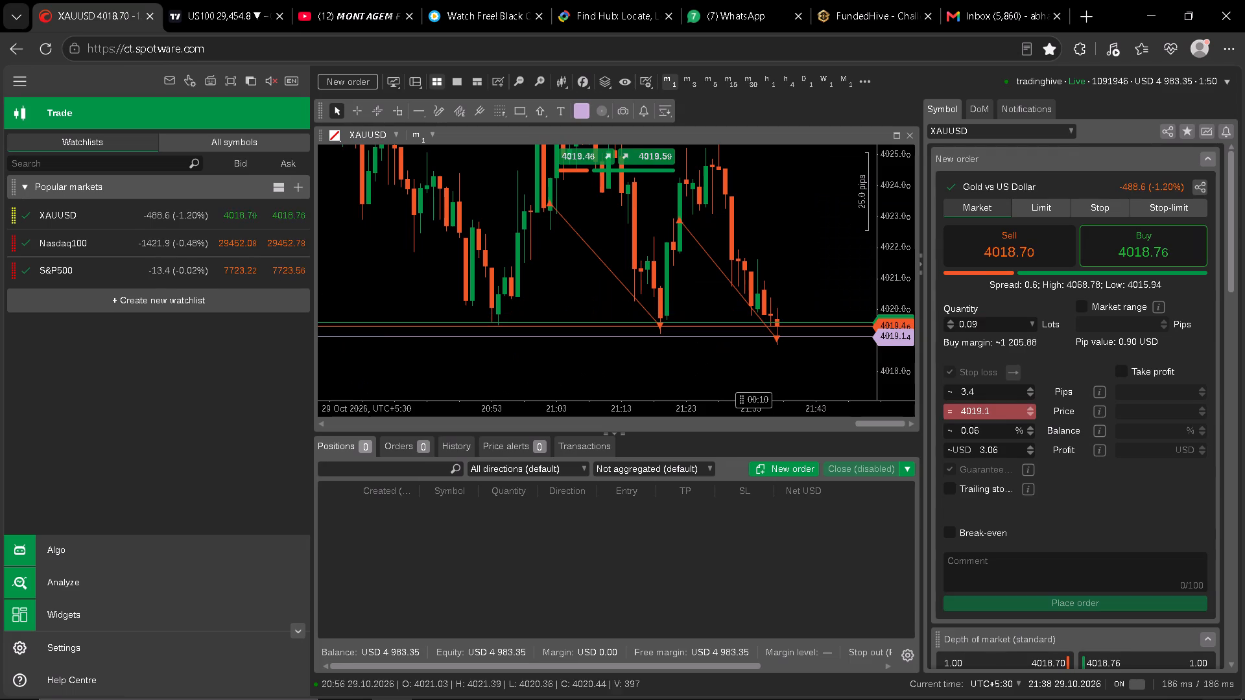
left_click(89, 237)
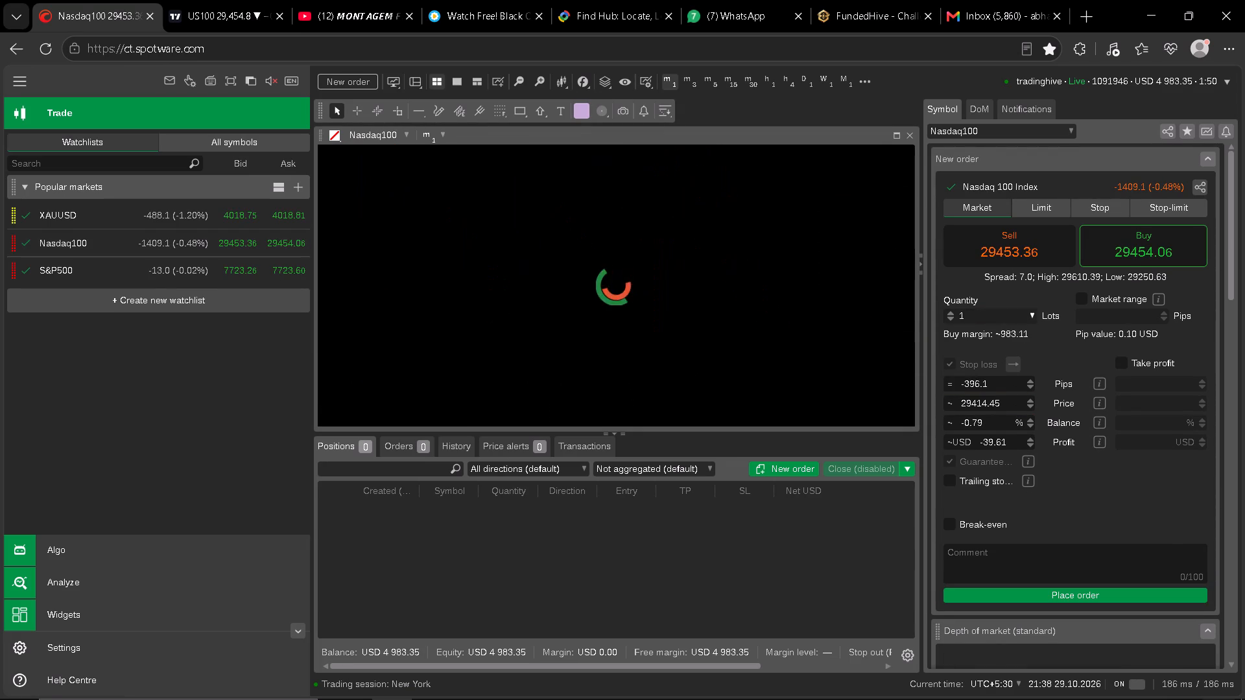
left_click(996, 404)
key("BackSpace")
key("BackSpace")
key("BackSpace")
key("BackSpace")
key("BackSpace")
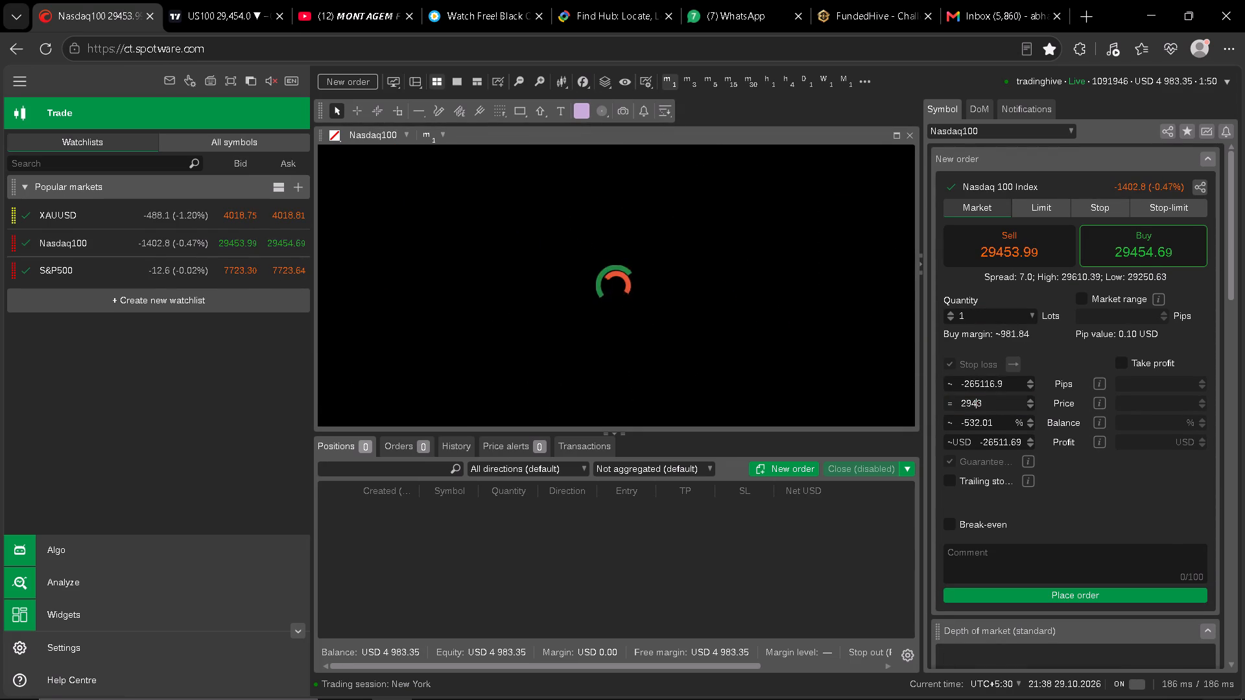
left_click(990, 392)
left_click(988, 401)
key("BackSpace")
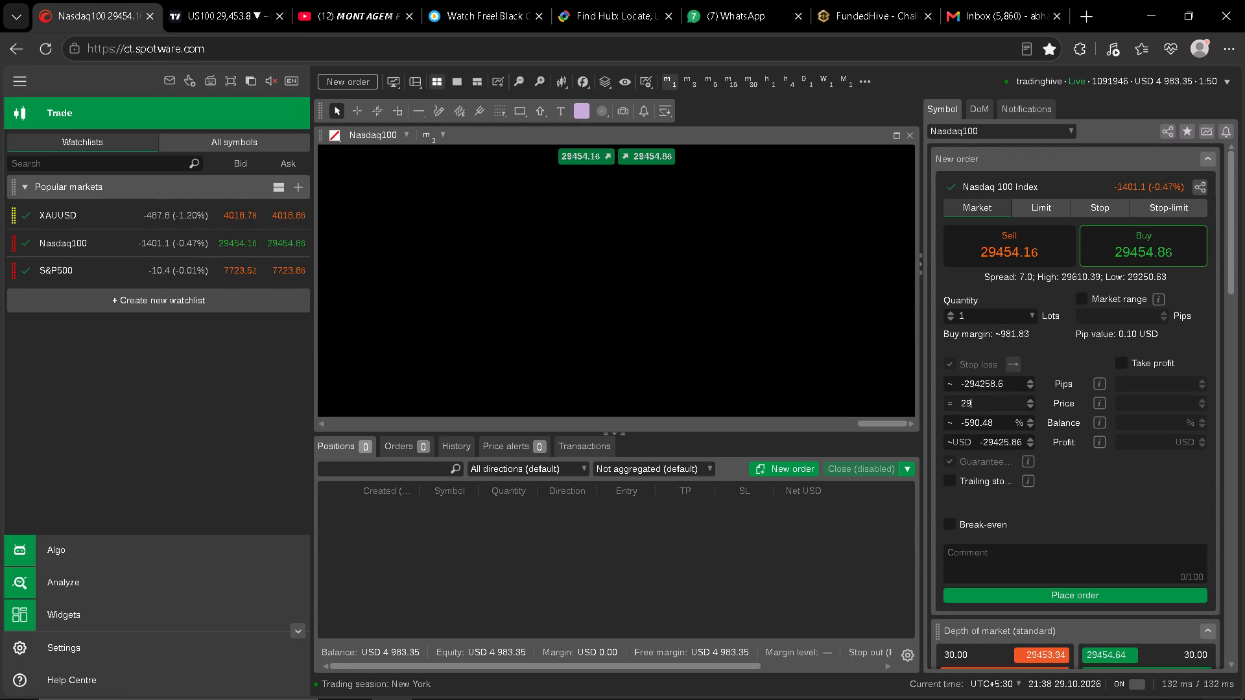
key("5")
key("0")
key("4")
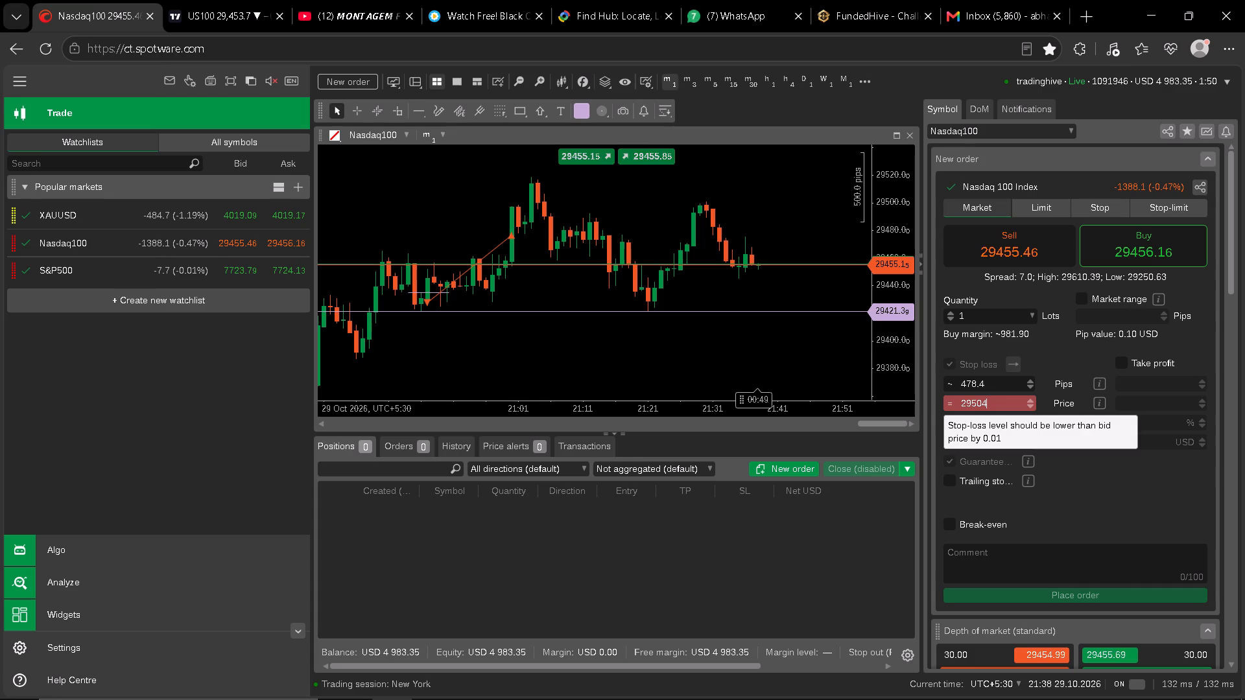
Set the order side to Sell and place the 1-lot Nasdaq100 market order.
left_click(1098, 498)
left_click(1032, 255)
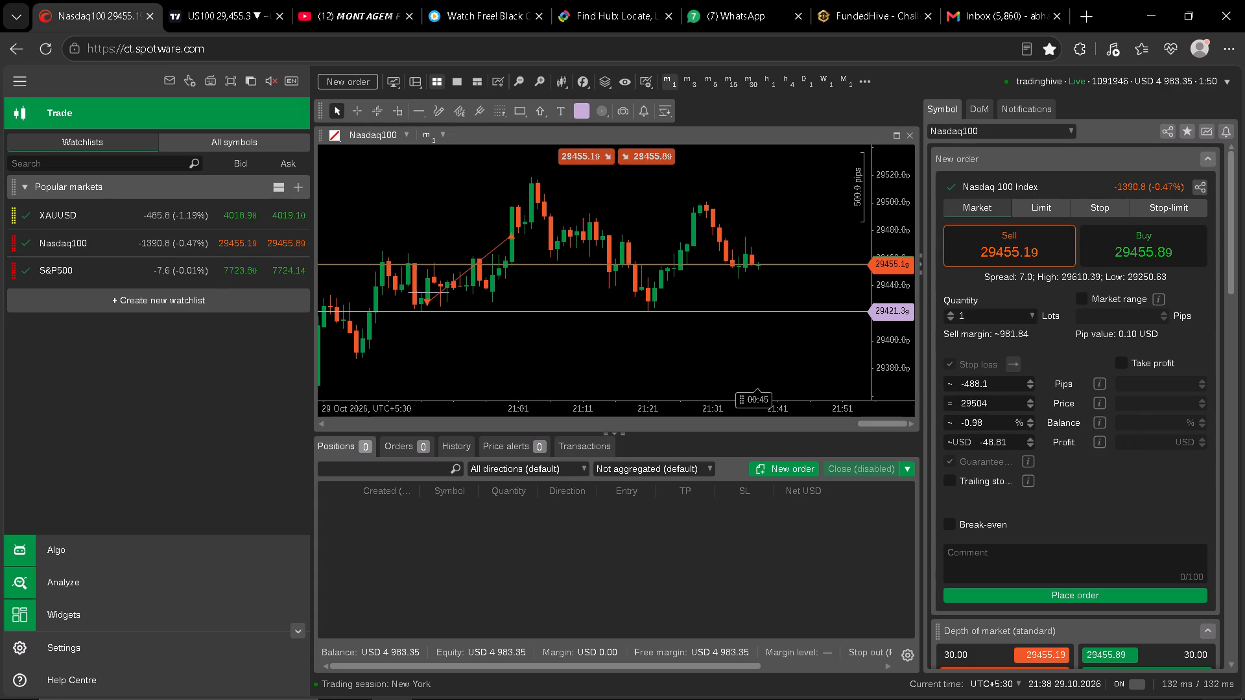
left_click(1067, 597)
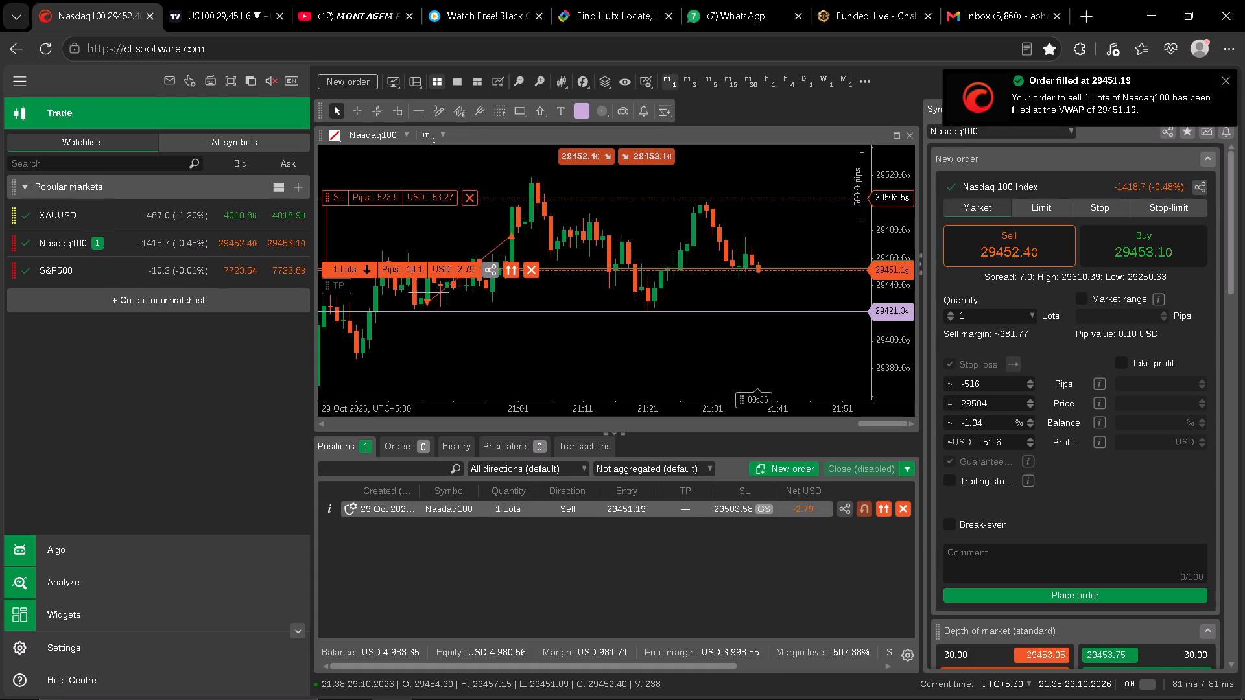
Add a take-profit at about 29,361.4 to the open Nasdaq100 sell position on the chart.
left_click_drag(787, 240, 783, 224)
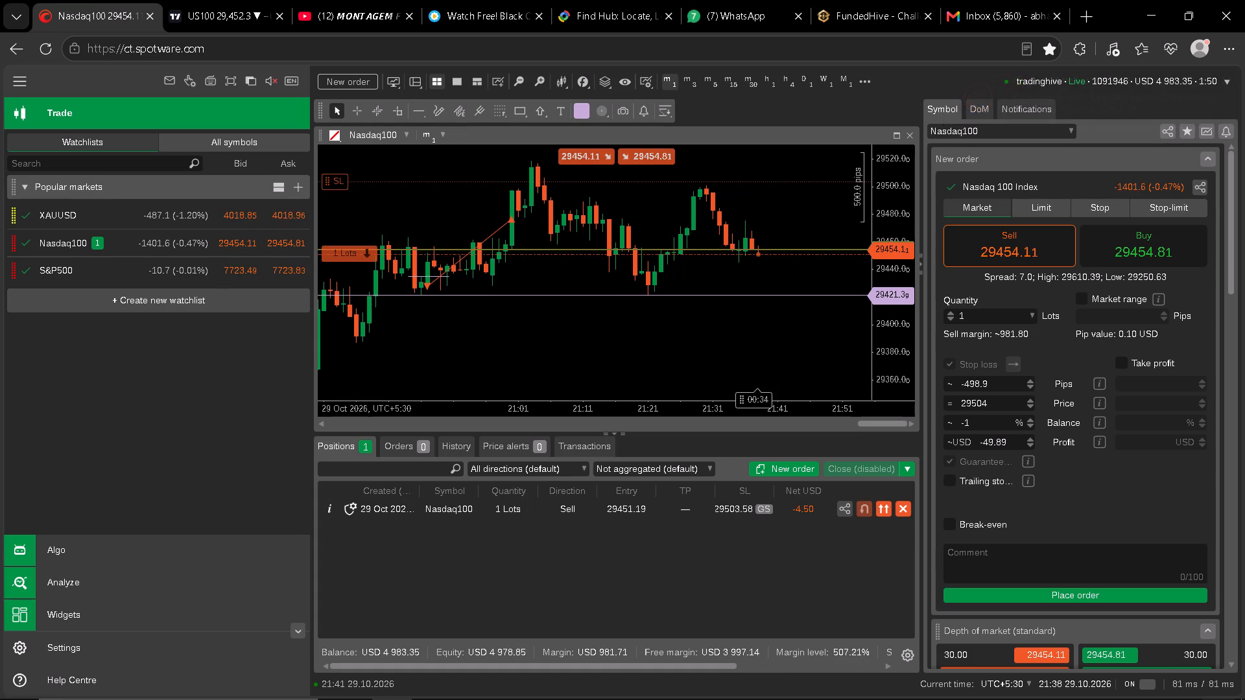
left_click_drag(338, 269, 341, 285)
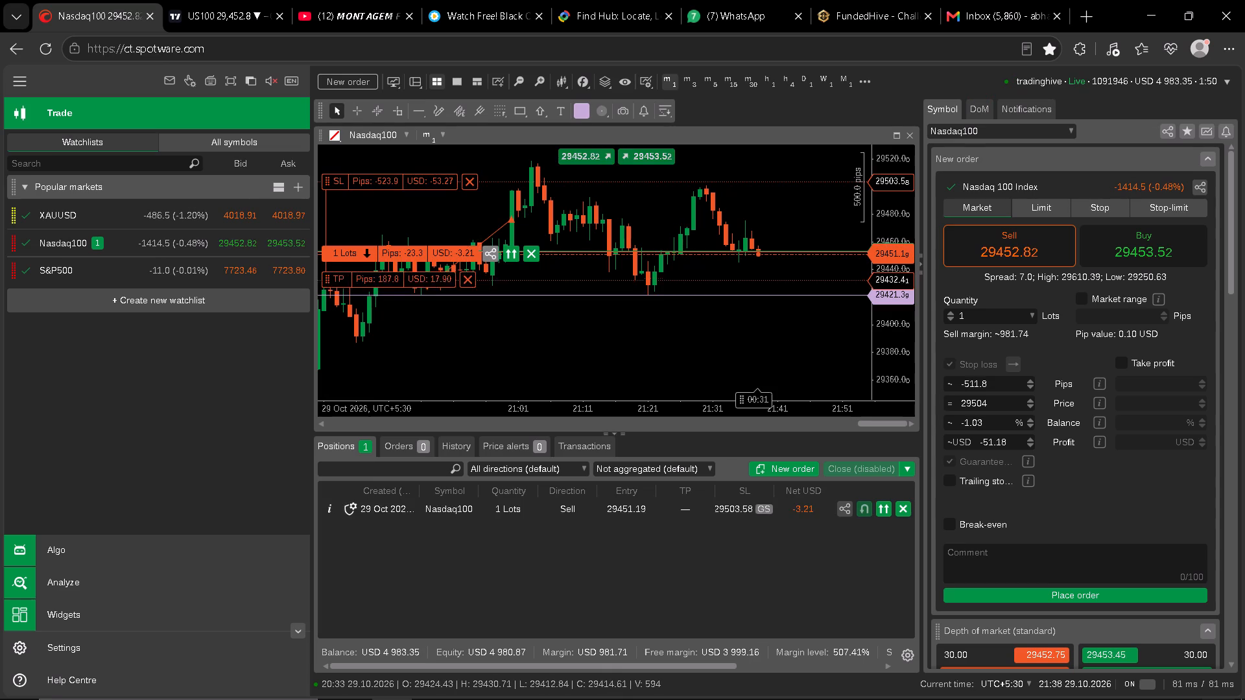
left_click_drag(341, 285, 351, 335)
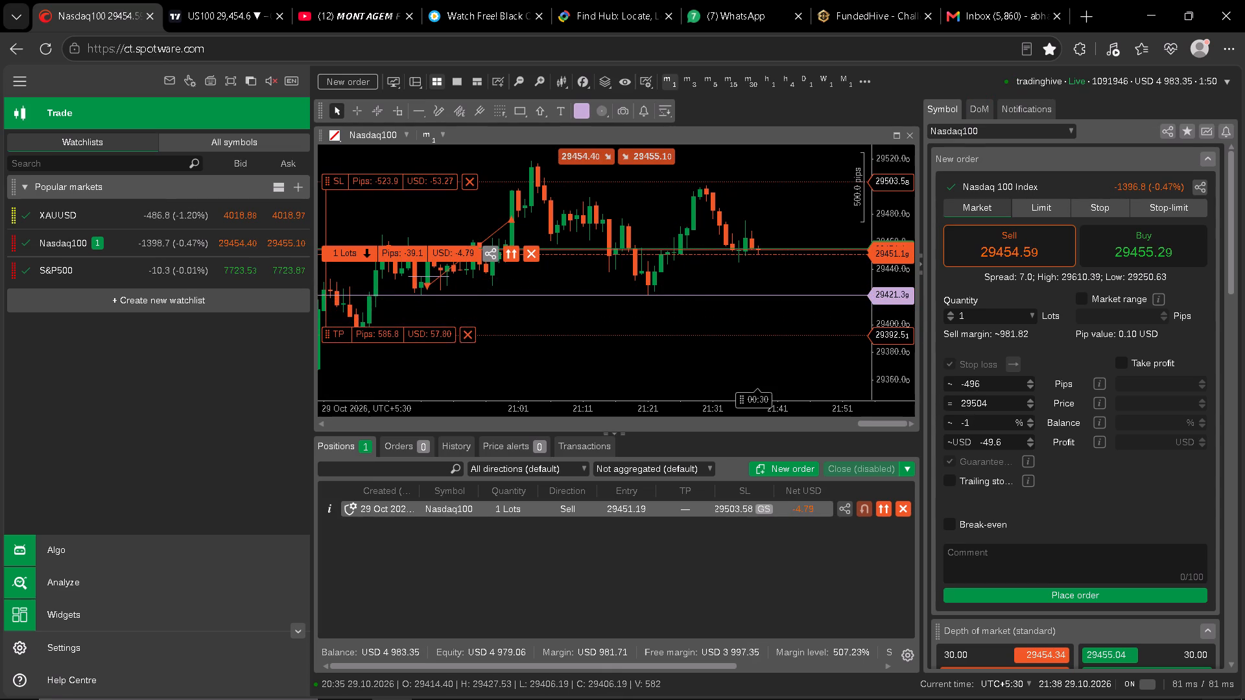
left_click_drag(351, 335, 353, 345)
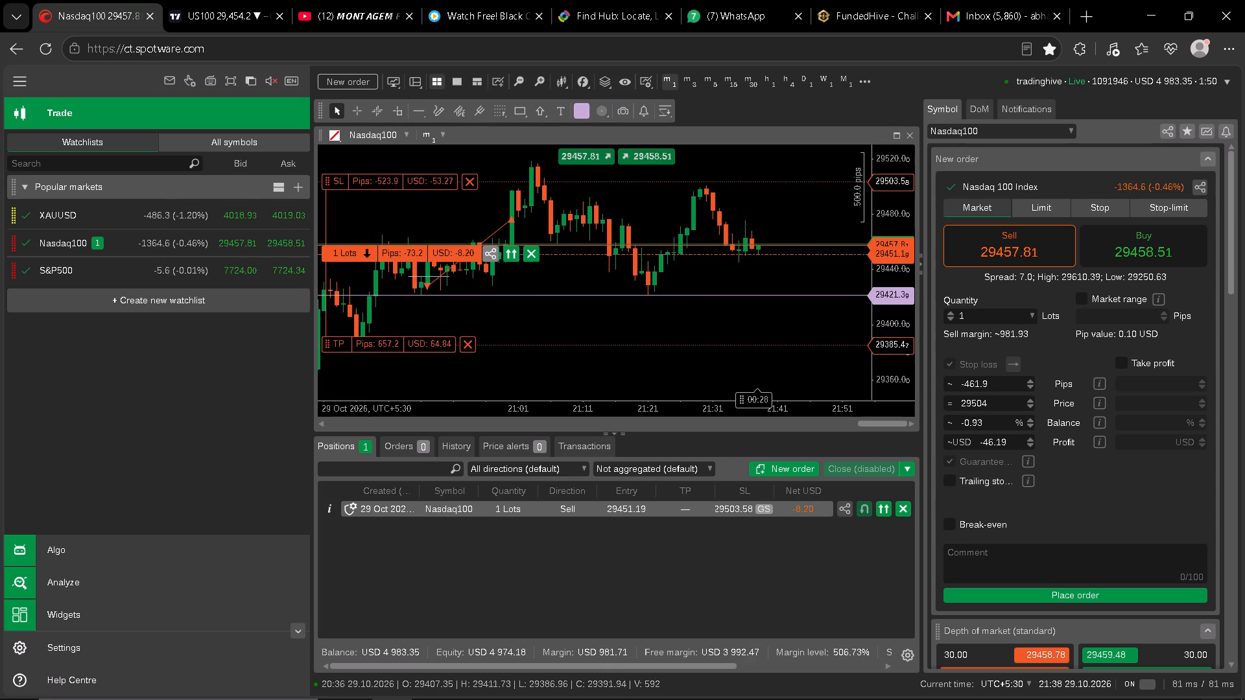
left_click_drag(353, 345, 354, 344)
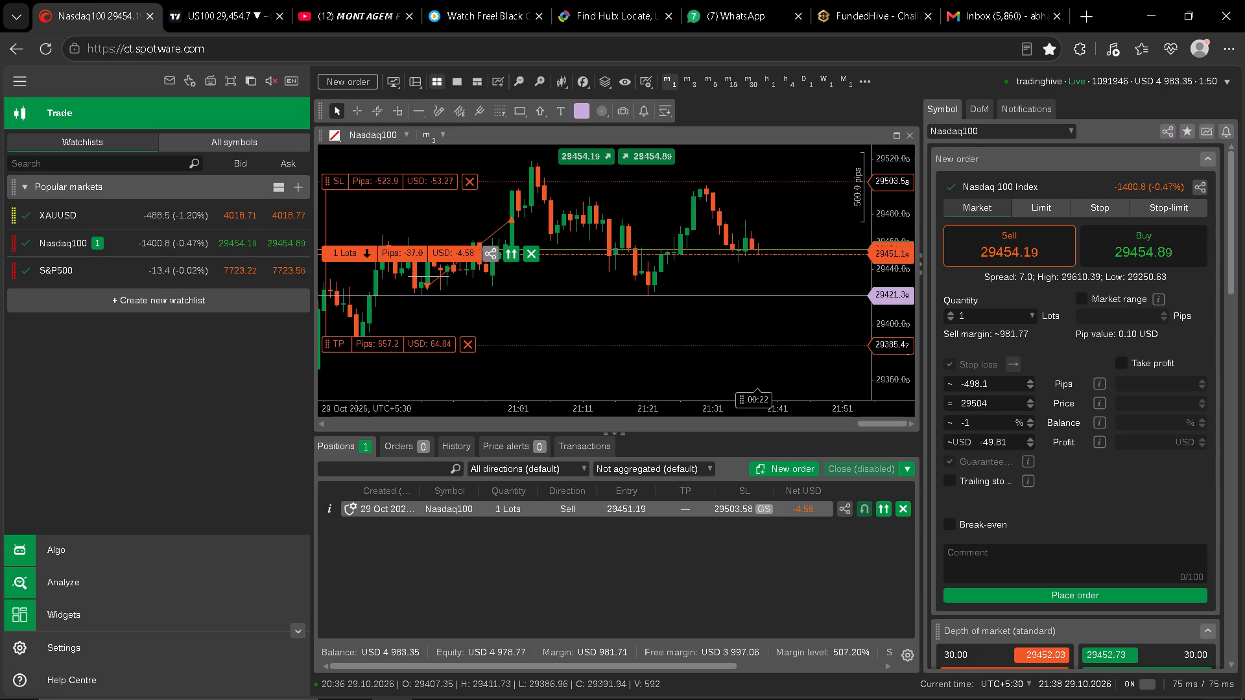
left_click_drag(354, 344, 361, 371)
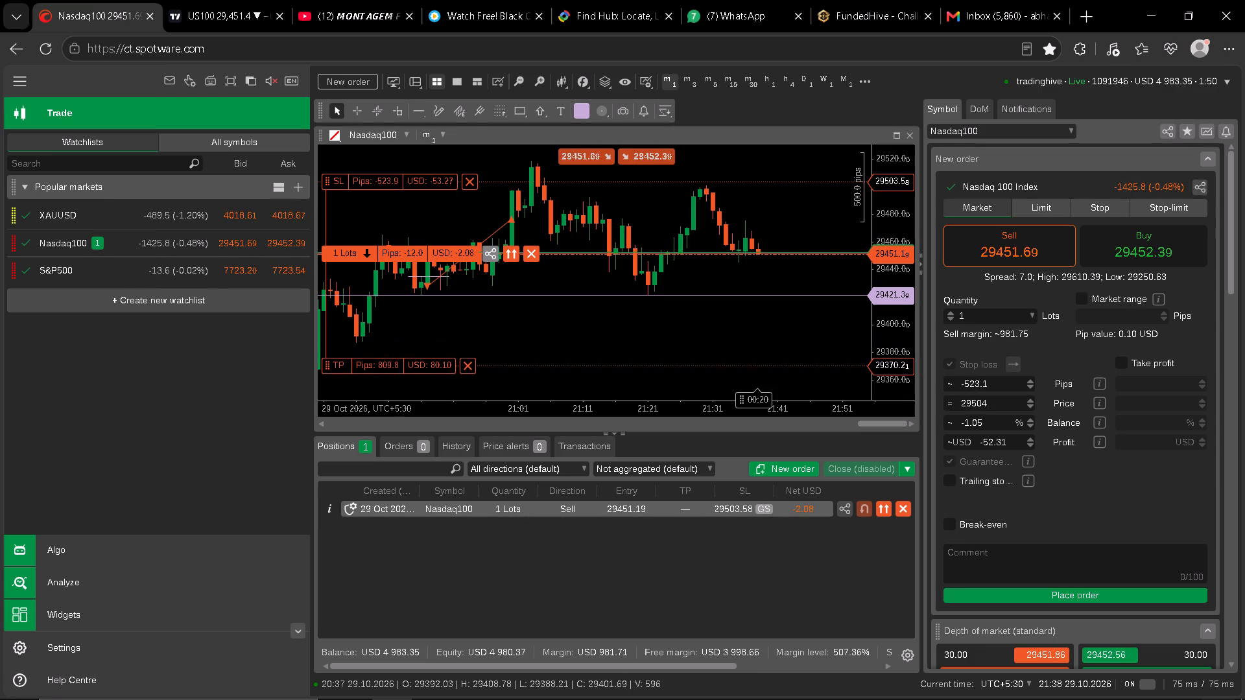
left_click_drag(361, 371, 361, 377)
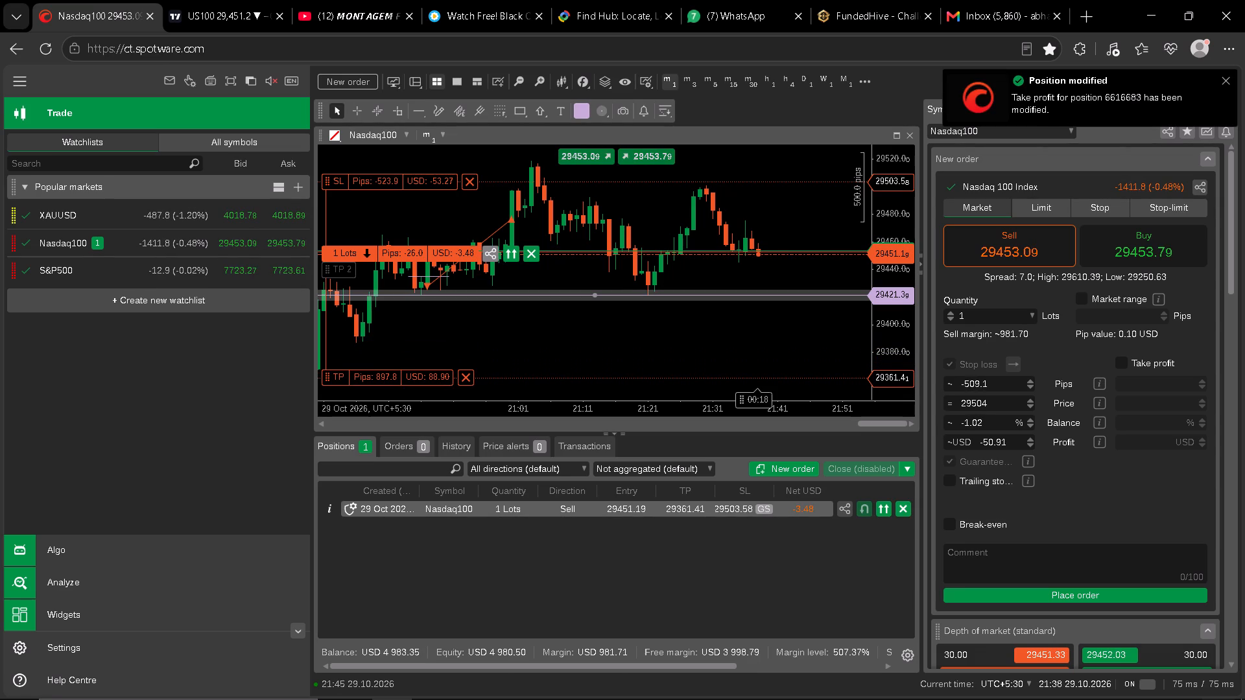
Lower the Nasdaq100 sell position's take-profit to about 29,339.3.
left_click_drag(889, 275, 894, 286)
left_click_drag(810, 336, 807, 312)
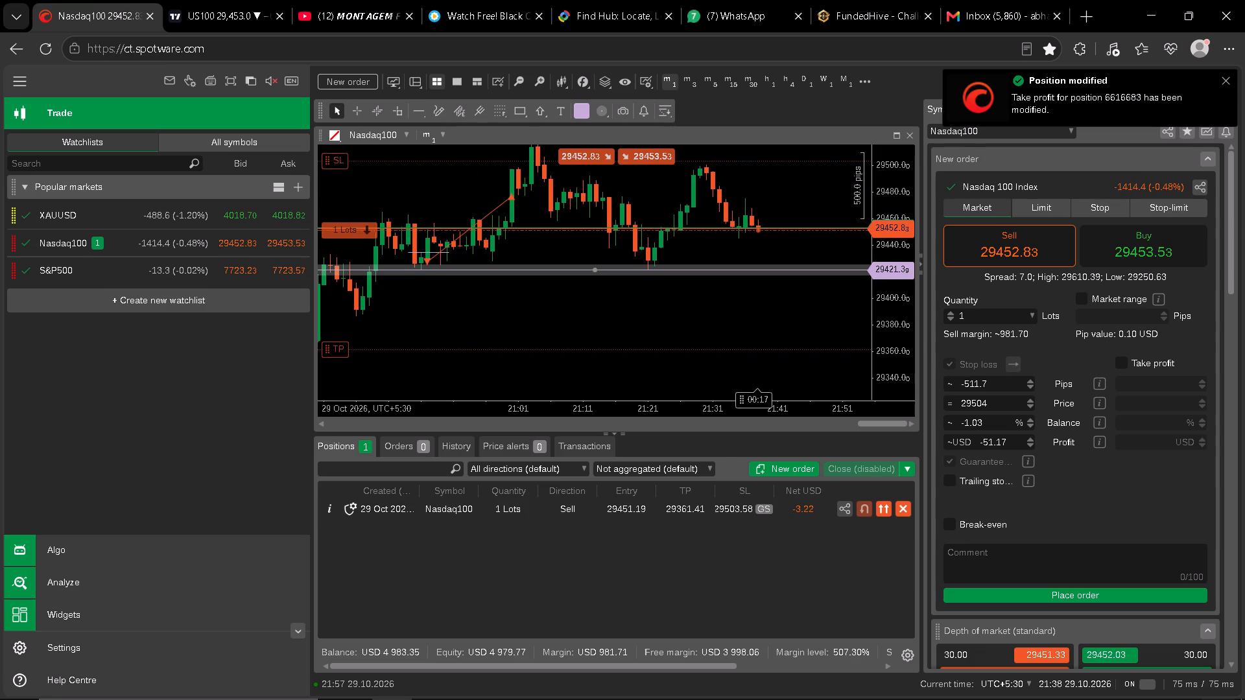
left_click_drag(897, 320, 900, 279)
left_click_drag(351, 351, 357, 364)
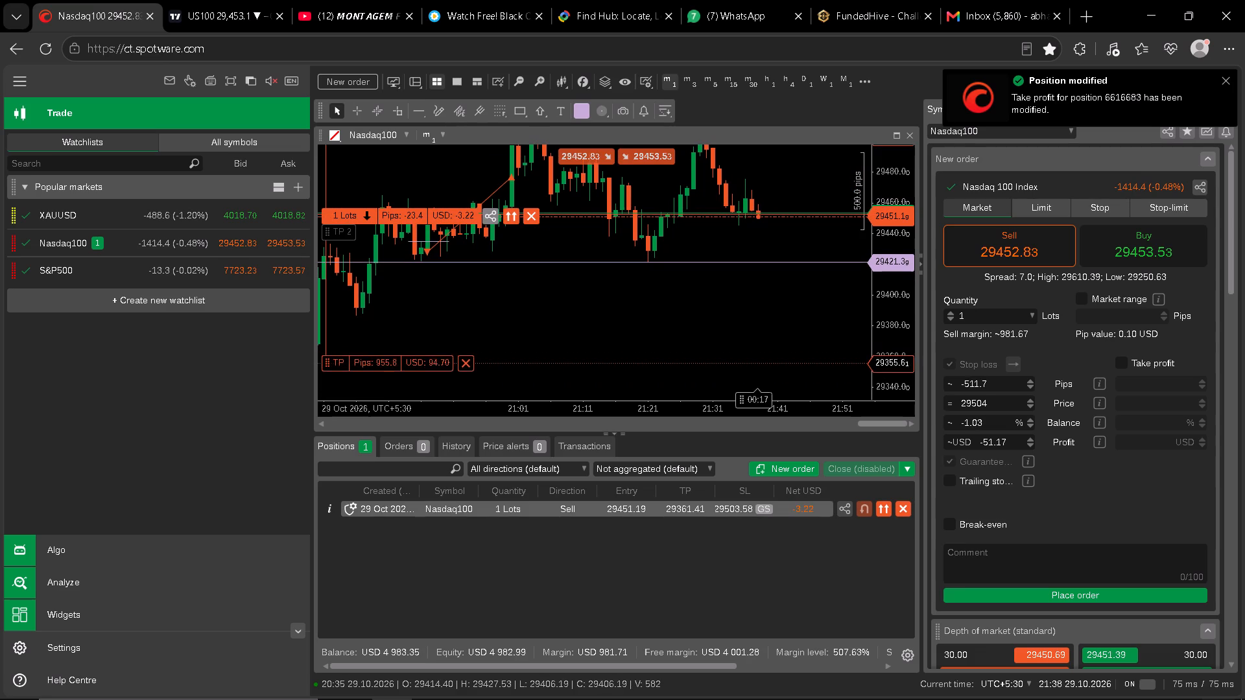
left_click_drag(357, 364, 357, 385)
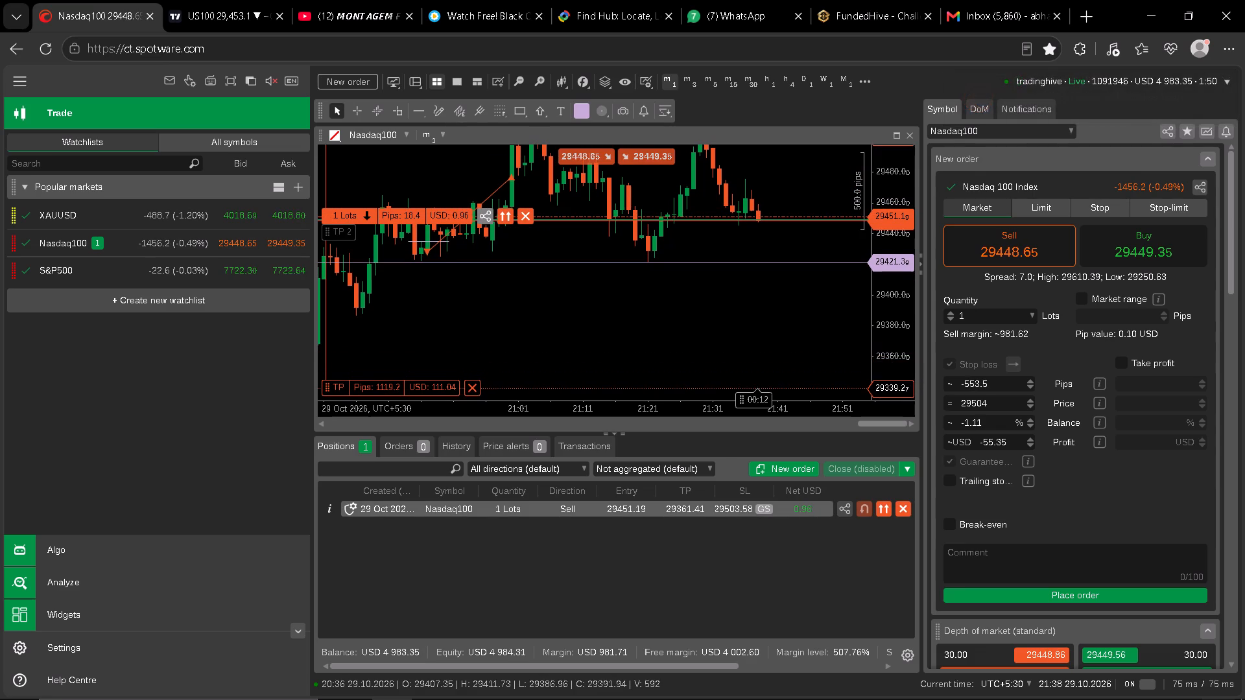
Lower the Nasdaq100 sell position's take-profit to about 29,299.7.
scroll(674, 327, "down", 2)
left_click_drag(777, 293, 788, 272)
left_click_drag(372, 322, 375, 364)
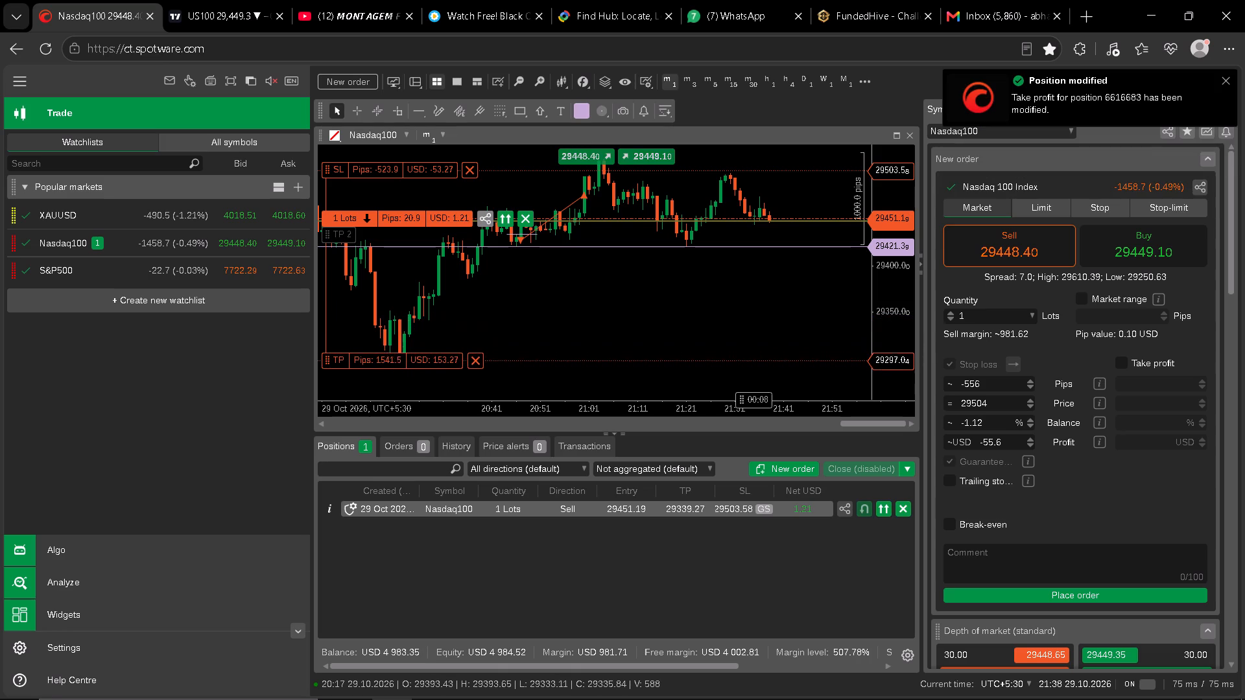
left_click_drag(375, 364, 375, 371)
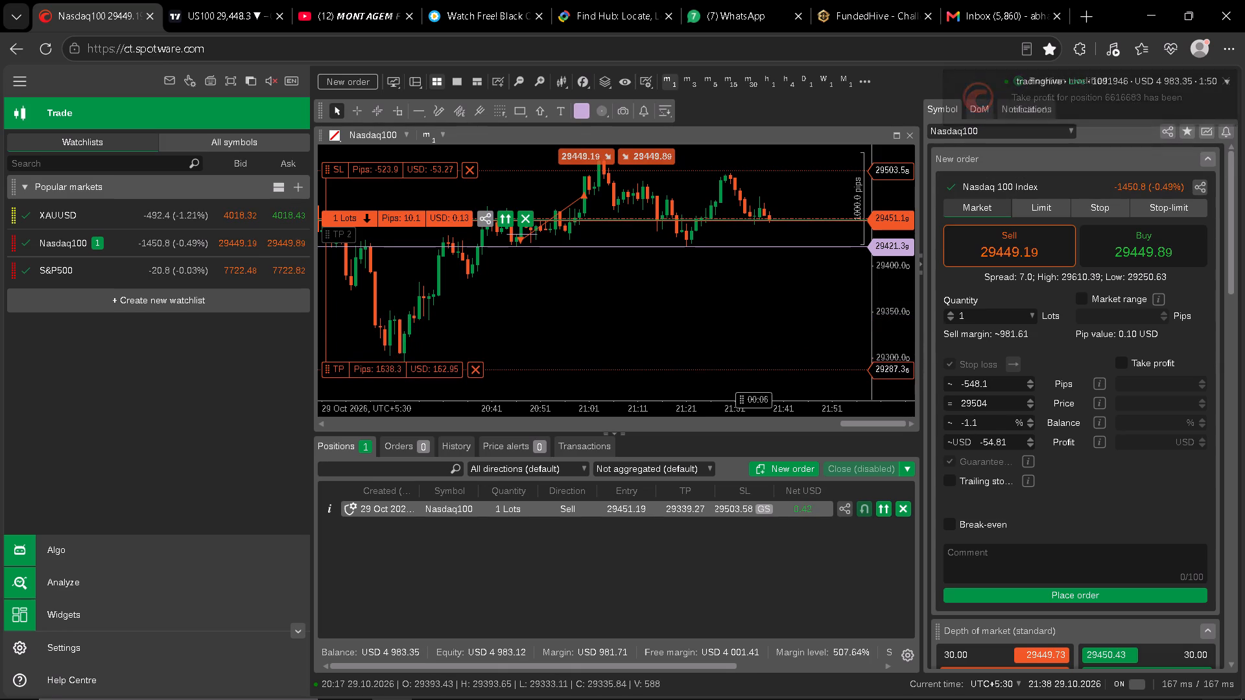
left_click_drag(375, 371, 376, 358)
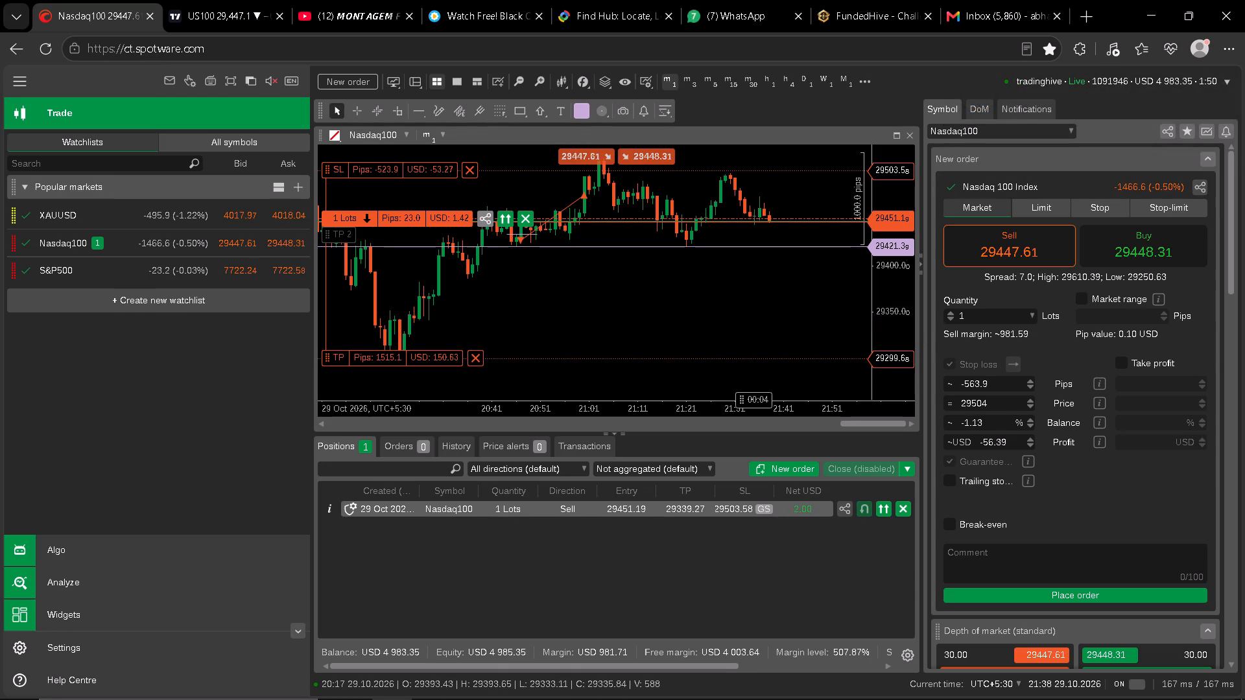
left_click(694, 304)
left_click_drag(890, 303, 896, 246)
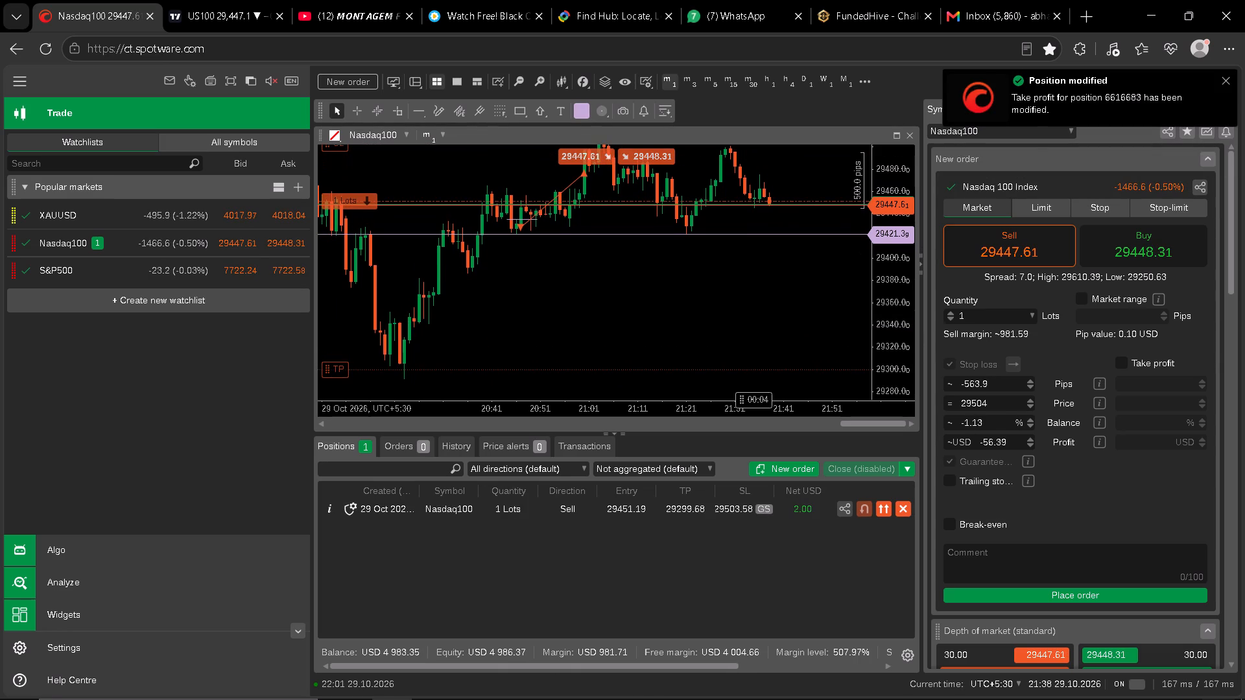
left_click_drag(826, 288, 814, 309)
Switch to TradingView, show US100 on the 5-minute timeframe, and extend the short position drawing's target to about 29,250.9.
left_click(208, 0)
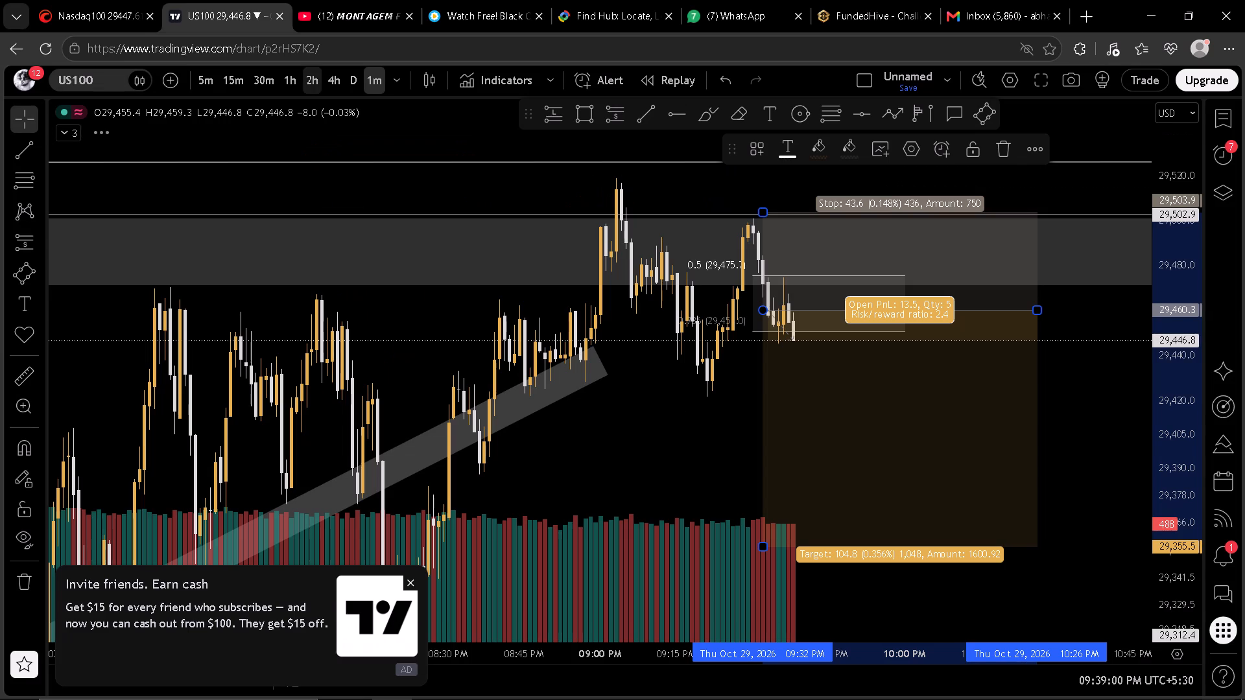
left_click(215, 78)
scroll(1184, 297, "down", 3)
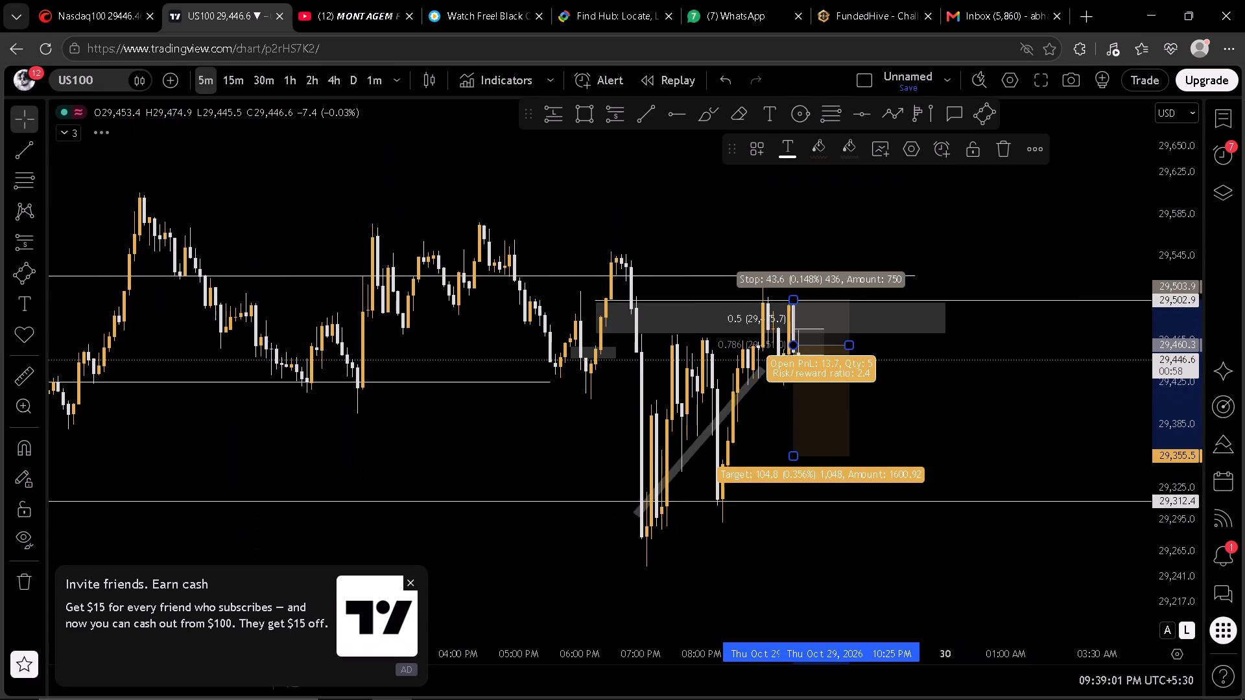
scroll(1074, 393, "down", 1)
left_click_drag(1045, 401, 1014, 339)
left_click_drag(967, 404, 963, 309)
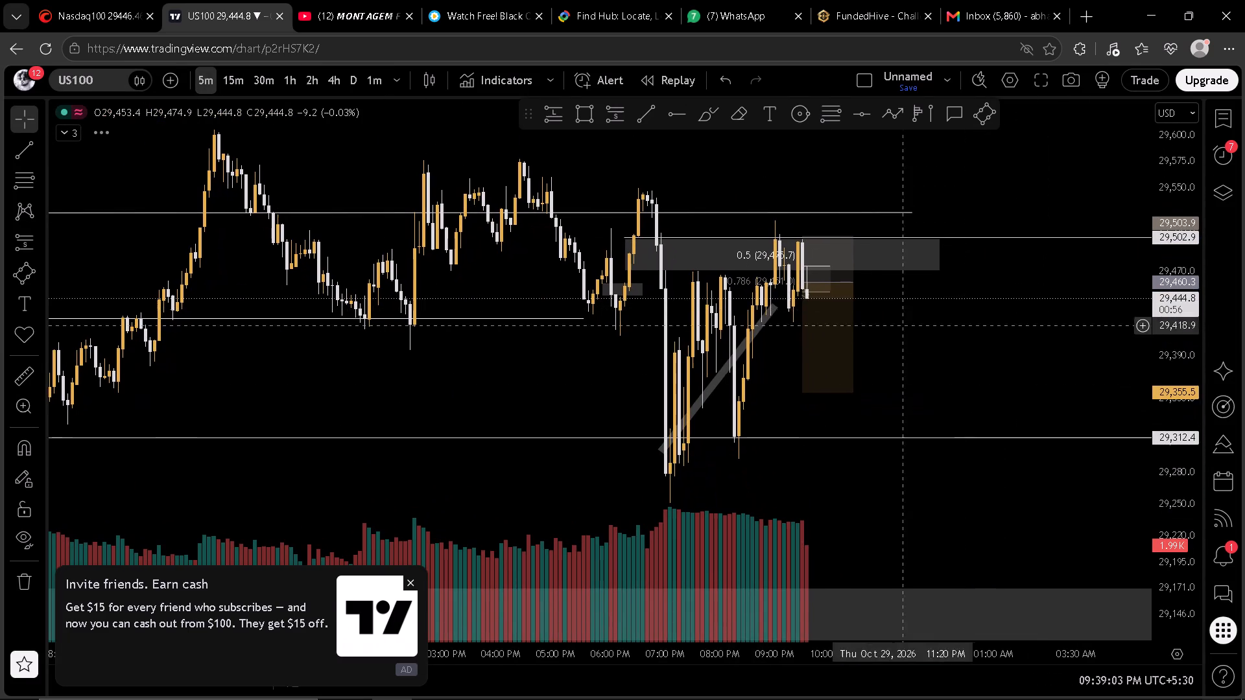
left_click_drag(801, 393, 800, 503)
left_click(800, 503)
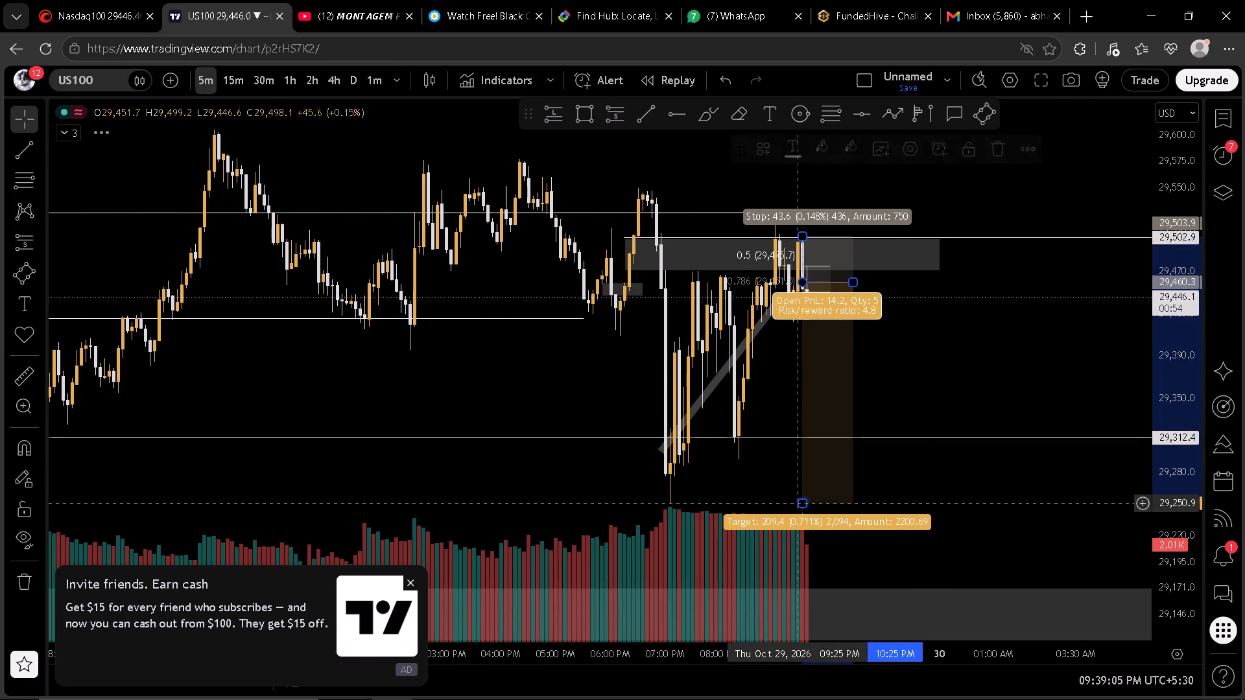
Examine the US100 5-minute price action around the short position drawing and its extended target.
left_click(976, 355)
left_click_drag(976, 356, 950, 310)
scroll(966, 449, "down", 2)
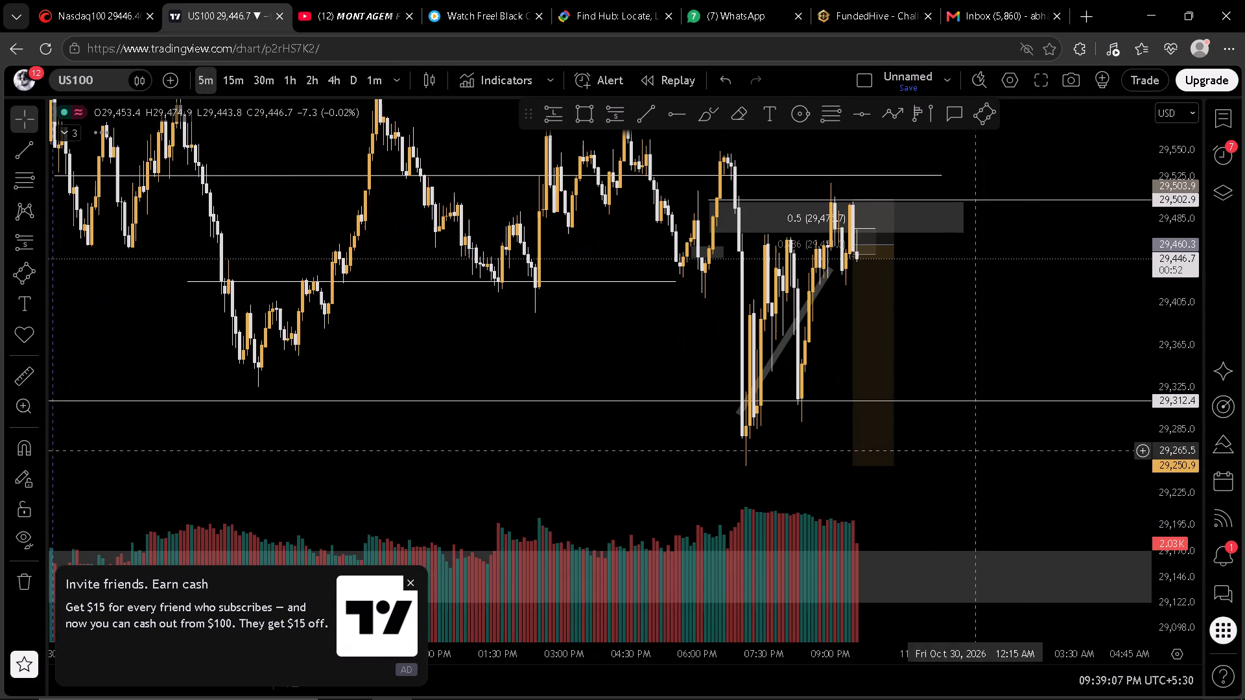
scroll(1154, 378, "down", 1)
scroll(1140, 375, "up", 2)
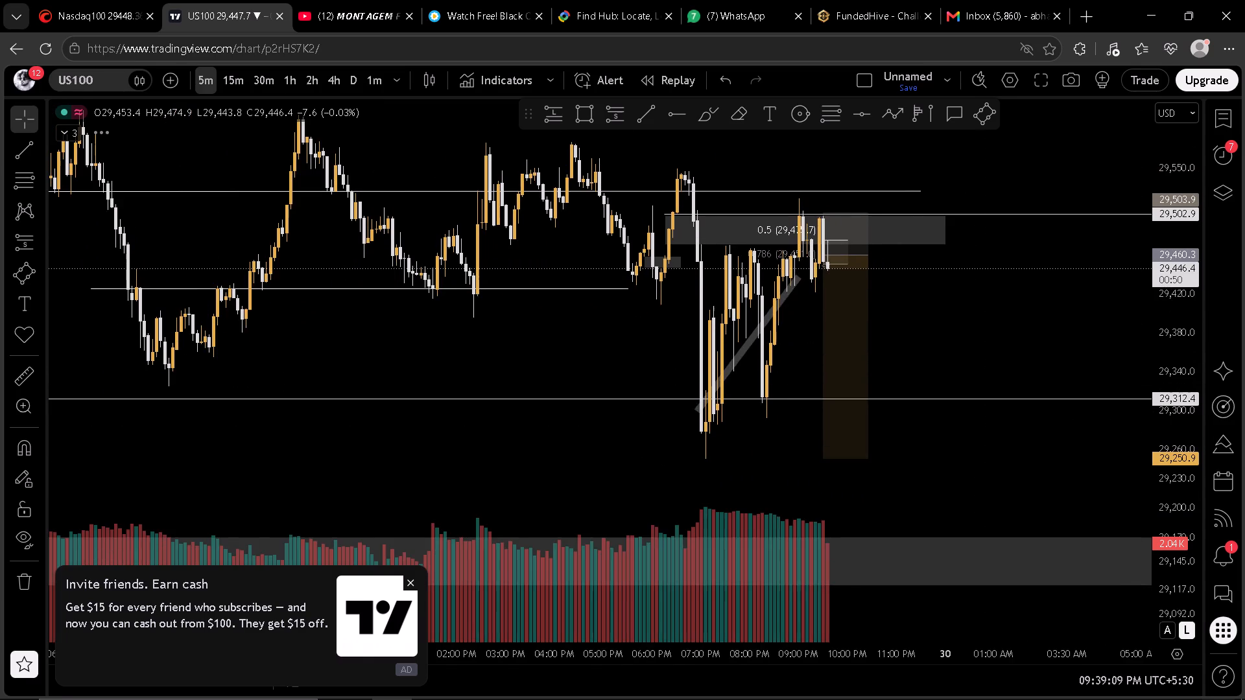
scroll(931, 386, "up", 2)
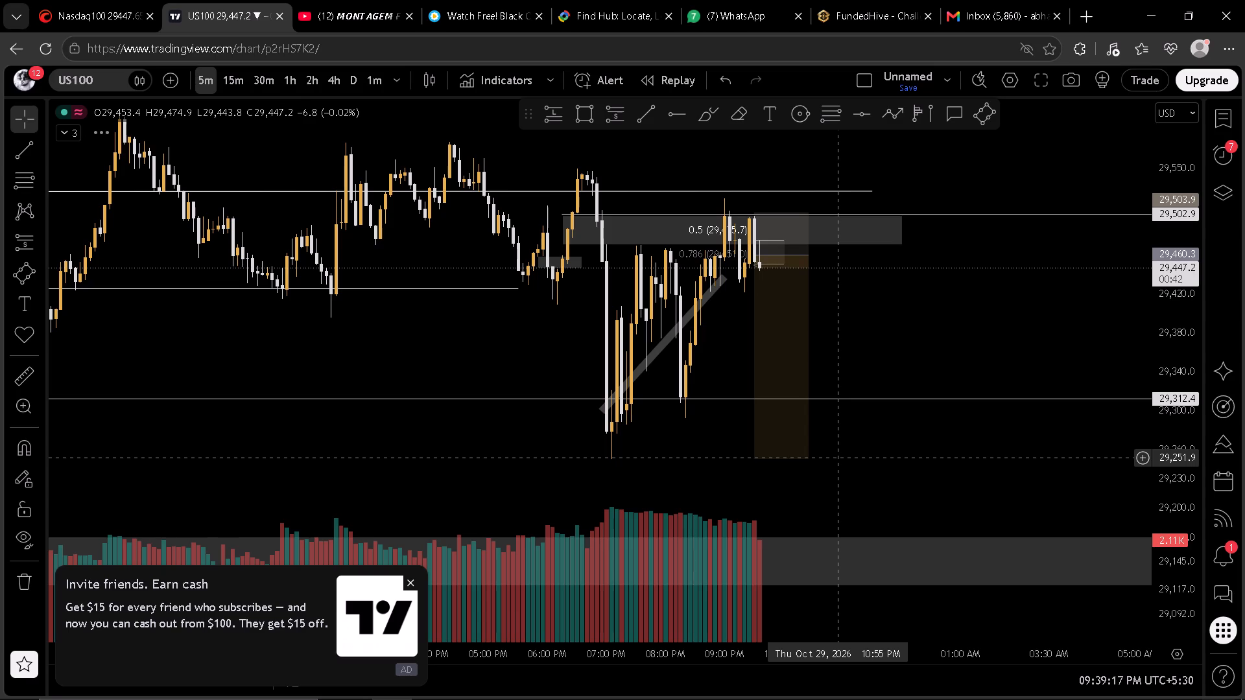
Switch to cTrader and lower the Nasdaq100 sell position's take-profit to about 29,251.6, near the 29250.67 line.
left_click(108, 0)
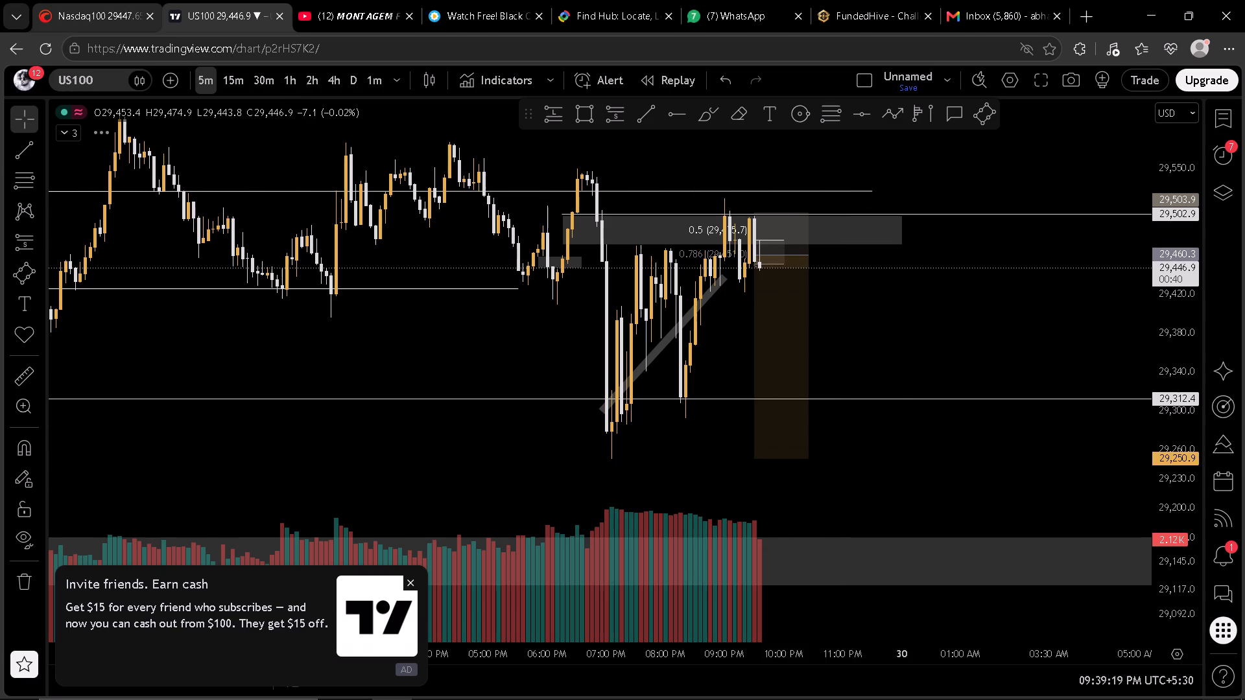
left_click_drag(771, 329, 848, 259)
scroll(770, 290, "down", 4)
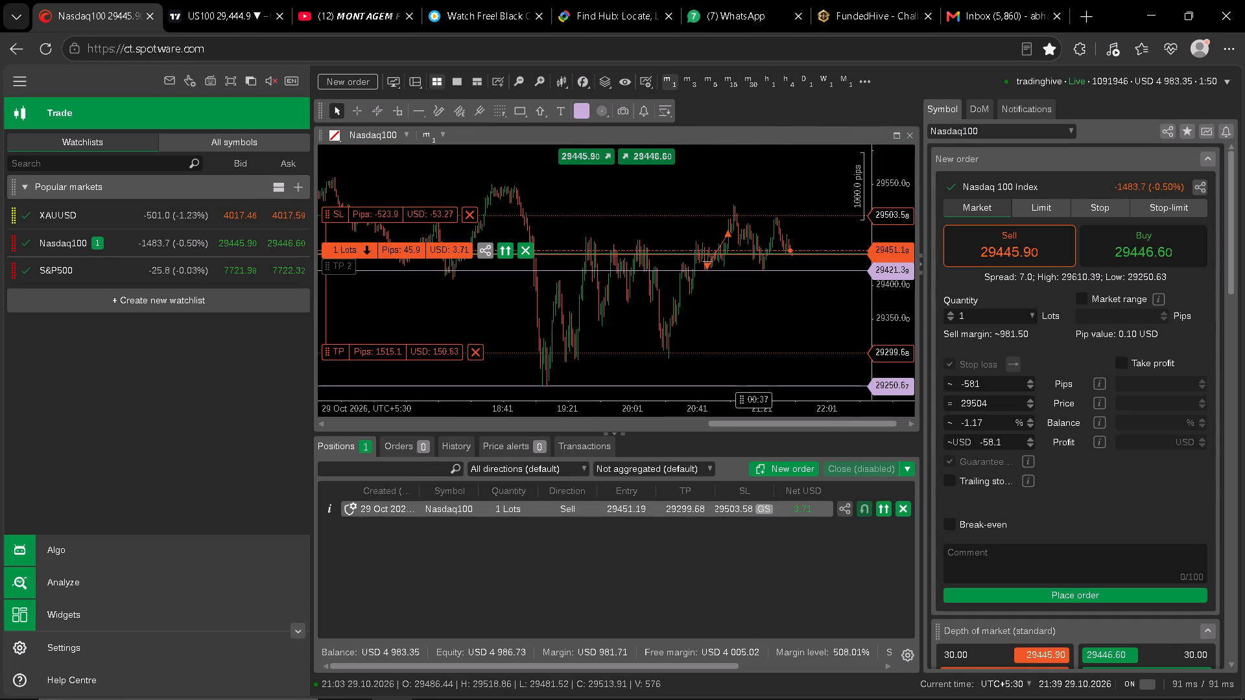
left_click_drag(744, 316, 742, 269)
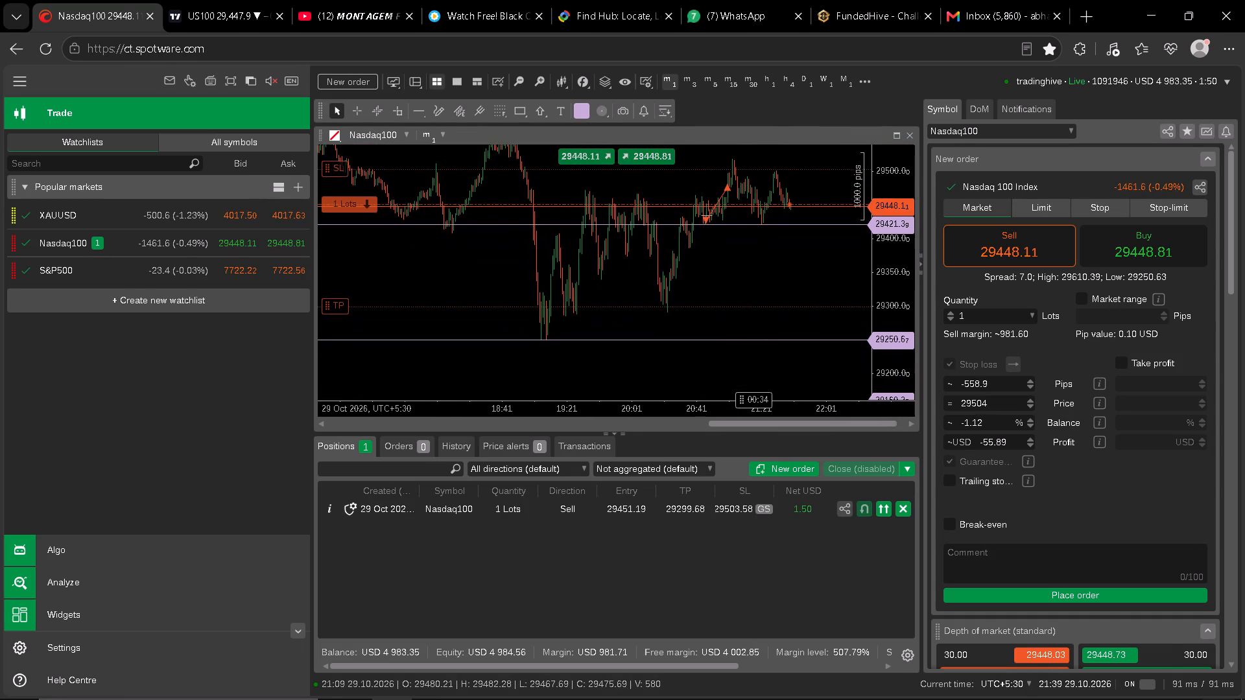
left_click_drag(349, 309, 353, 345)
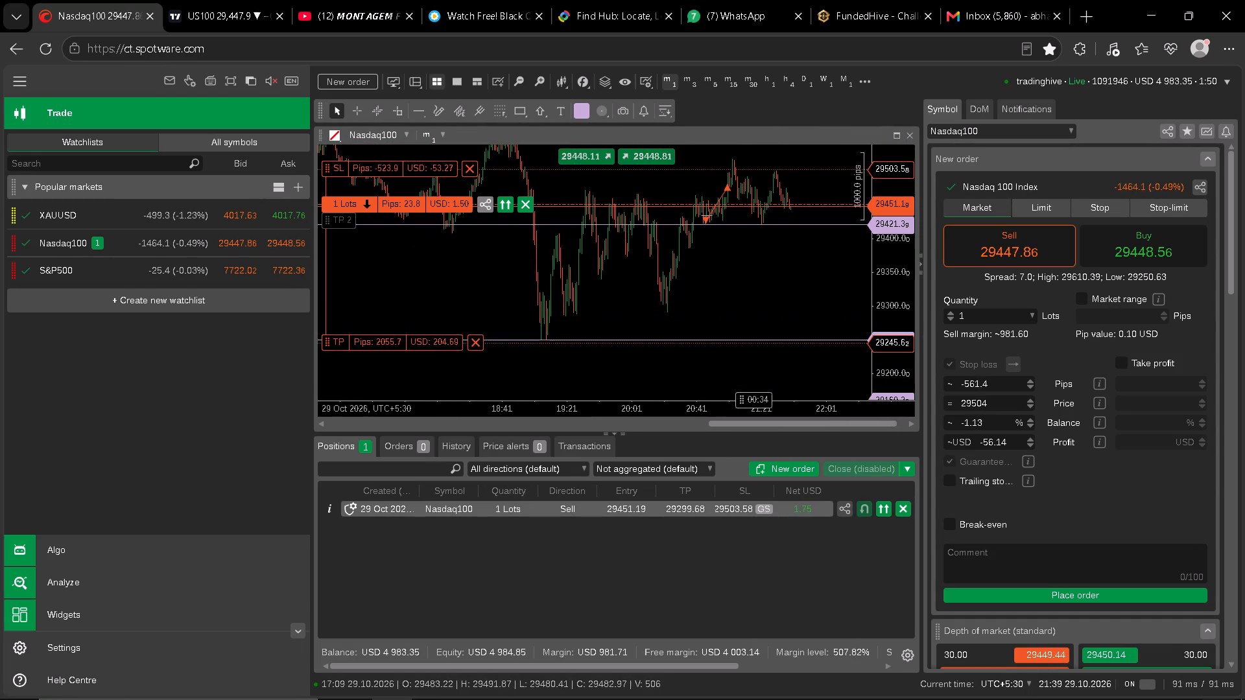
left_click_drag(353, 345, 353, 340)
Examine Nasdaq100 on the 1-minute chart around the sell entry and the 29421.3 line.
left_click_drag(758, 280, 632, 312)
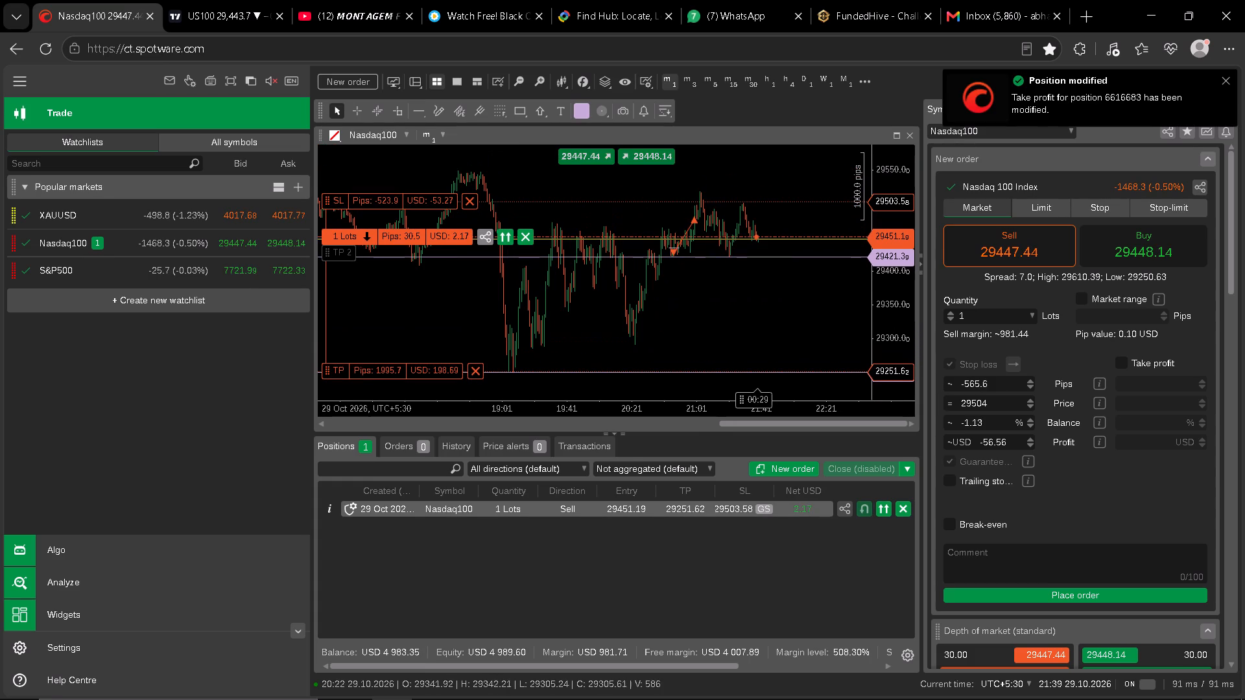
left_click_drag(890, 316, 892, 160)
left_click_drag(888, 298, 897, 233)
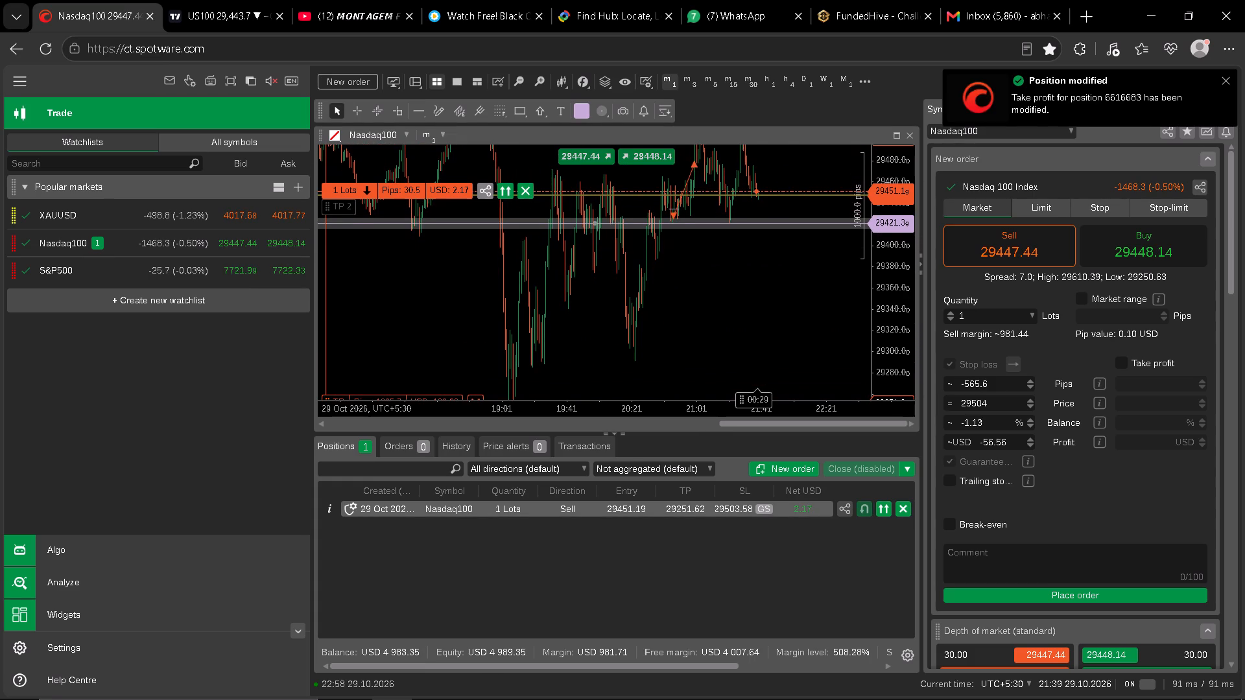
left_click_drag(897, 233, 894, 172)
left_click(807, 251)
left_click_drag(807, 248, 809, 306)
scroll(811, 306, "up", 4)
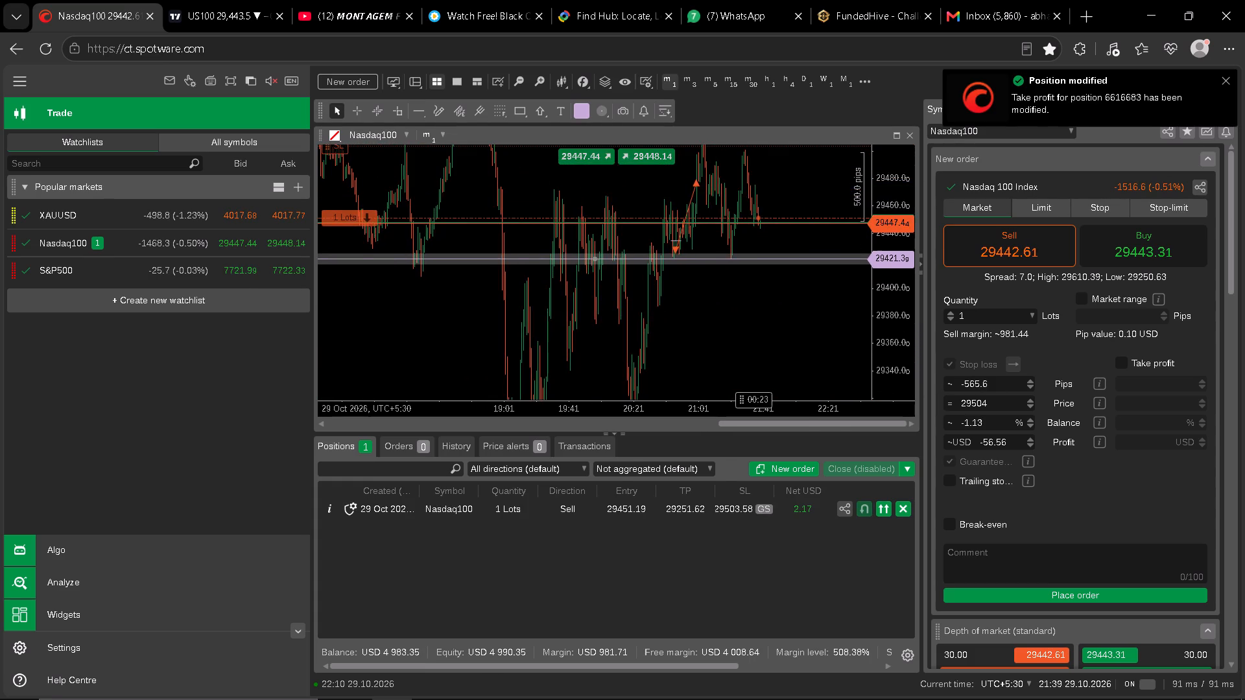
scroll(811, 306, "up", 3)
left_click_drag(828, 252, 796, 187)
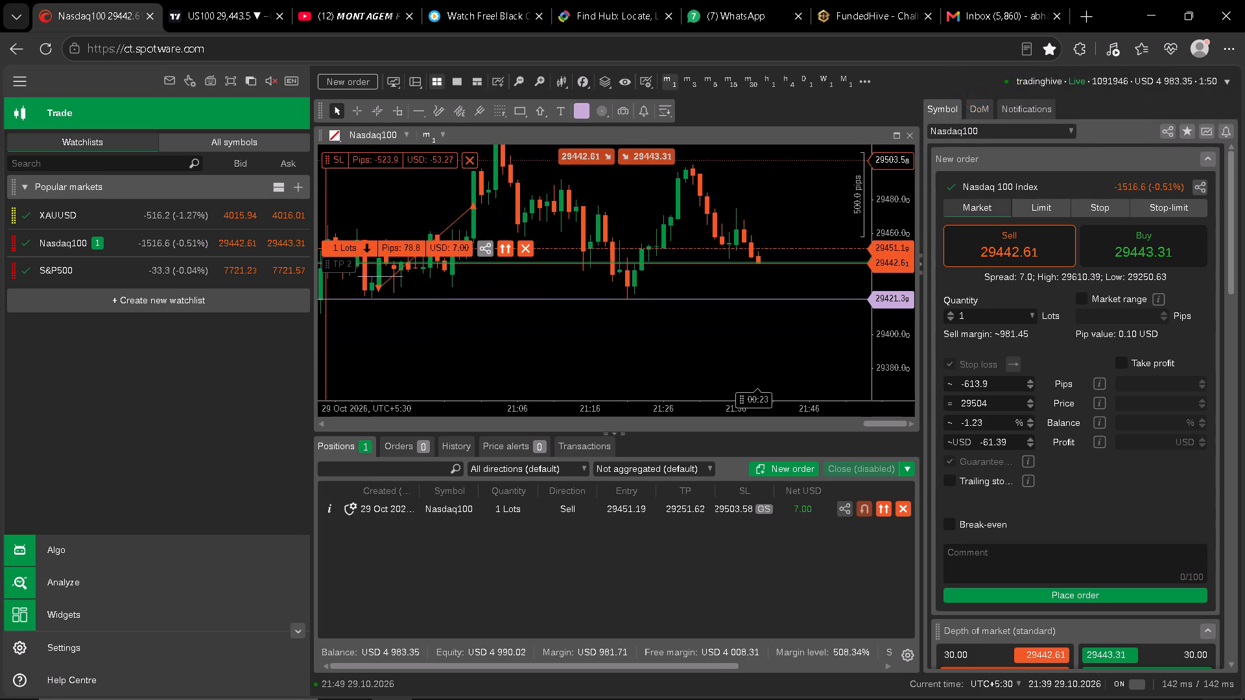
Change the Nasdaq100 chart to the 5-minute timeframe and examine price against the position's stop and take-profit levels.
left_click(715, 75)
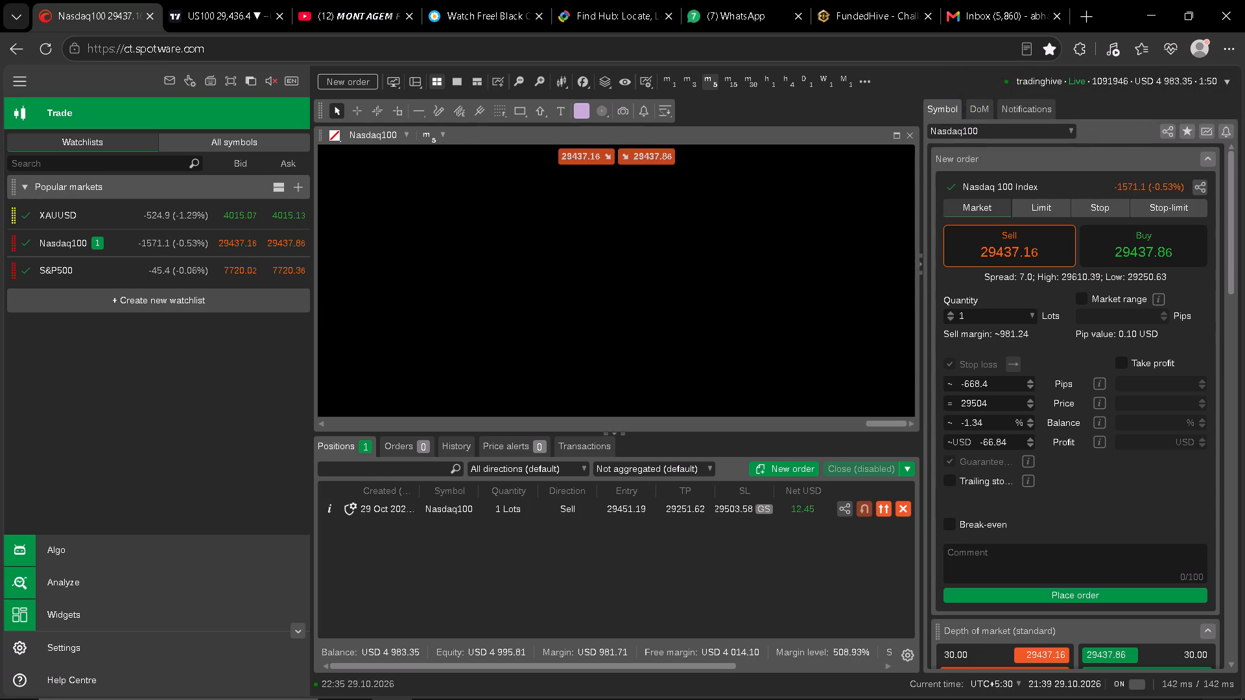
scroll(828, 307, "down", 1)
left_click_drag(828, 312, 822, 291)
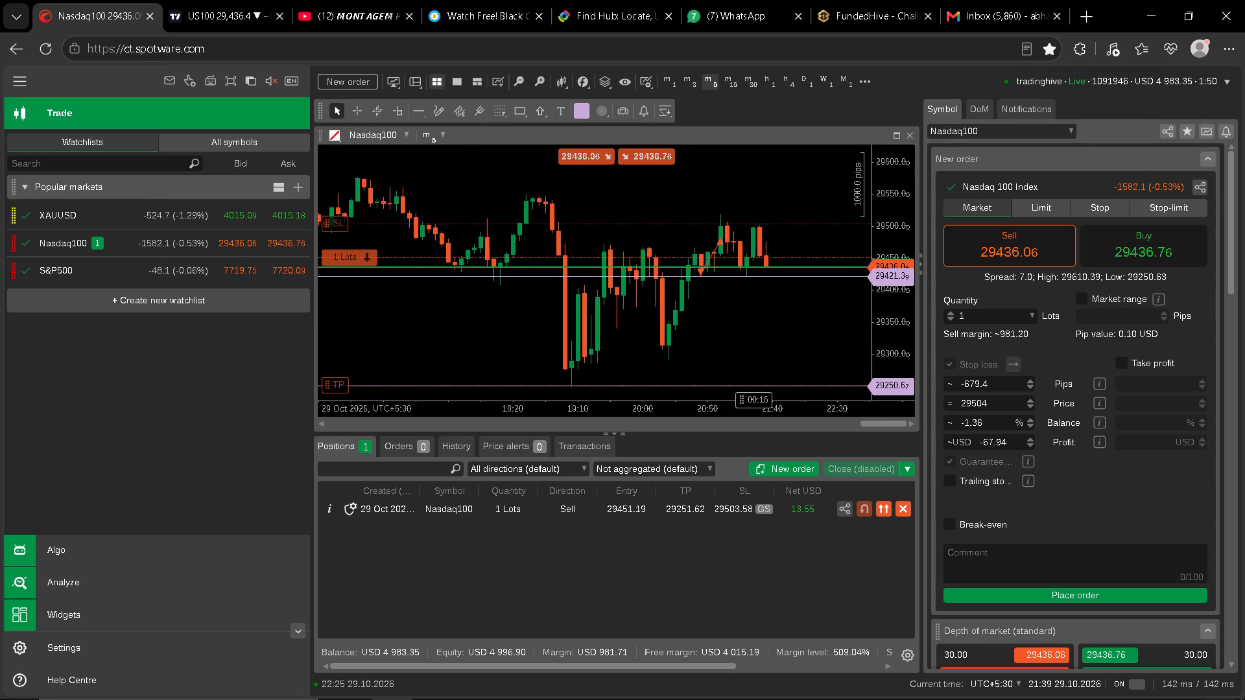
left_click_drag(822, 291, 823, 285)
left_click_drag(889, 307, 886, 192)
left_click_drag(826, 303, 790, 316)
left_click(790, 316)
Switch to TradingView, bring up XAUUSD on the 5-minute timeframe, and examine price action around the CPP zone.
left_click(224, 0)
key("space")
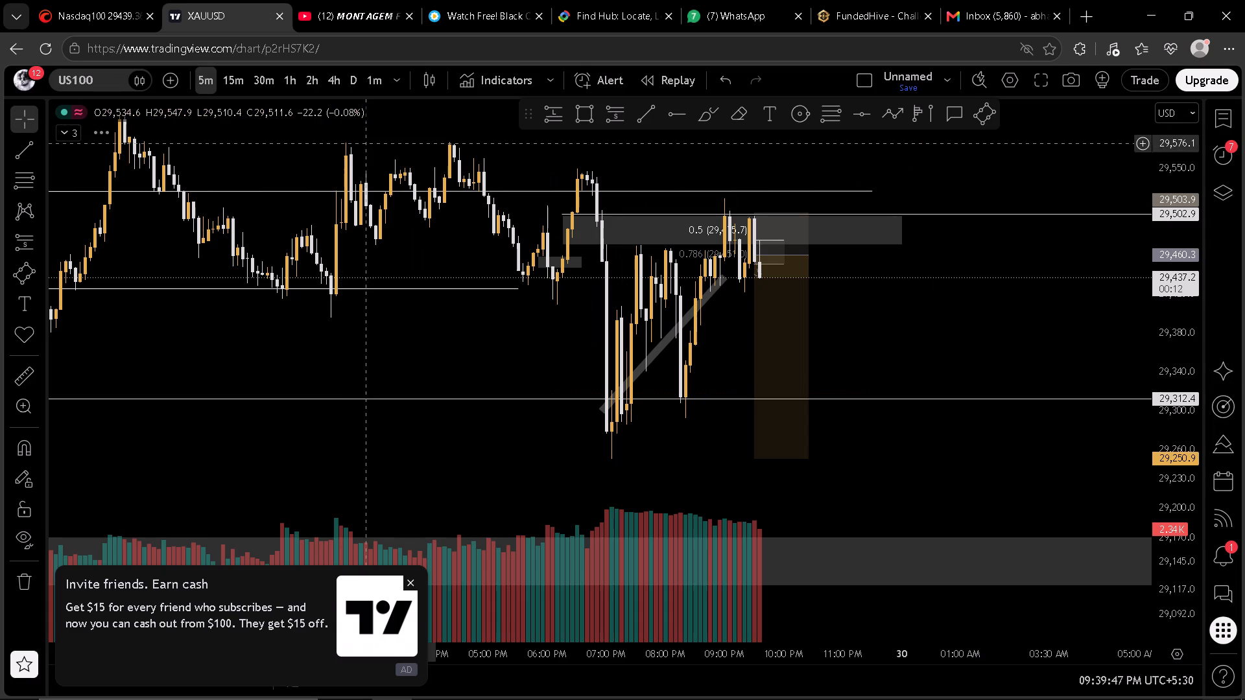
left_click_drag(932, 442, 925, 277)
scroll(943, 288, "down", 5)
scroll(1185, 270, "down", 2)
scroll(1082, 316, "up", 1)
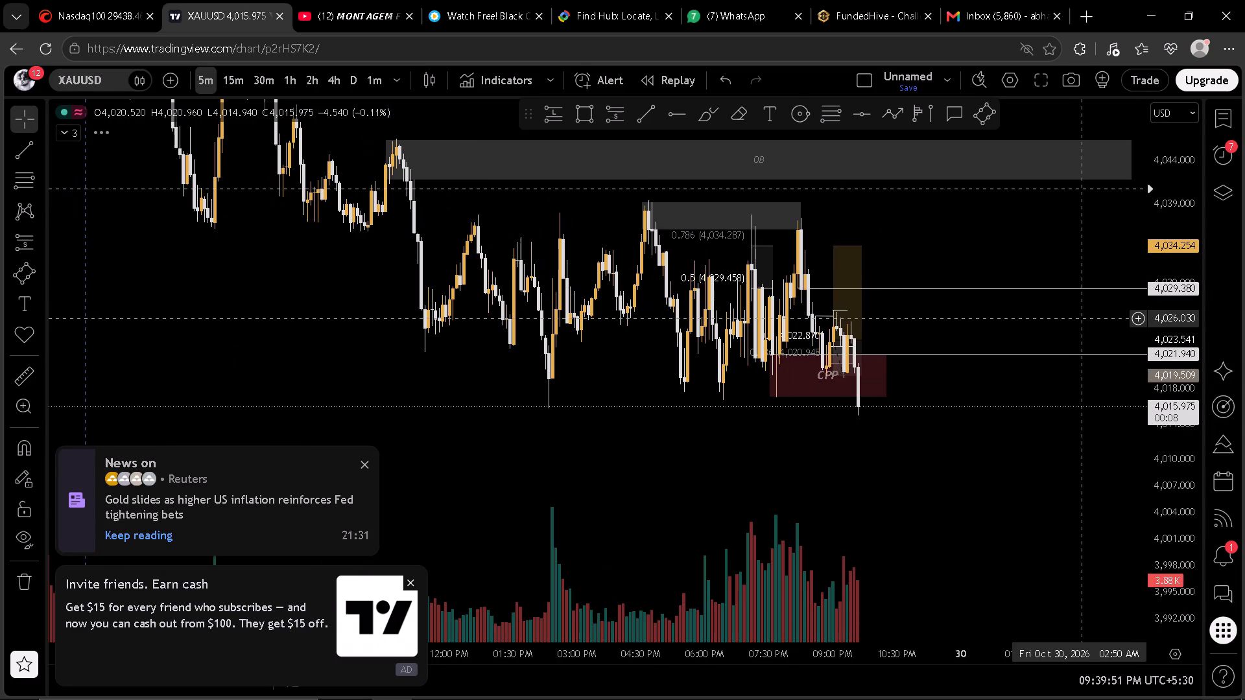
left_click(1082, 318)
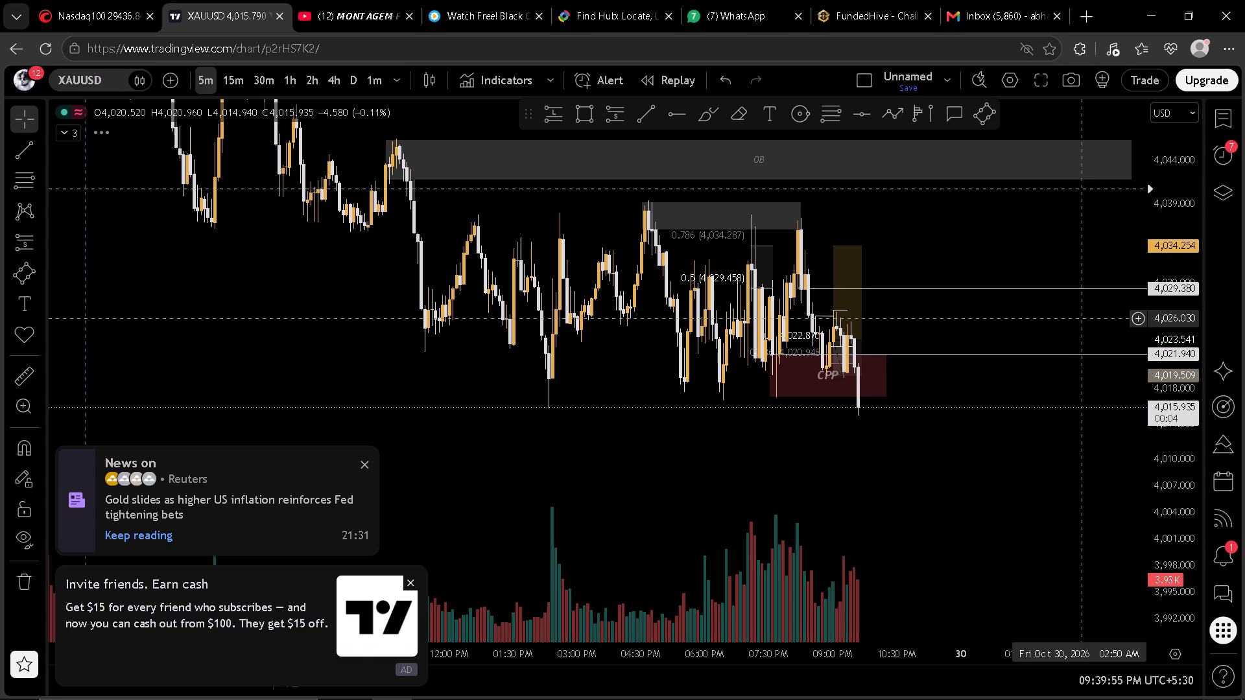
key("space")
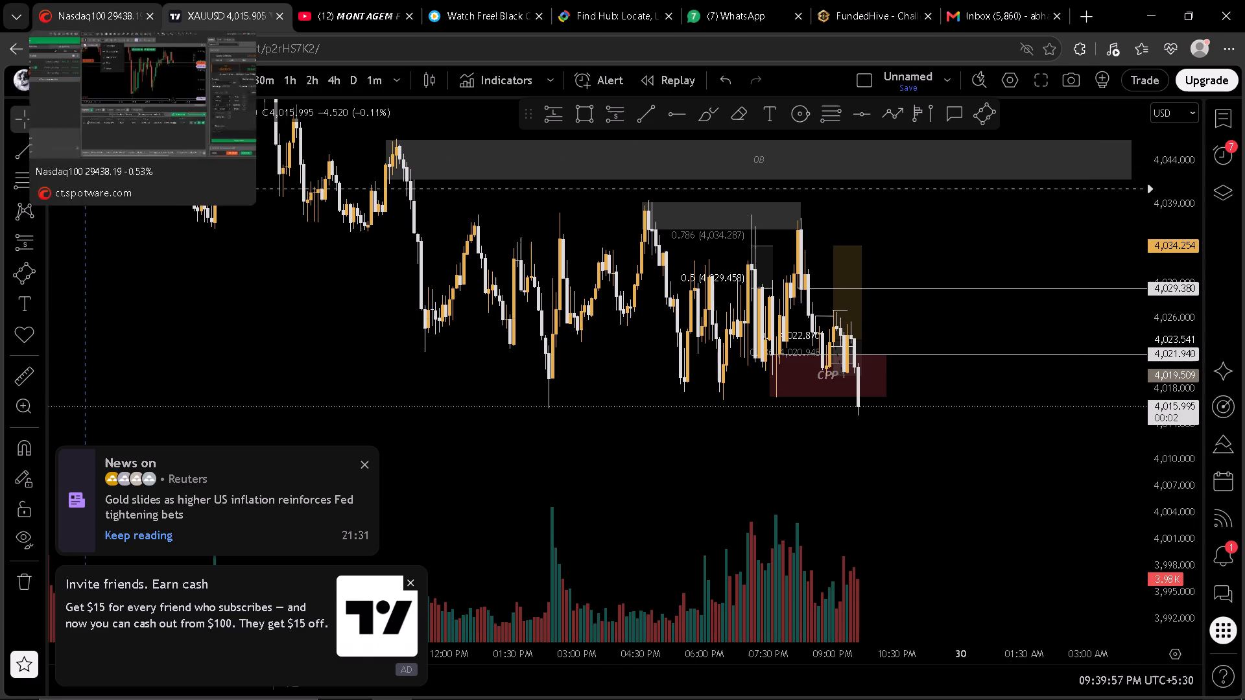
Bring up US100 on the 5-minute chart and examine price around the grey supply zone and the short position's target.
left_click_drag(823, 312, 796, 132)
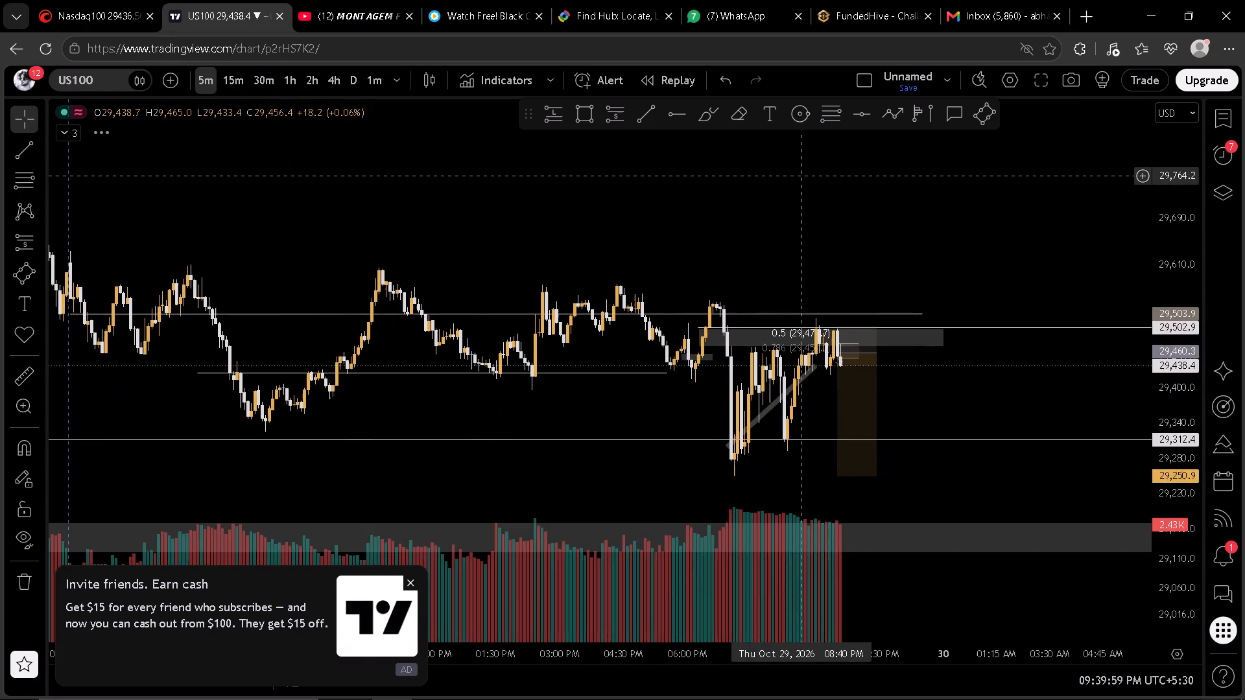
scroll(1025, 314, "up", 4)
scroll(1186, 367, "up", 2)
scroll(1024, 364, "down", 1)
left_click_drag(1011, 351, 999, 305)
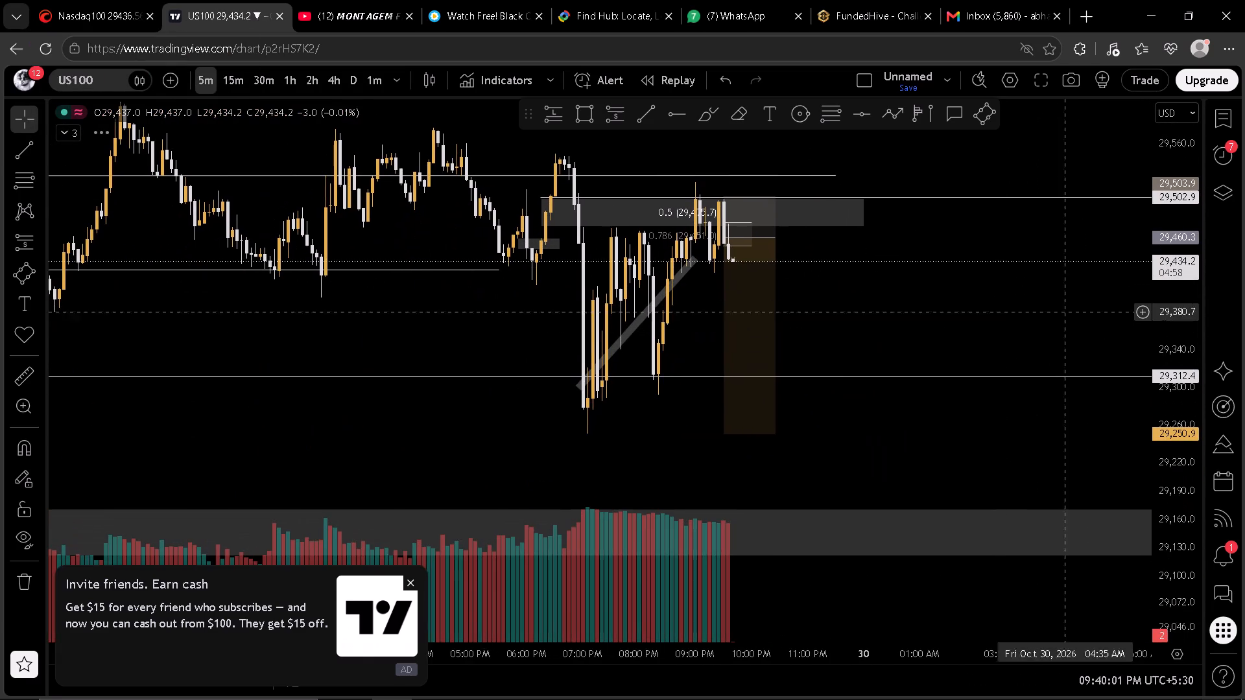
left_click_drag(1190, 328, 1186, 285)
scroll(1036, 296, "down", 2)
Switch to cTrader and examine Nasdaq100 on the 5-minute chart between the sell position's stop and take-profit levels.
left_click(106, 0)
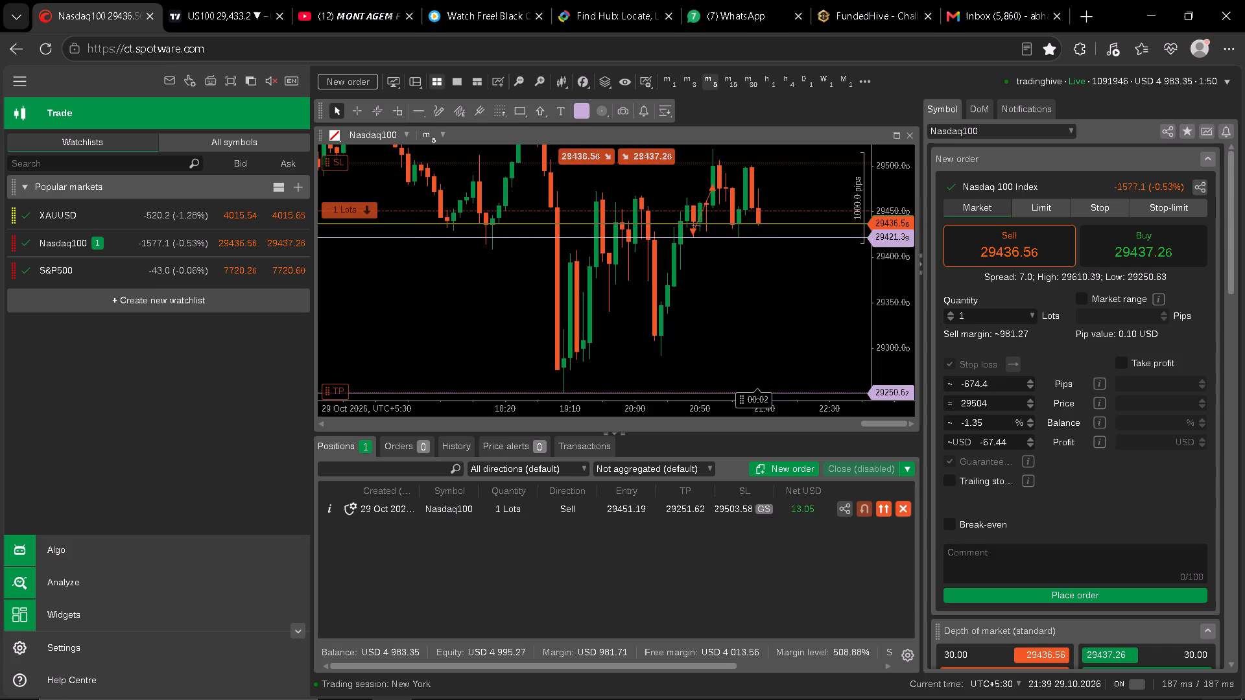
left_click(761, 590)
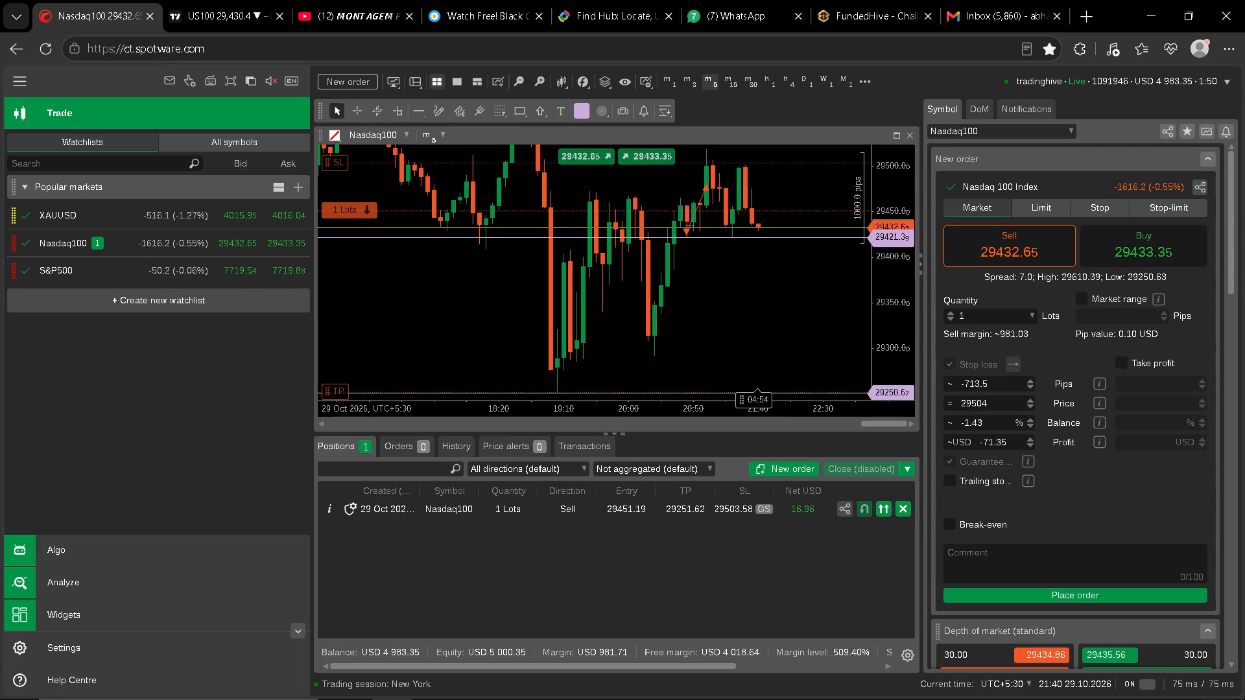
left_click(840, 583)
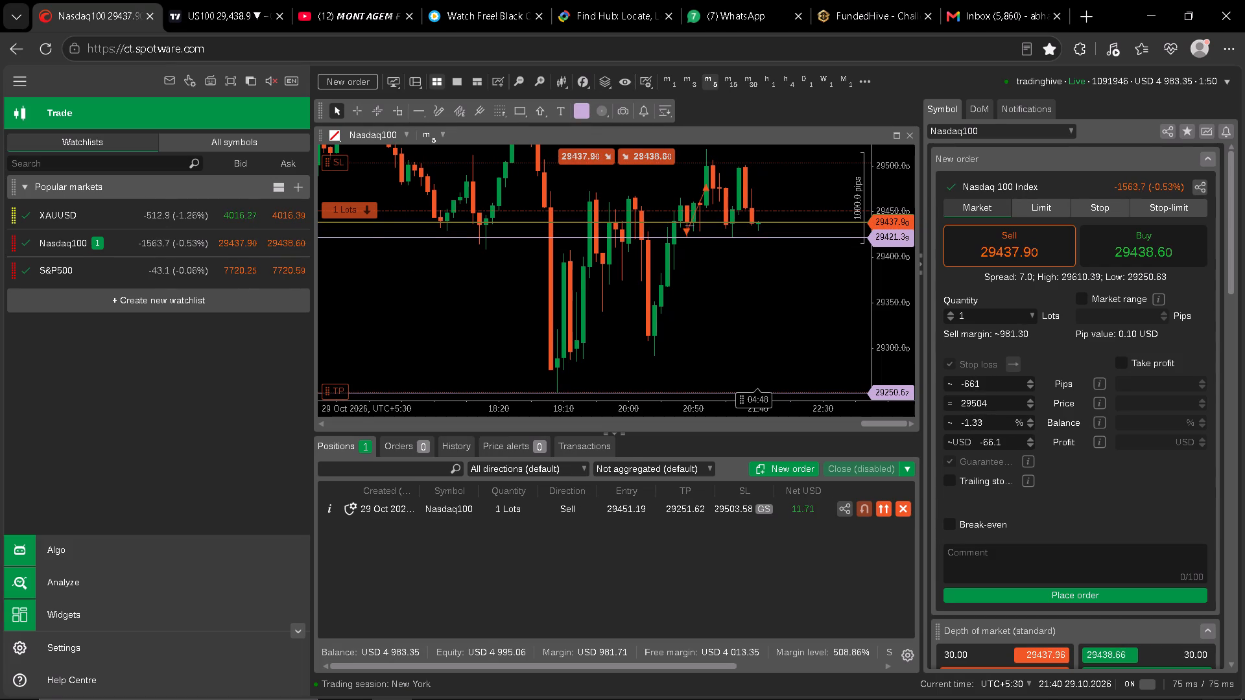
left_click_drag(905, 316, 905, 292)
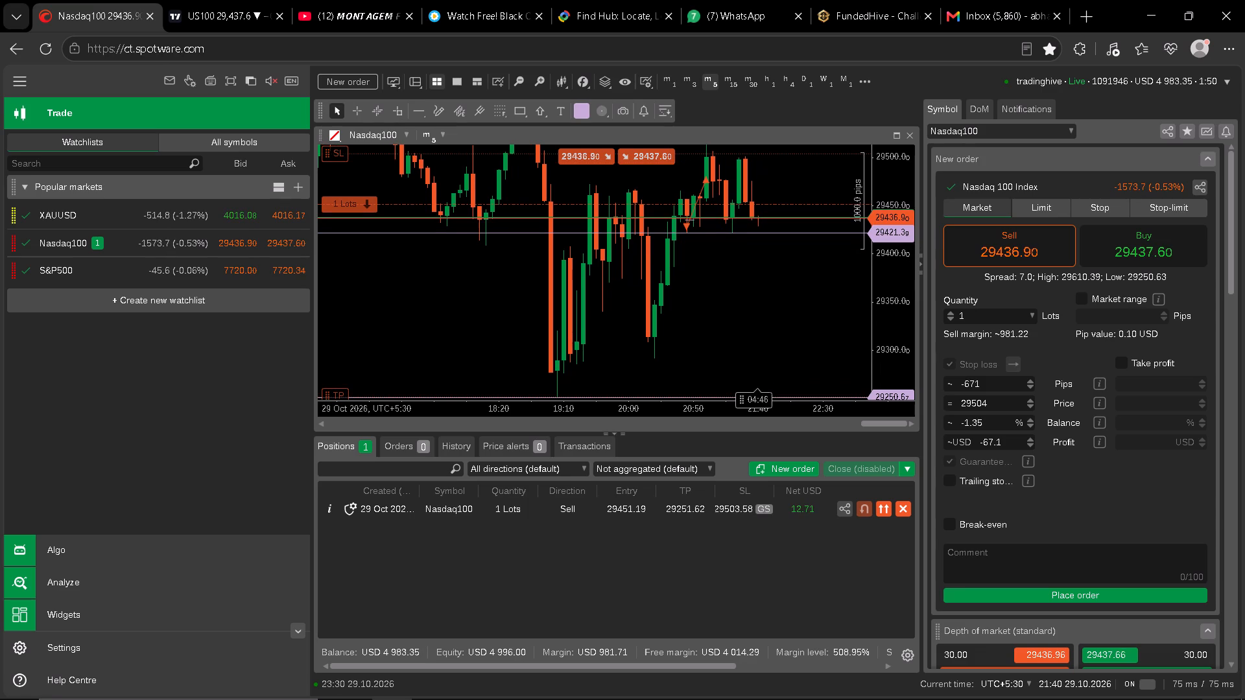
left_click_drag(851, 294, 849, 305)
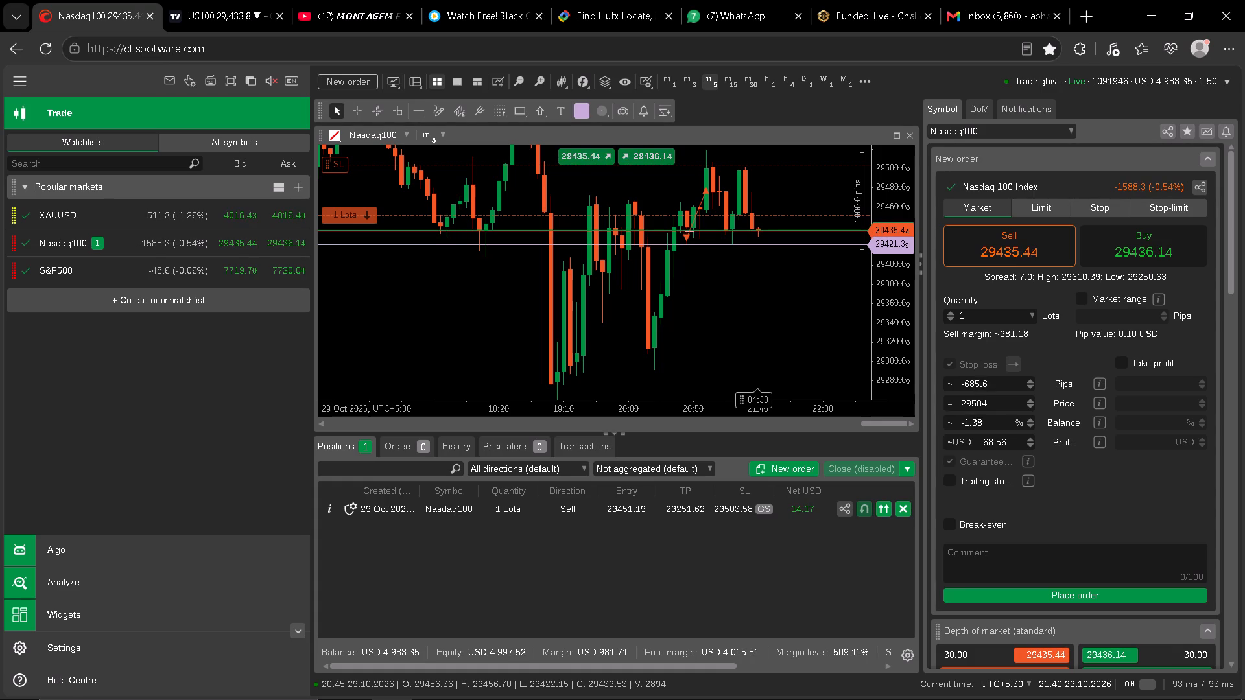
Switch to the FundedHive challenge page and review the account's loss limits, profit target and statistics.
left_click(864, 0)
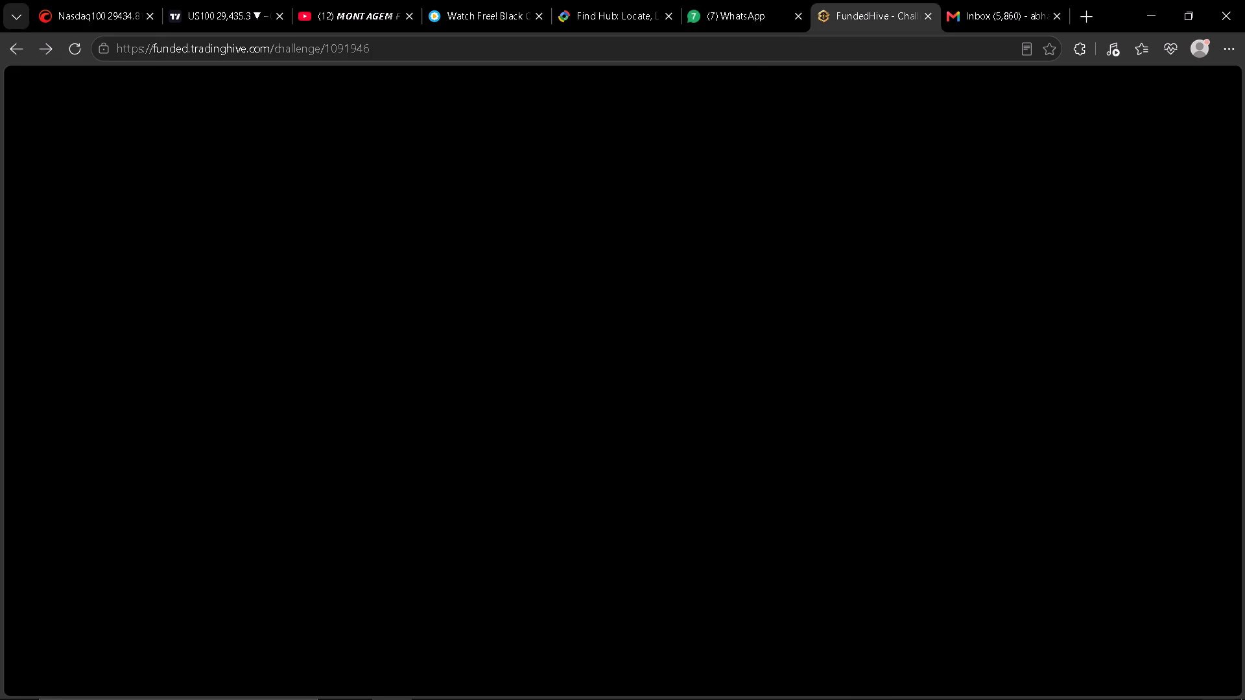
scroll(920, 345, "up", 2)
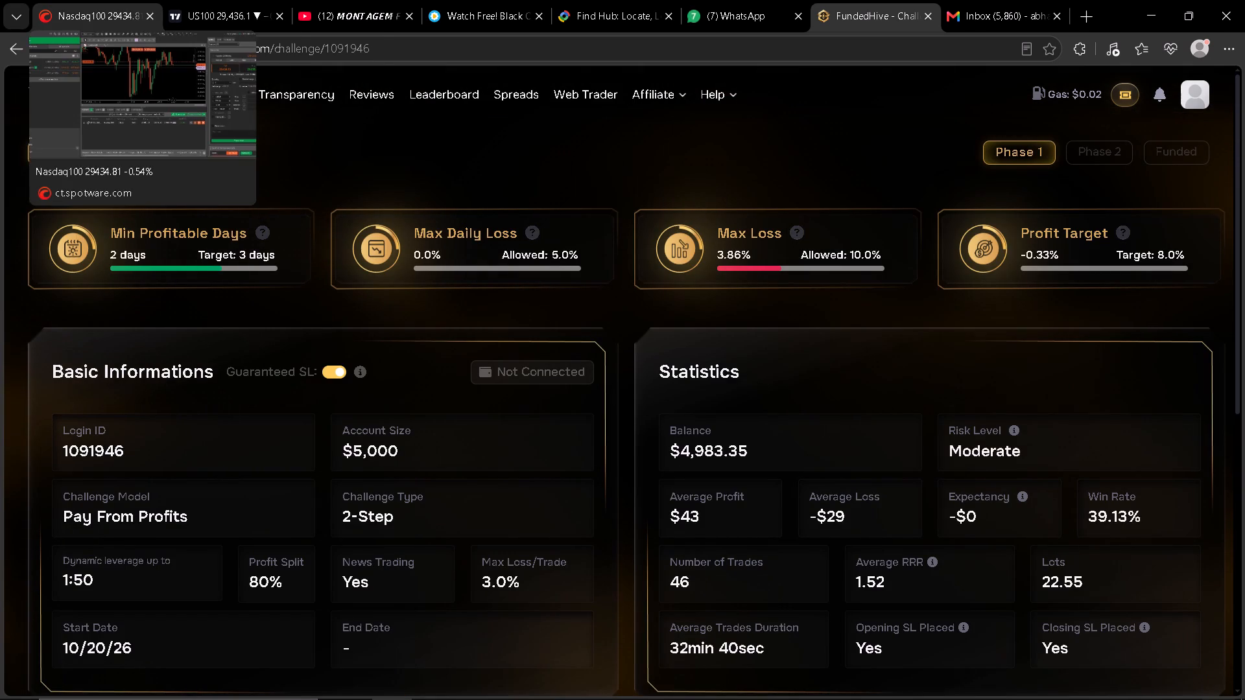
Switch to TradingView and examine US100's 5-minute price action between the 29,502.9 and 29,312.4 lines.
left_click(213, 0)
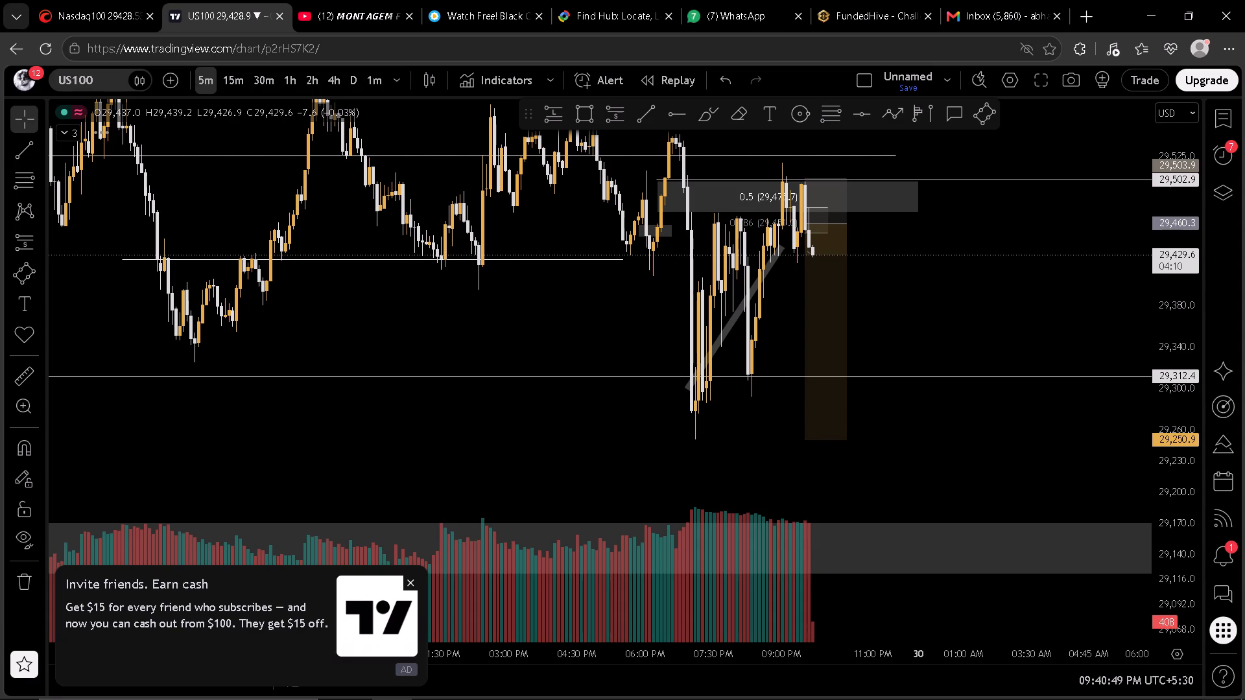
left_click(1081, 390)
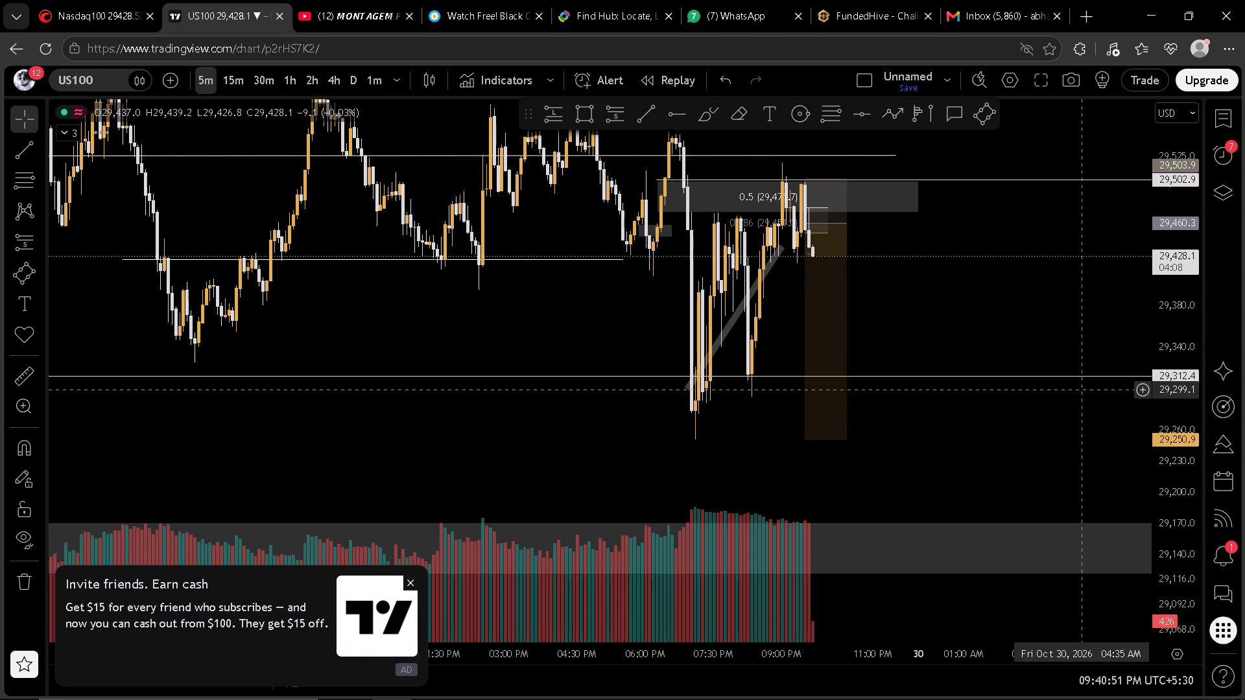
key("space")
left_click_drag(1022, 447, 993, 357)
key("space")
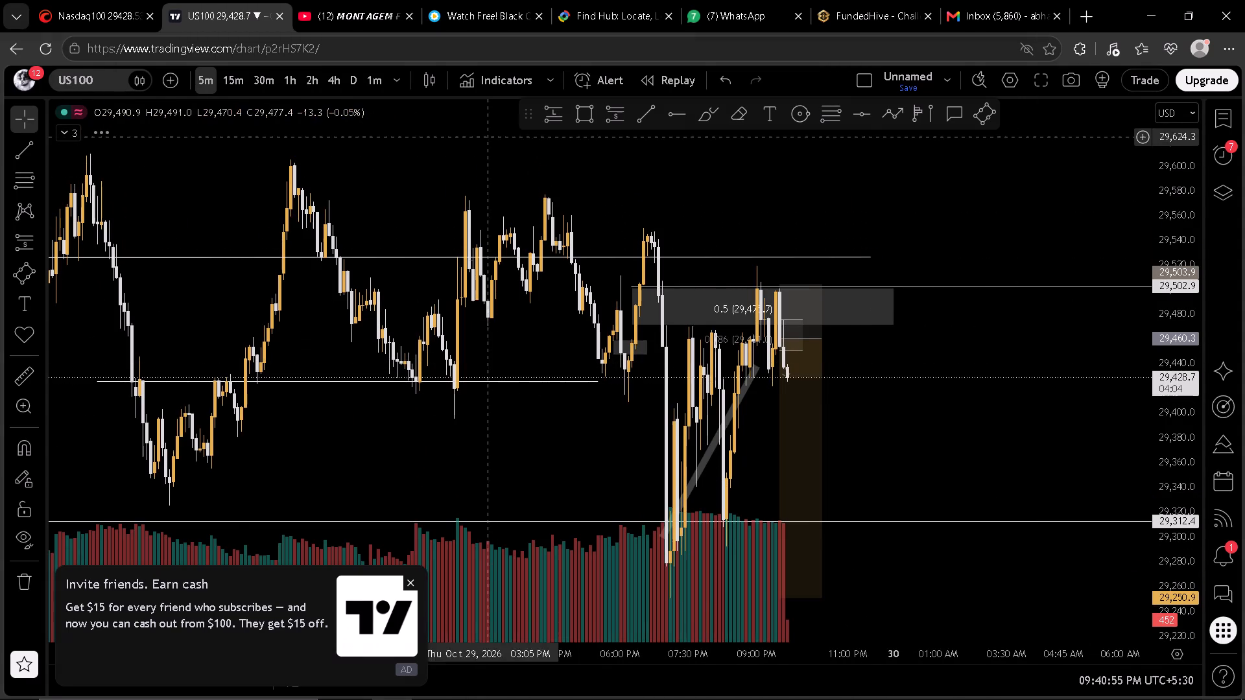
scroll(932, 403, "up", 3)
left_click_drag(956, 445, 958, 397)
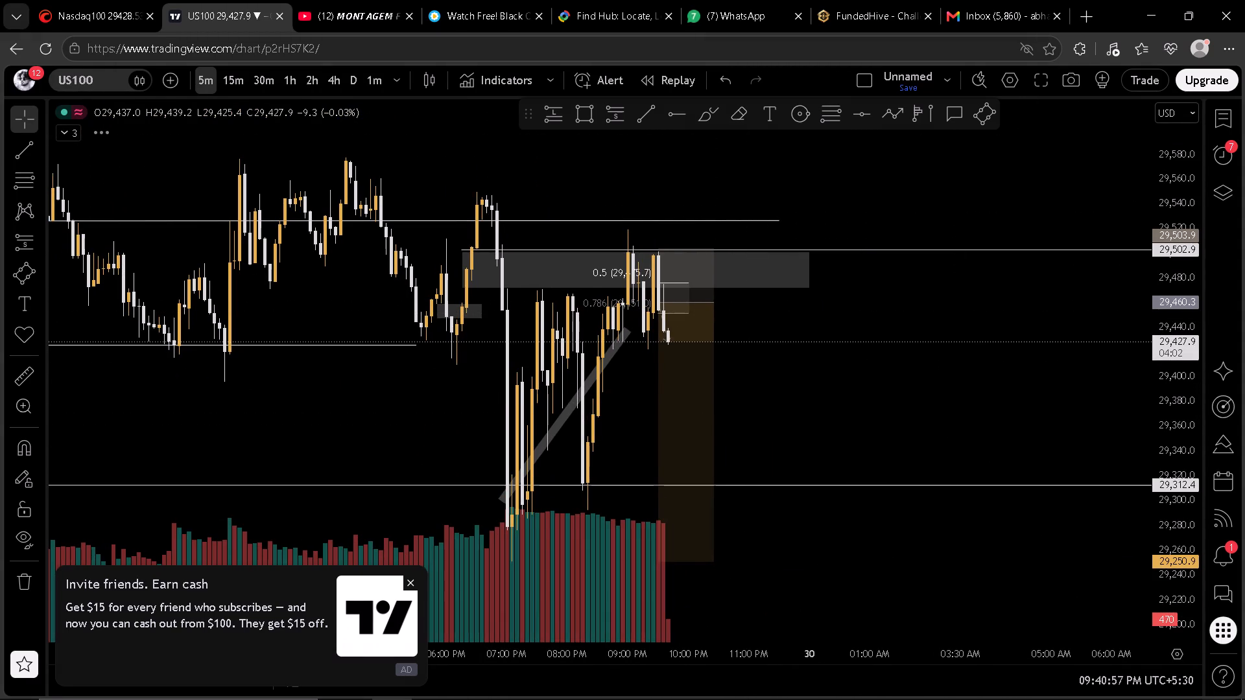
Switch to cTrader and examine how Nasdaq100 trades around the 29421.3 line relative to the sell position's levels.
left_click(97, 0)
left_click_drag(823, 307, 815, 335)
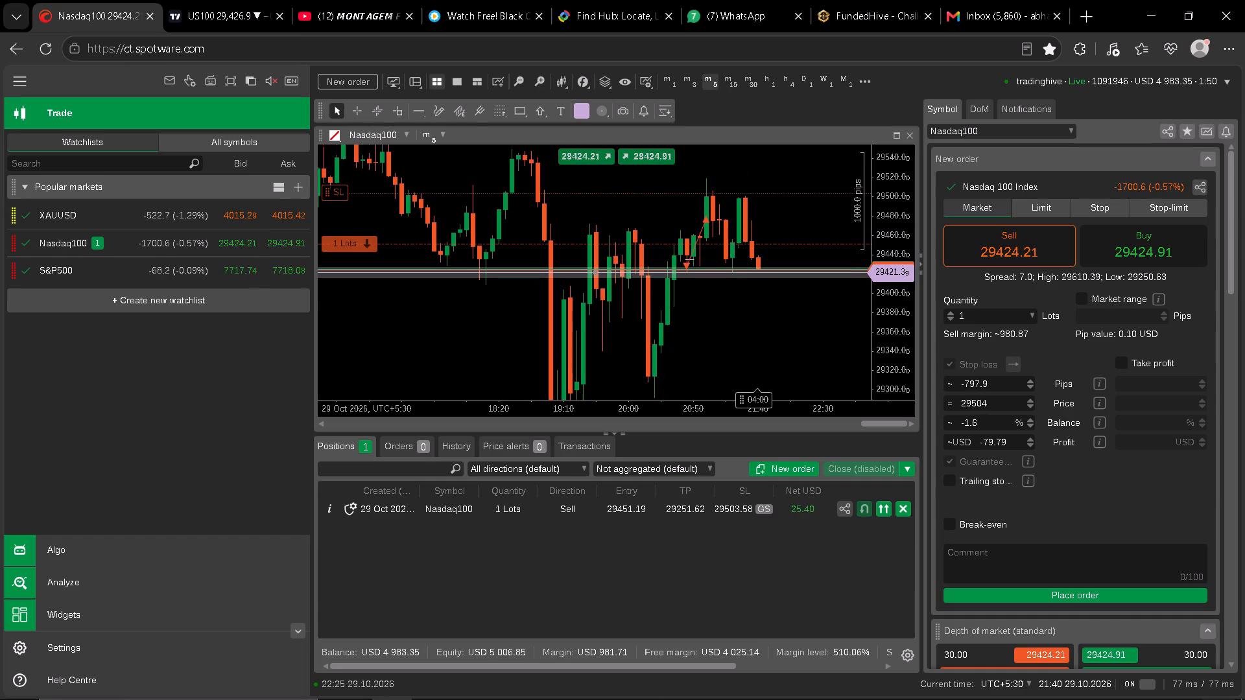
left_click_drag(884, 324, 875, 258)
left_click_drag(807, 340, 757, 320)
left_click_drag(883, 272, 888, 331)
left_click_drag(794, 333, 797, 271)
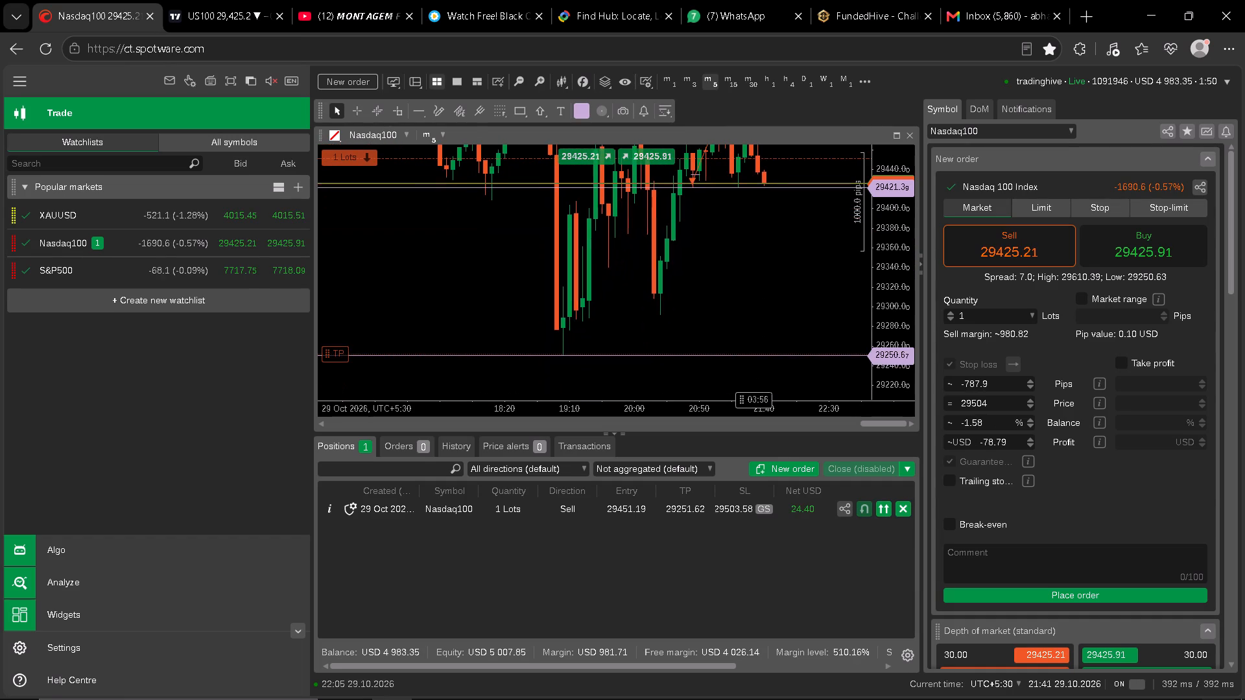
left_click_drag(877, 251, 880, 294)
left_click_drag(823, 270, 803, 307)
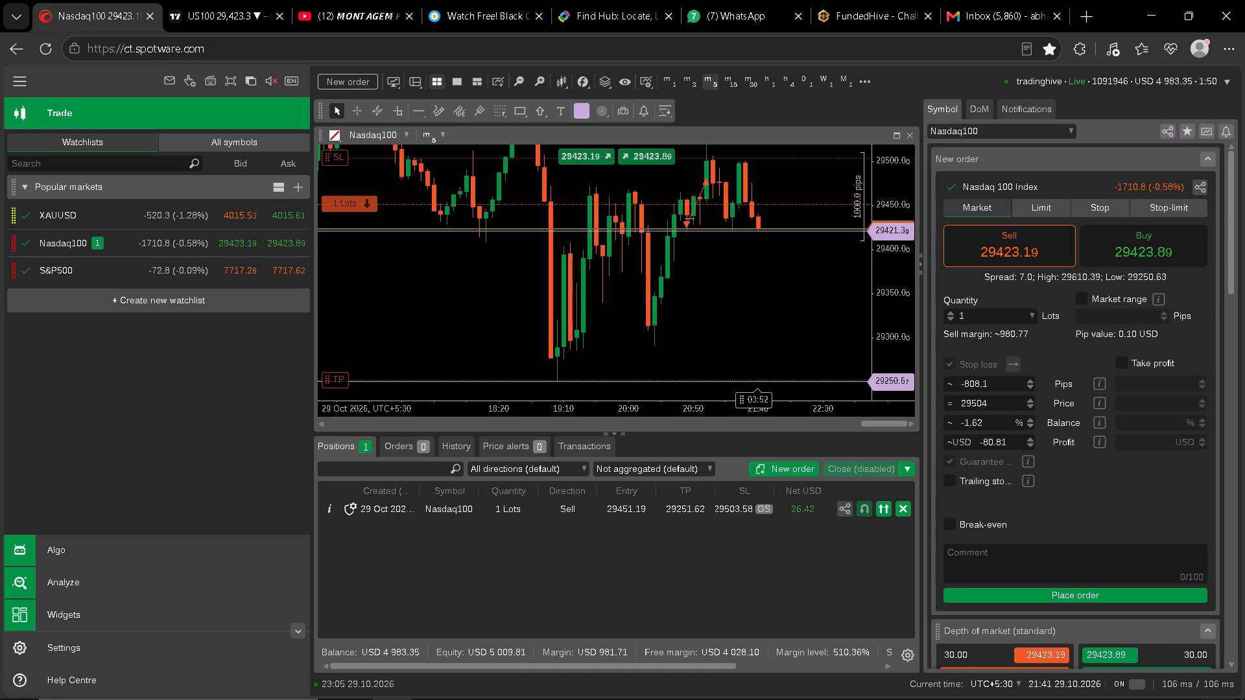
left_click_drag(887, 269, 889, 294)
left_click_drag(822, 294, 815, 285)
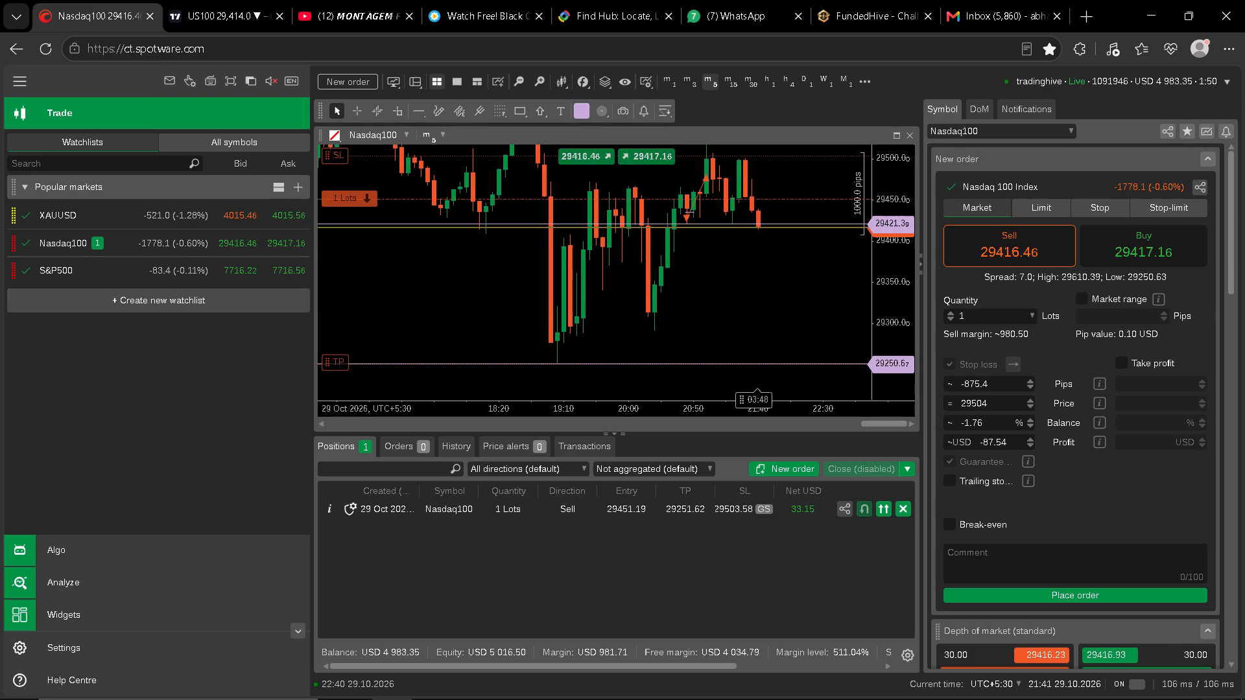
left_click_drag(895, 261, 897, 274)
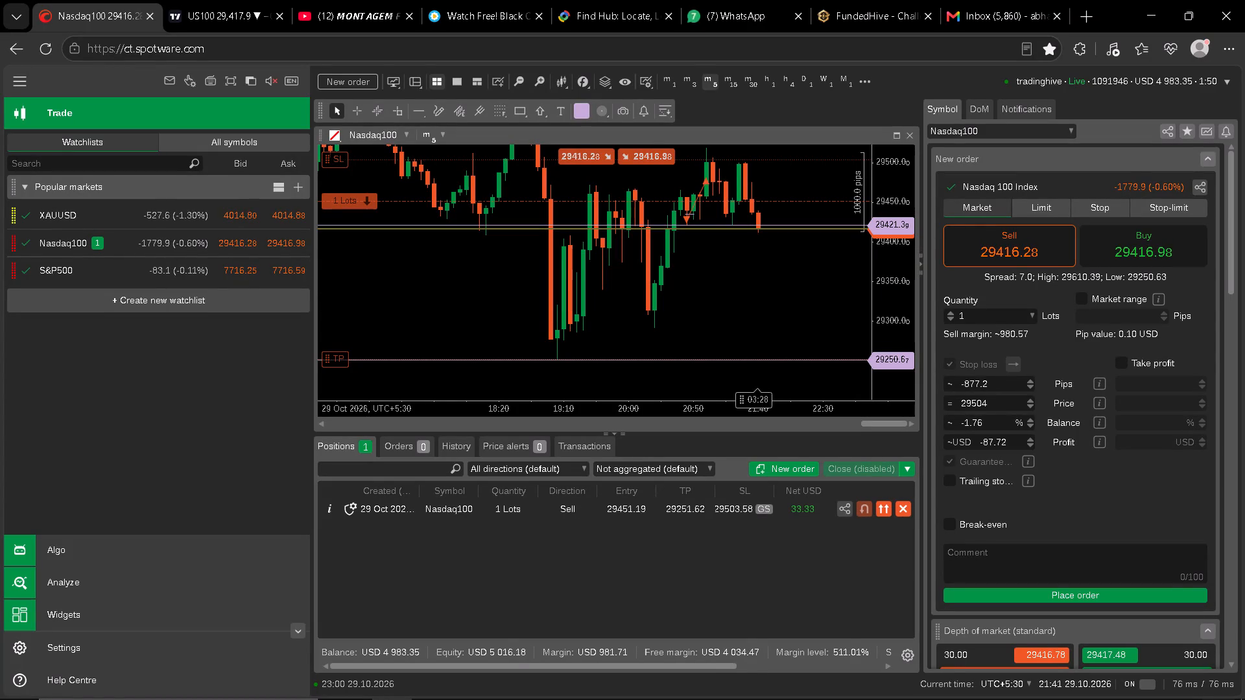
left_click_drag(829, 274, 819, 283)
left_click(819, 283)
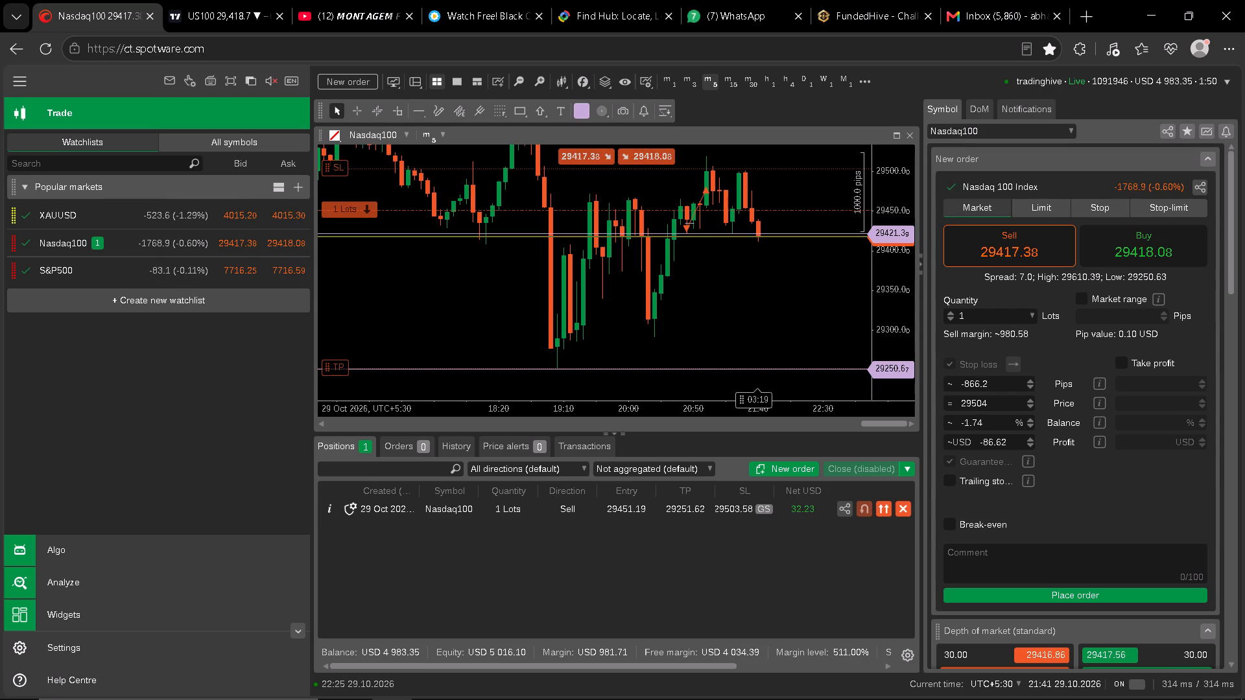
left_click_drag(888, 296, 888, 283)
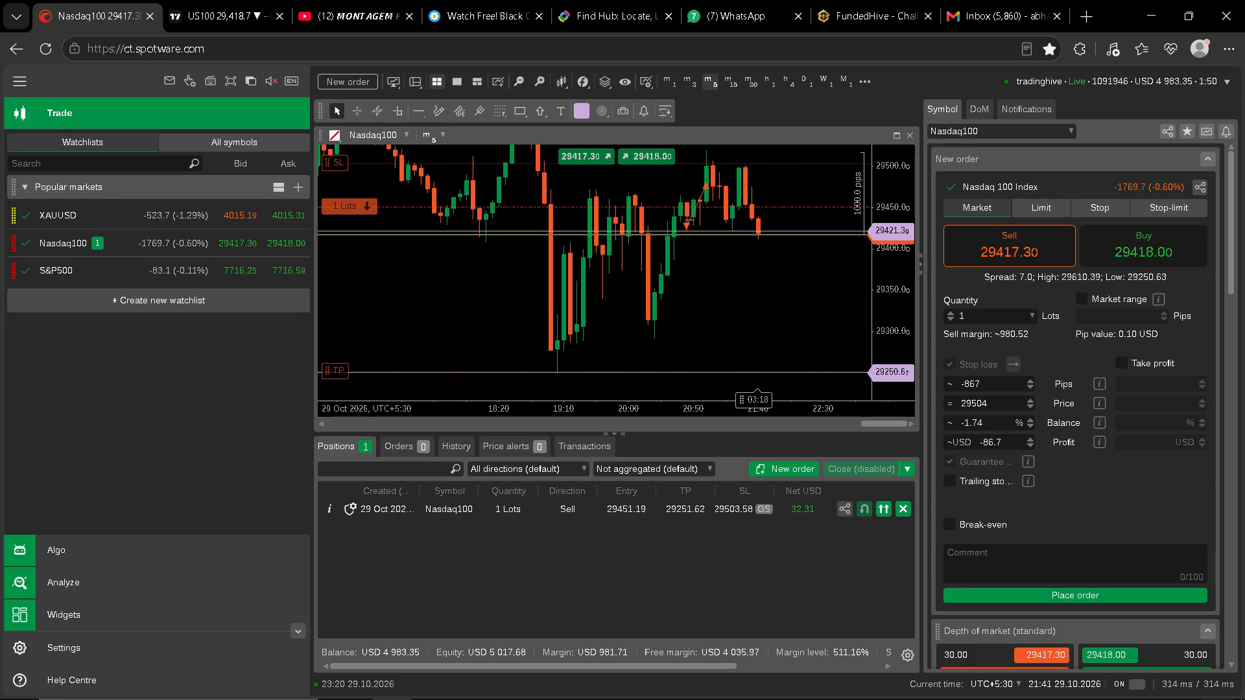
Switch to TradingView, set US100 to the 15-minute timeframe and draw a horizontal ray at about 29,367.2 from the recent candle base.
left_click(227, 0)
left_click(230, 73)
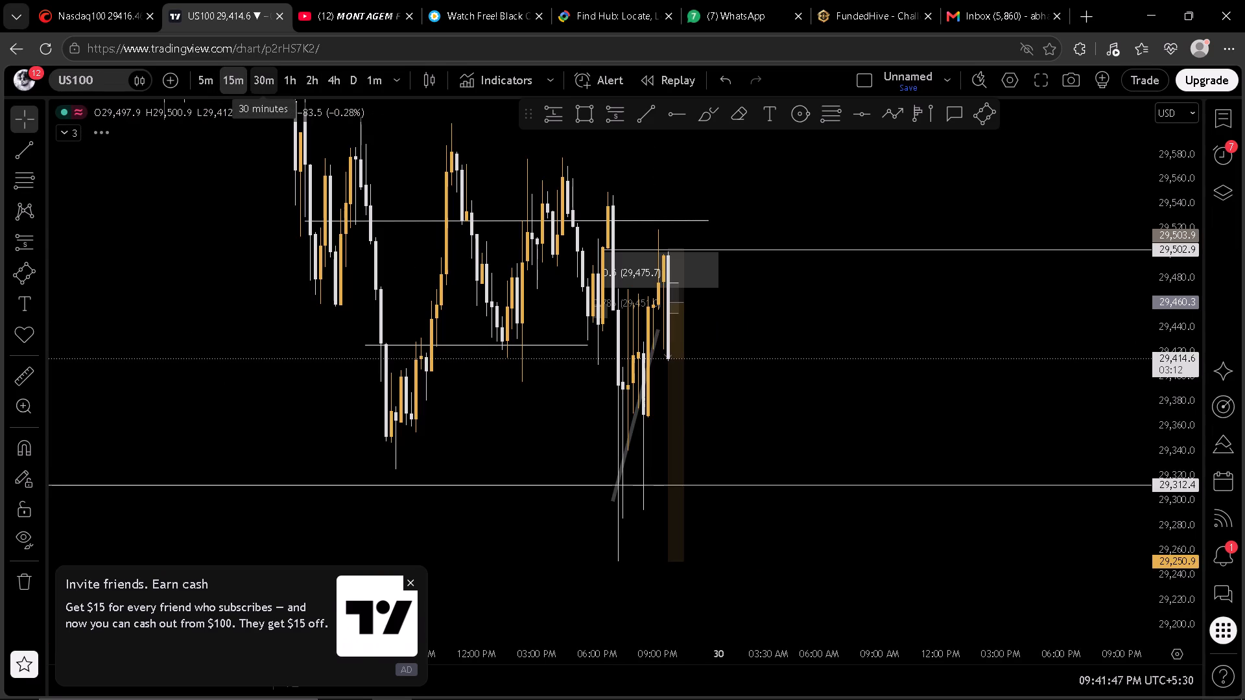
scroll(979, 376, "up", 2)
left_click_drag(862, 397, 912, 364)
left_click(671, 128)
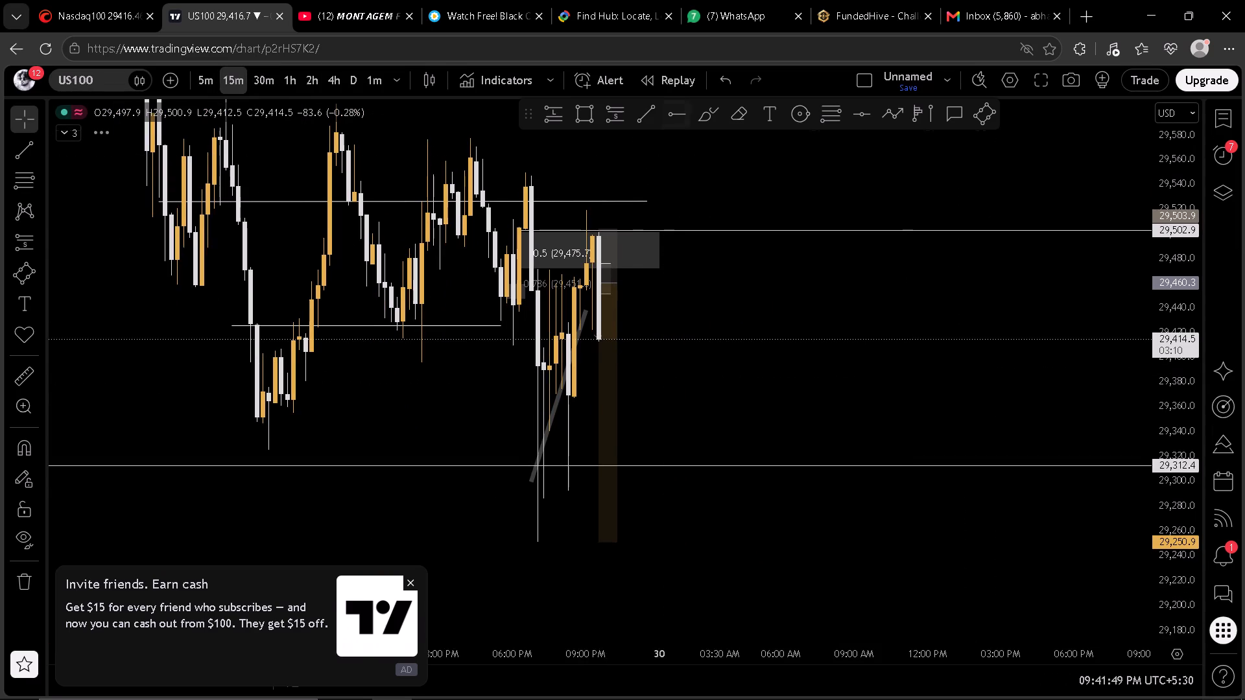
left_click(567, 397)
left_click(855, 371)
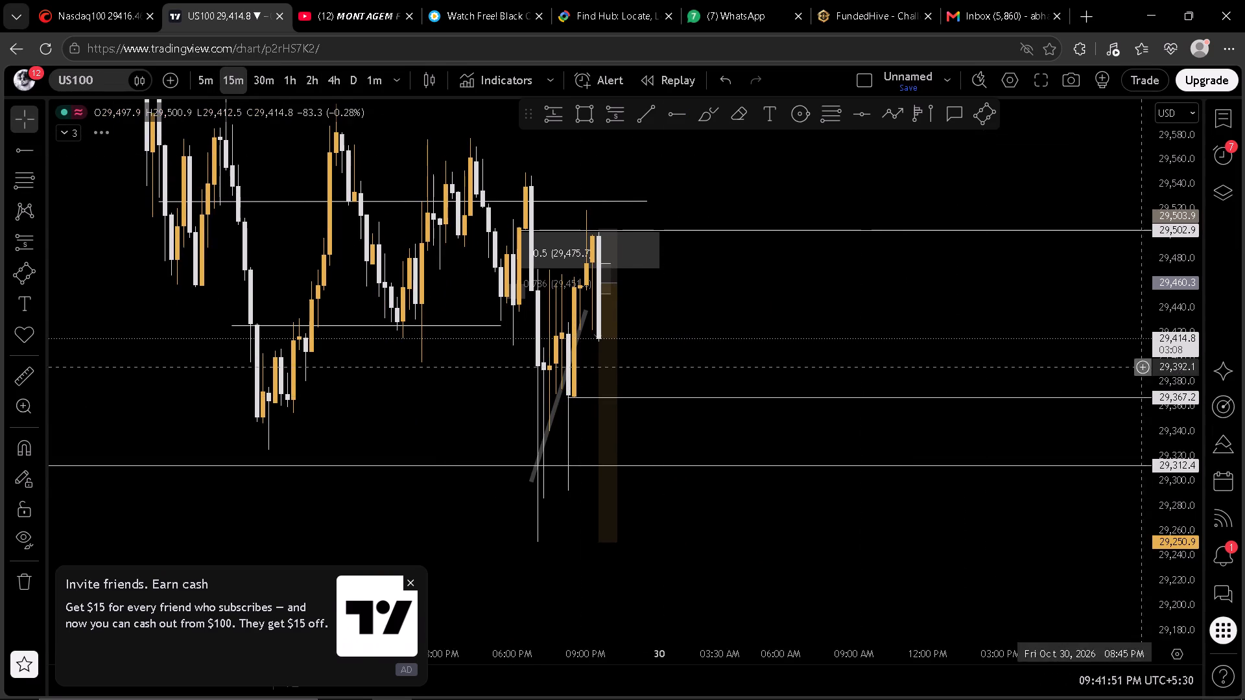
Examine US100 against the 29,367.2 ray on the 15-minute, 30-minute and 5-minute timeframes, finishing on 5 minutes.
scroll(1185, 360, "down", 2)
left_click_drag(780, 358, 1043, 353)
scroll(1035, 364, "up", 4)
scroll(1168, 385, "up", 2)
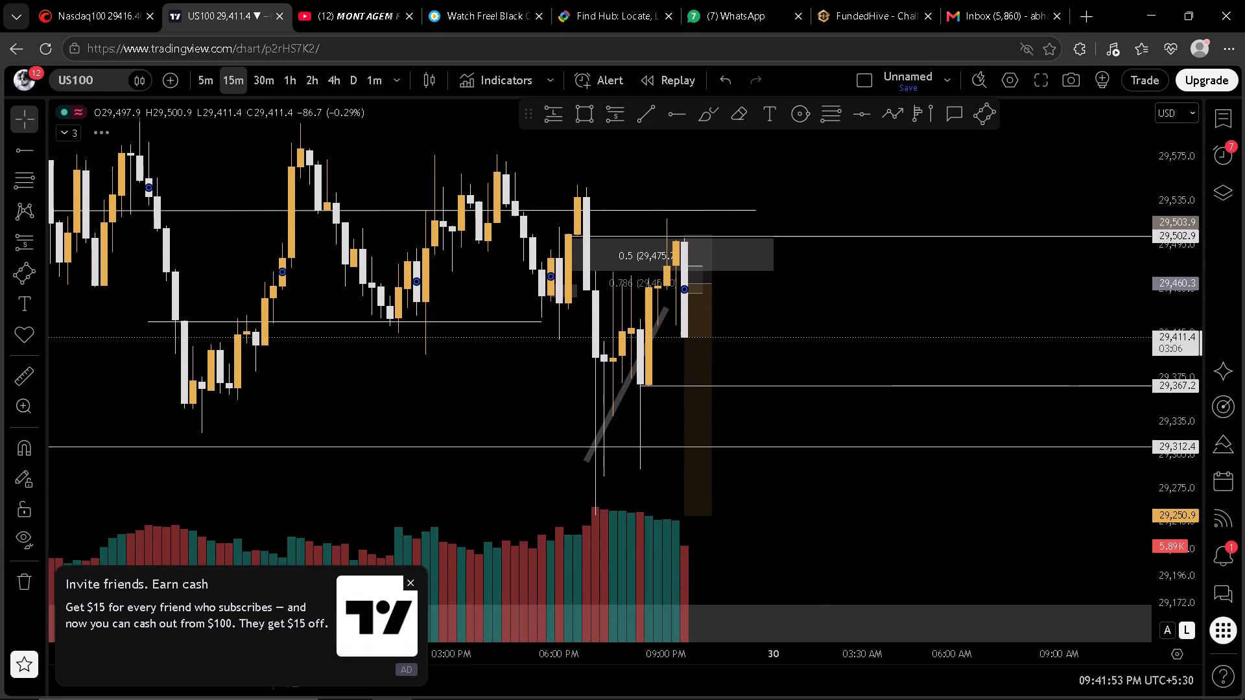
left_click(270, 76)
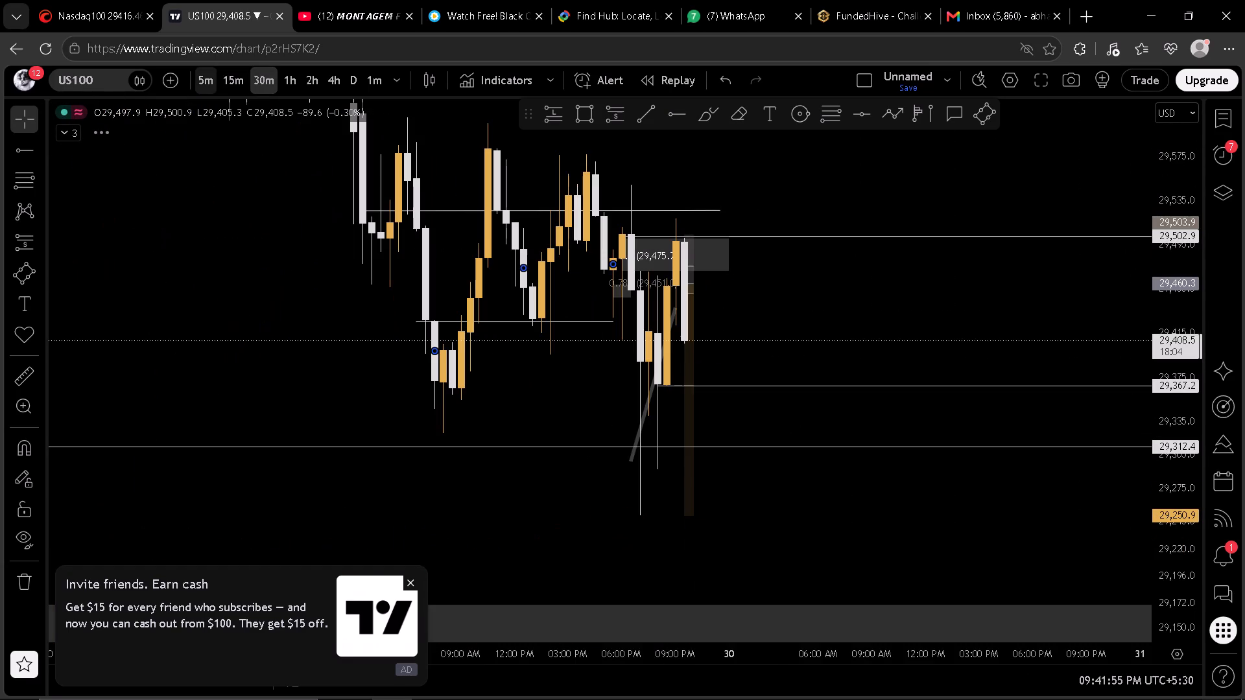
left_click(214, 76)
left_click_drag(1036, 347, 1032, 318)
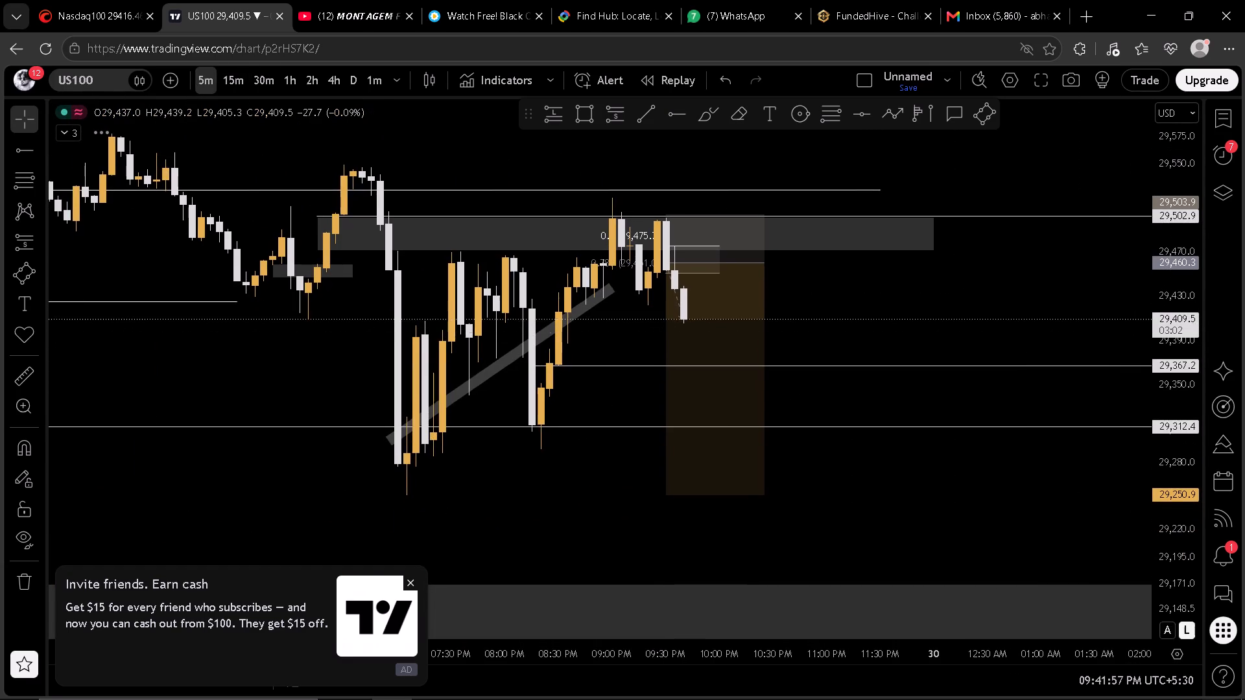
scroll(1186, 347, "up", 2)
scroll(1019, 323, "down", 2)
scroll(1193, 306, "down", 2)
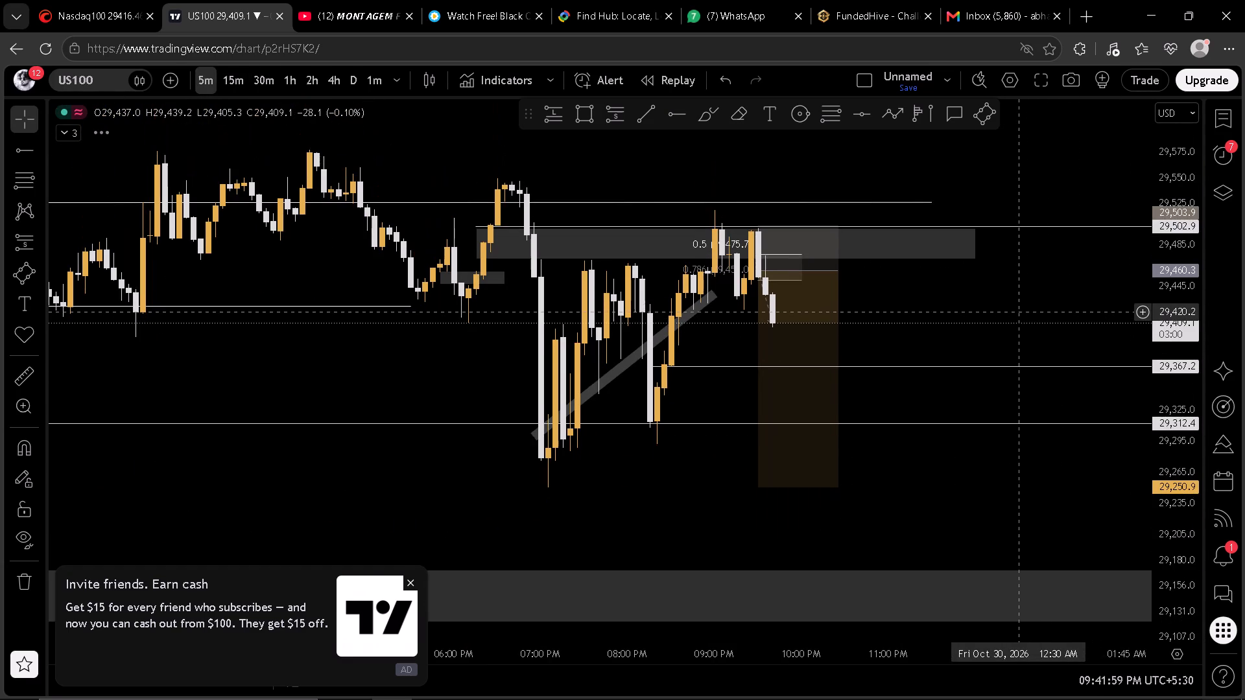
left_click_drag(1181, 331, 1170, 257)
left_click_drag(1046, 315, 1034, 272)
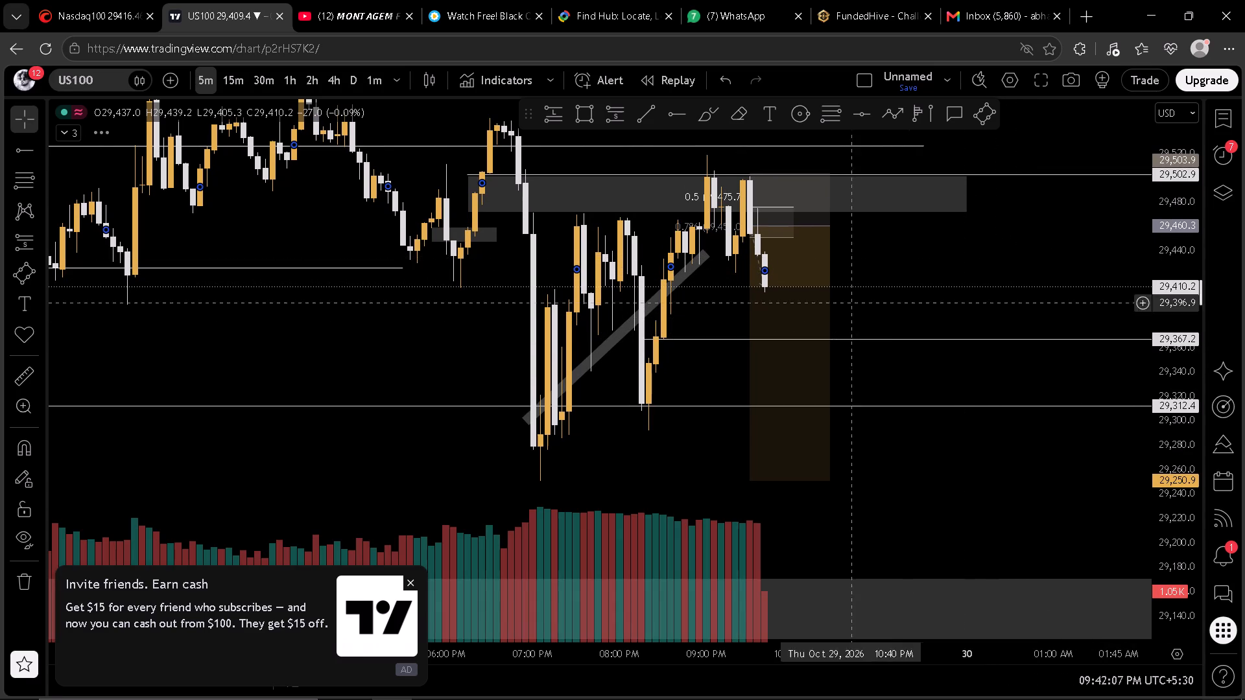
Switch to cTrader and move the Nasdaq100 sell position's take-profit to about 29250.64, on the lower horizontal line.
left_click(77, 0)
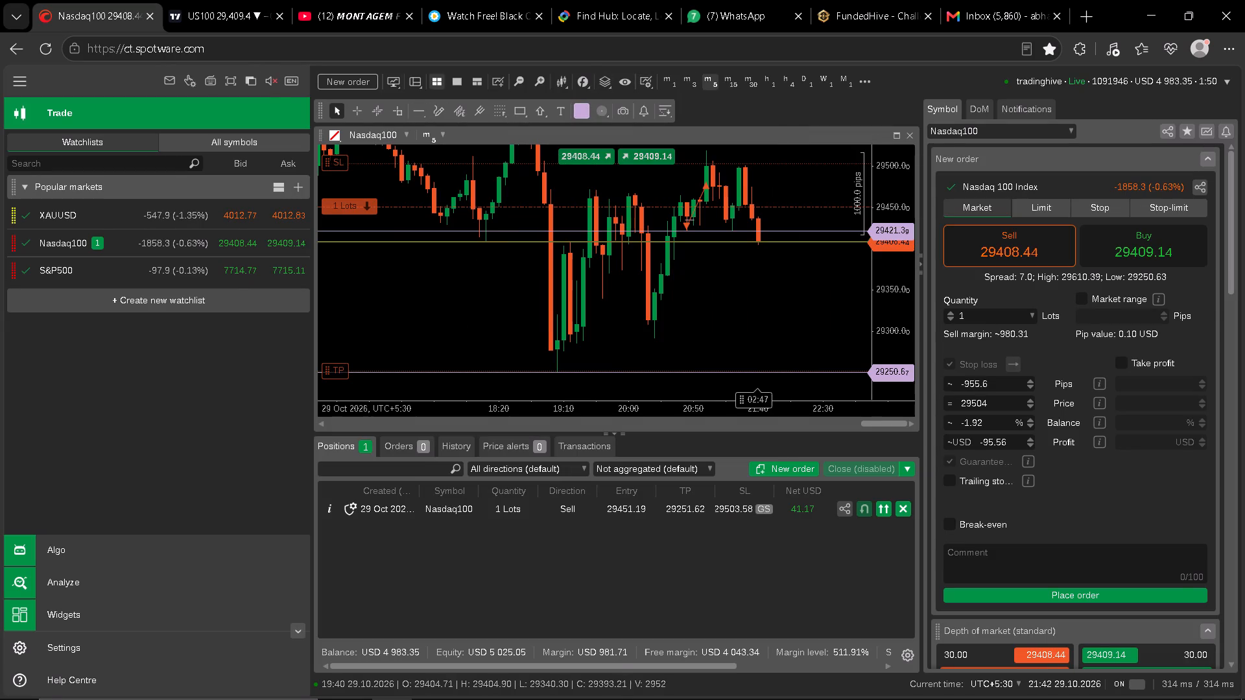
left_click_drag(336, 368, 338, 367)
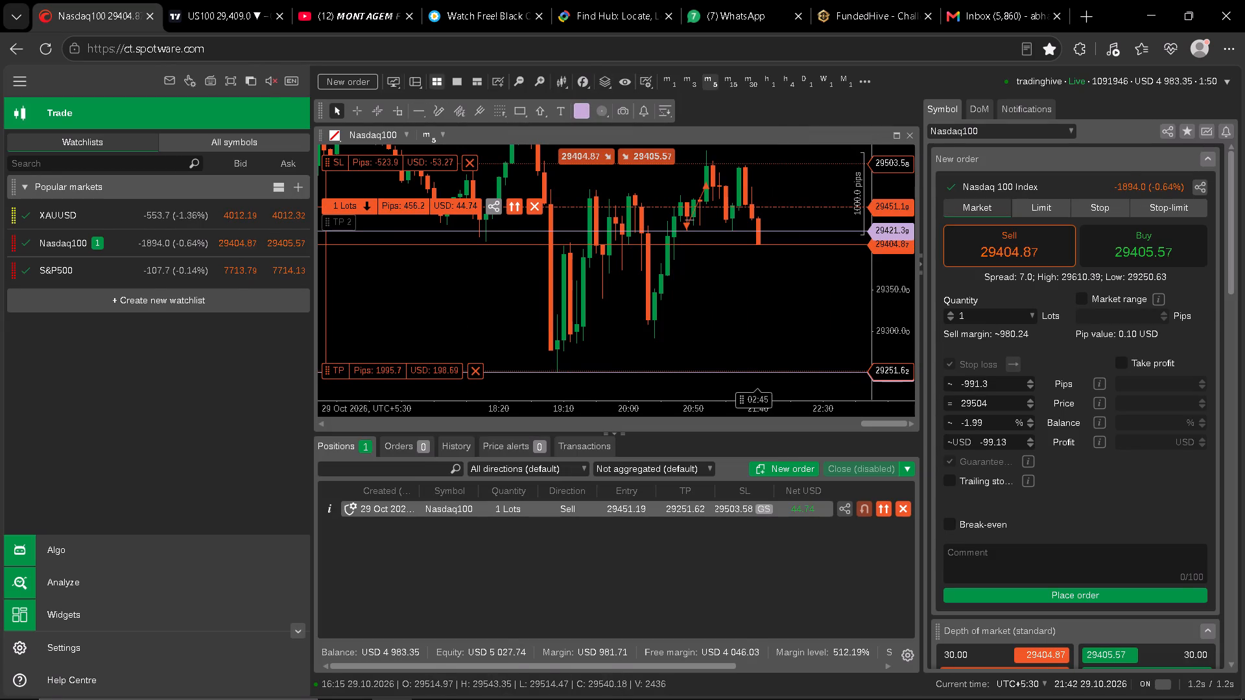
left_click_drag(338, 367, 397, 253)
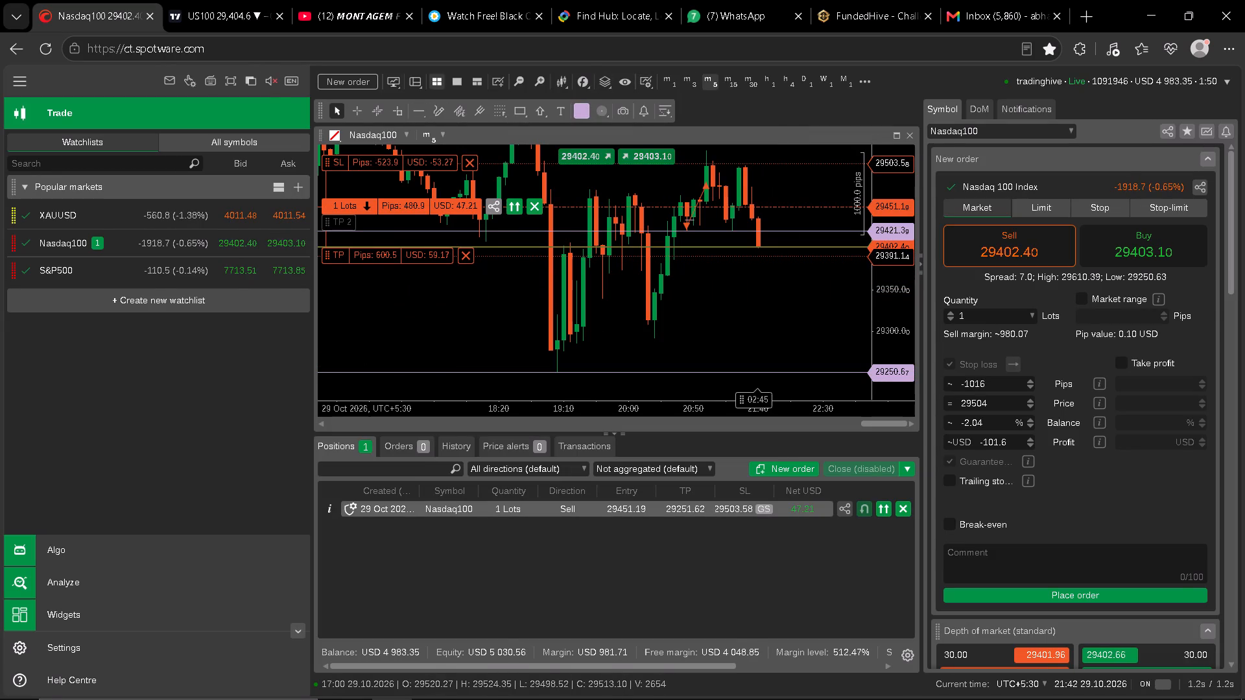
left_click_drag(397, 253, 399, 307)
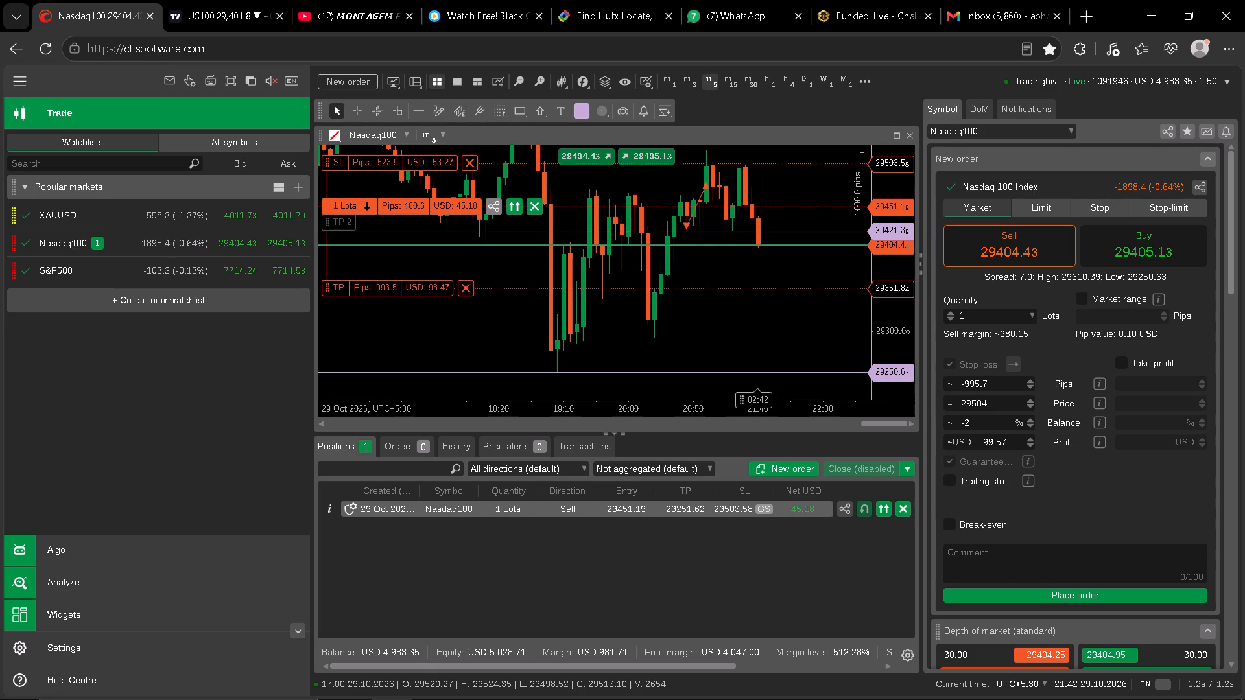
left_click_drag(399, 307, 399, 369)
left_click(698, 334)
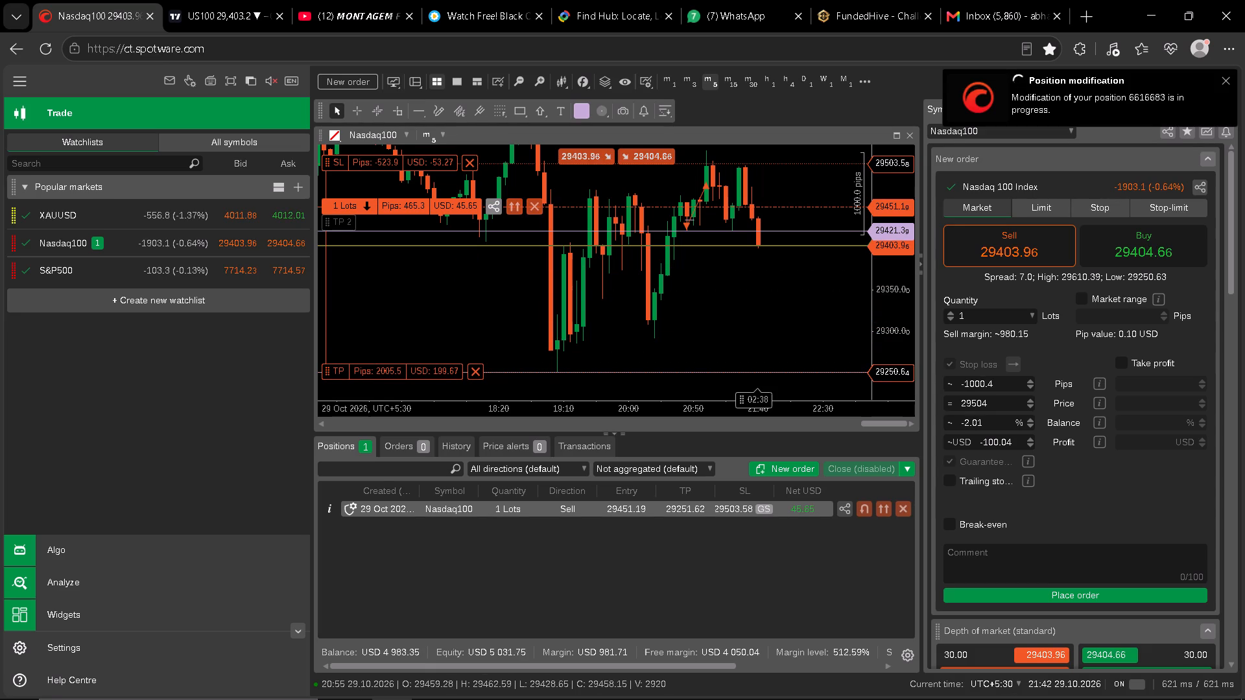
left_click(739, 332)
Move the upper horizontal line on the Nasdaq100 chart down to about 29366.5.
left_click_drag(903, 318, 897, 297)
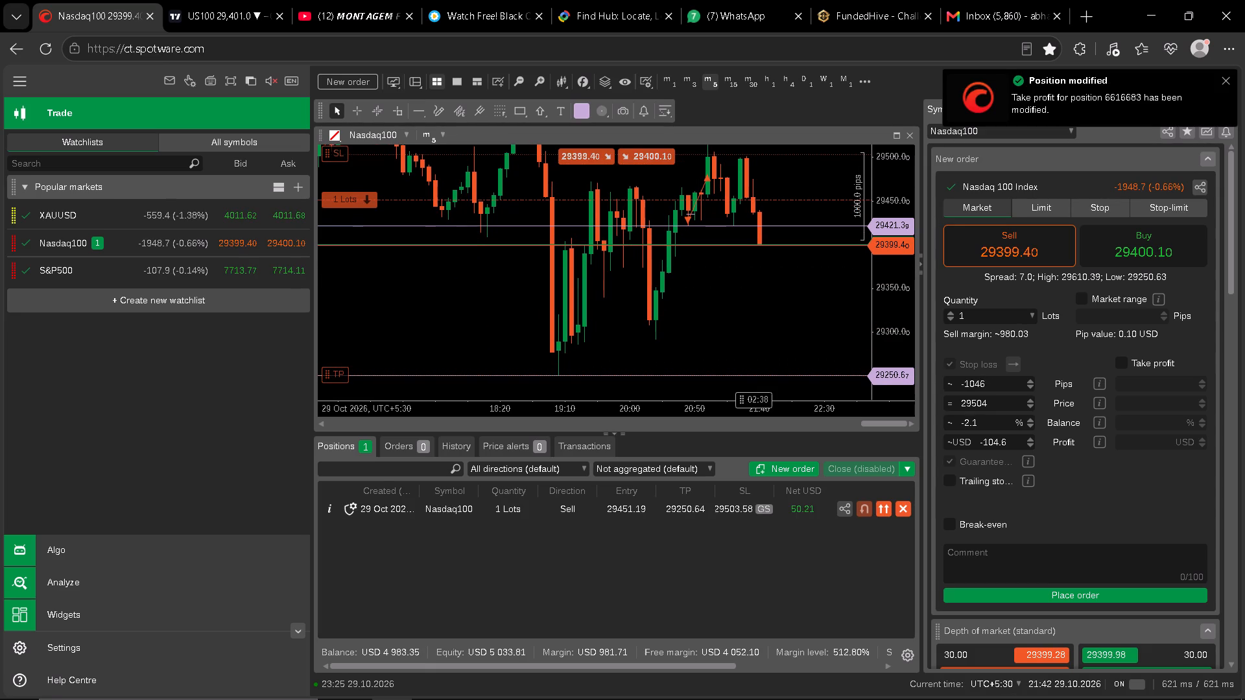
left_click_drag(831, 312, 825, 299)
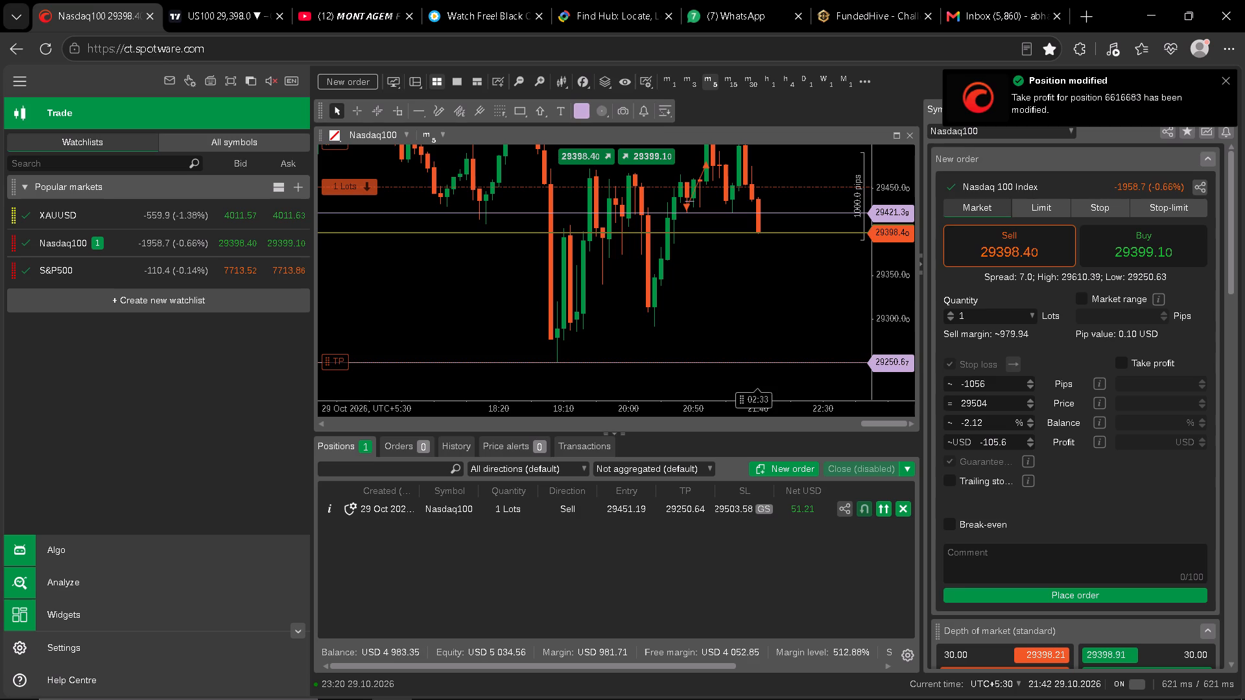
left_click_drag(884, 279, 883, 286)
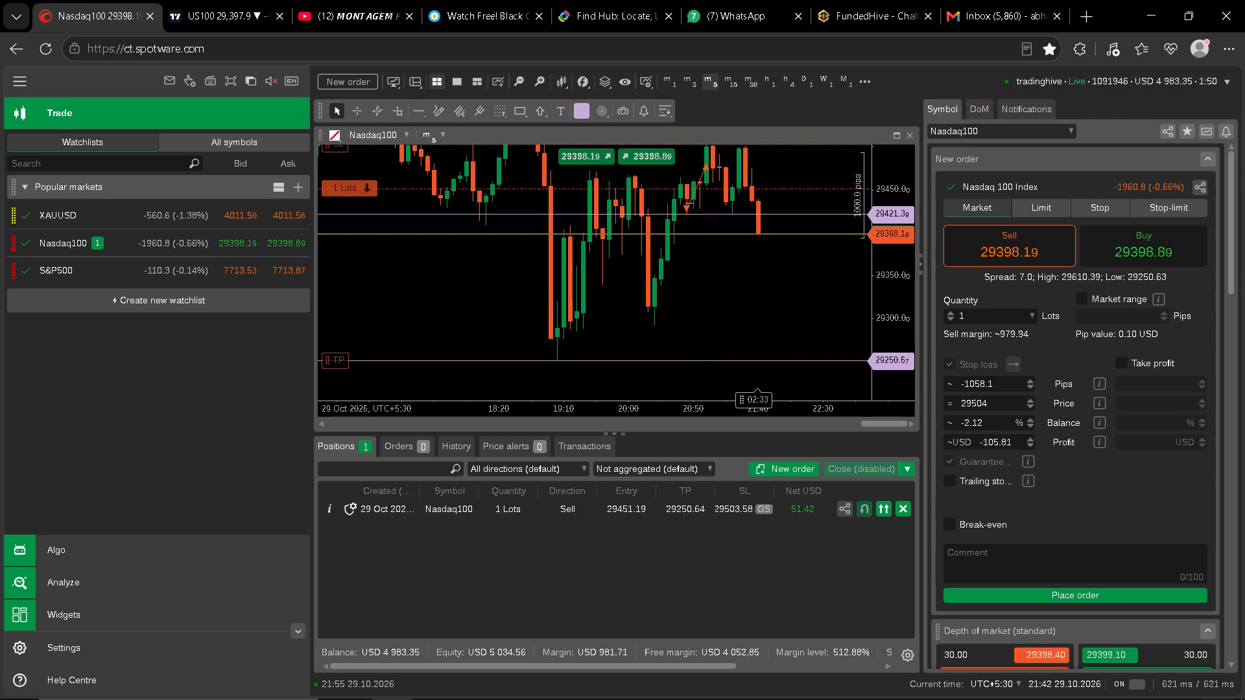
left_click_drag(537, 215, 543, 250)
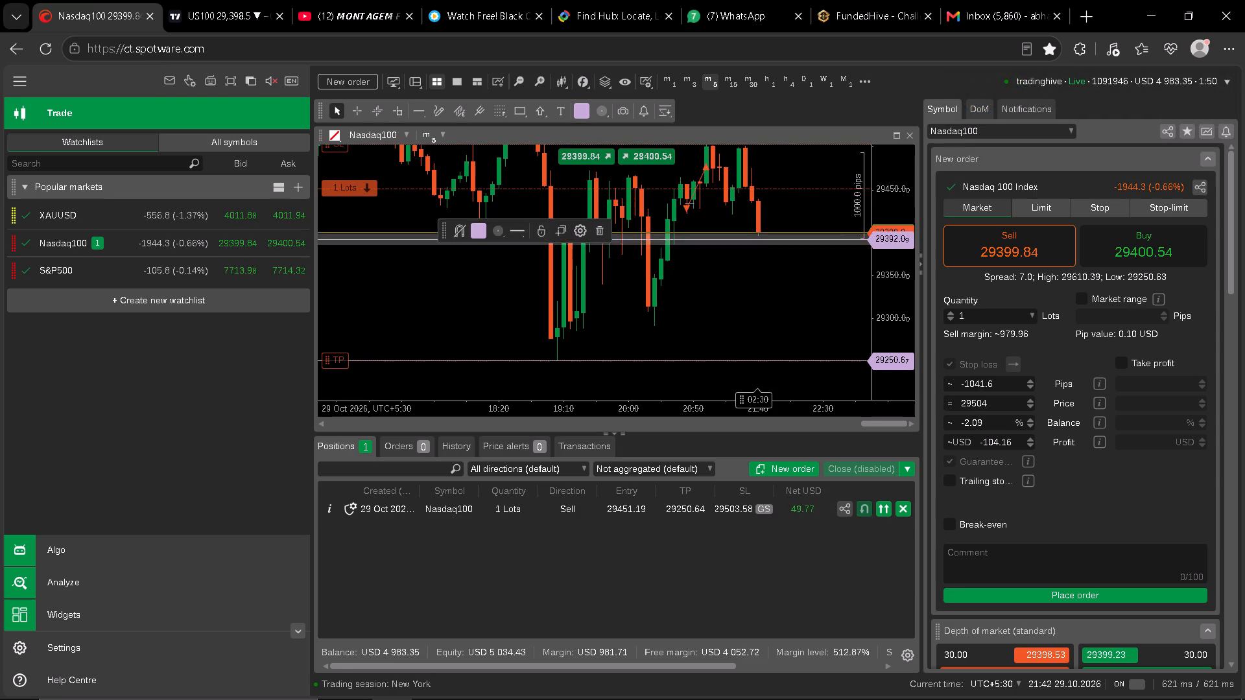
left_click_drag(543, 250, 549, 262)
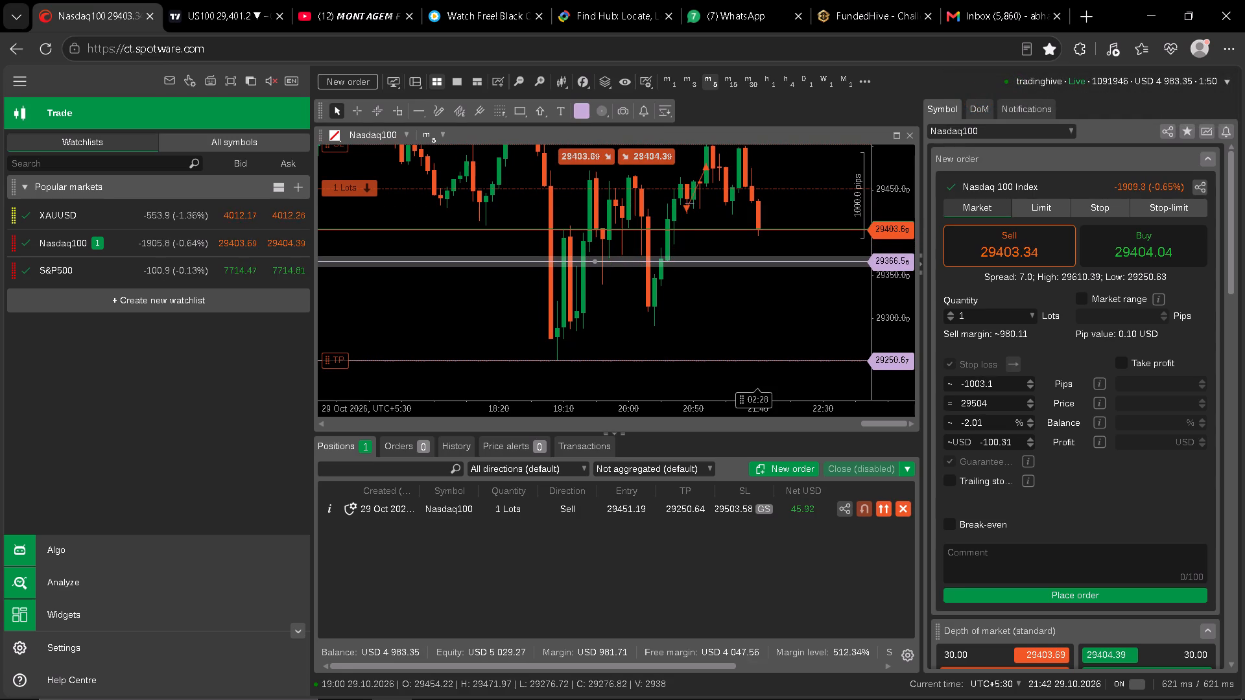
left_click_drag(549, 262, 548, 262)
left_click(812, 287)
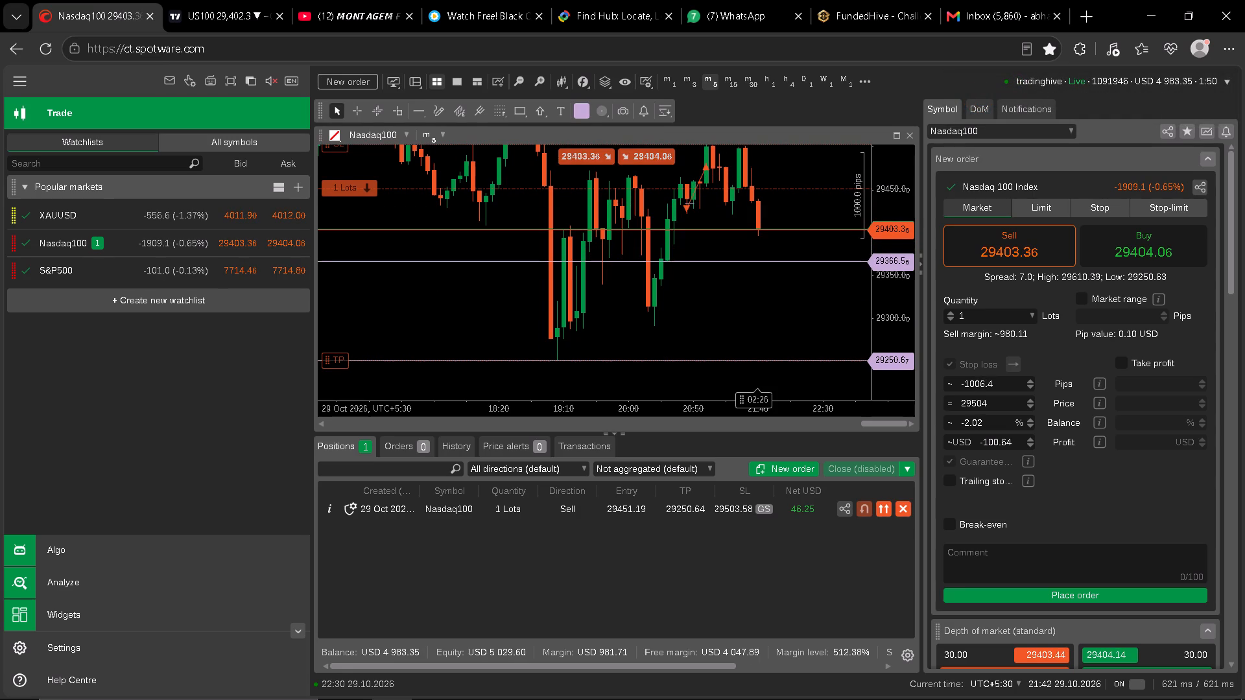
Move the Nasdaq100 sell position's stop-loss down beside its entry level, to 29449.38.
left_click_drag(888, 306, 891, 289)
left_click_drag(797, 312, 783, 308)
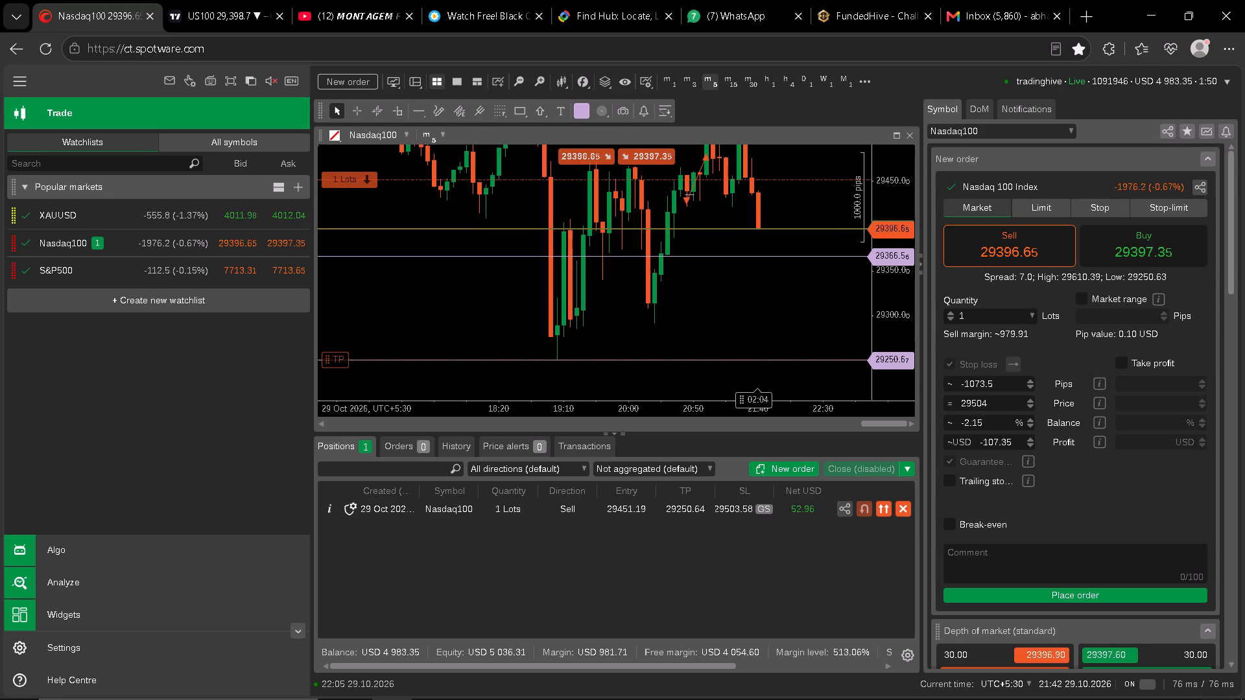
left_click_drag(792, 308, 790, 362)
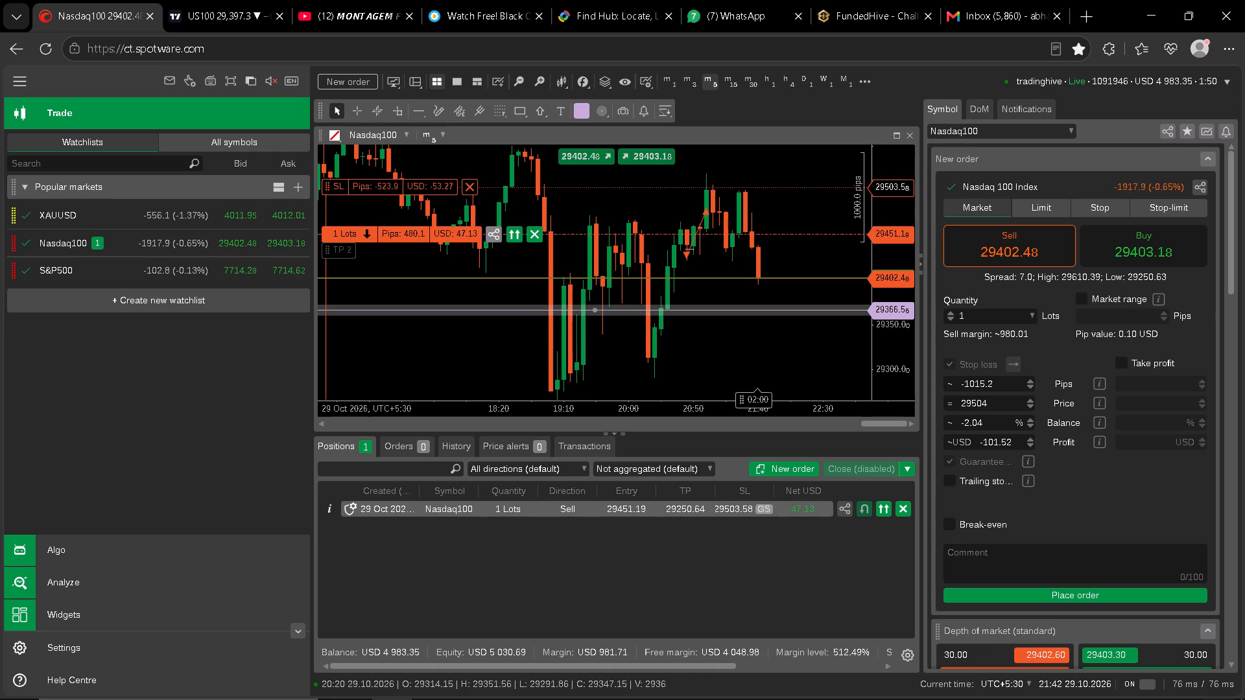
left_click_drag(410, 187, 423, 233)
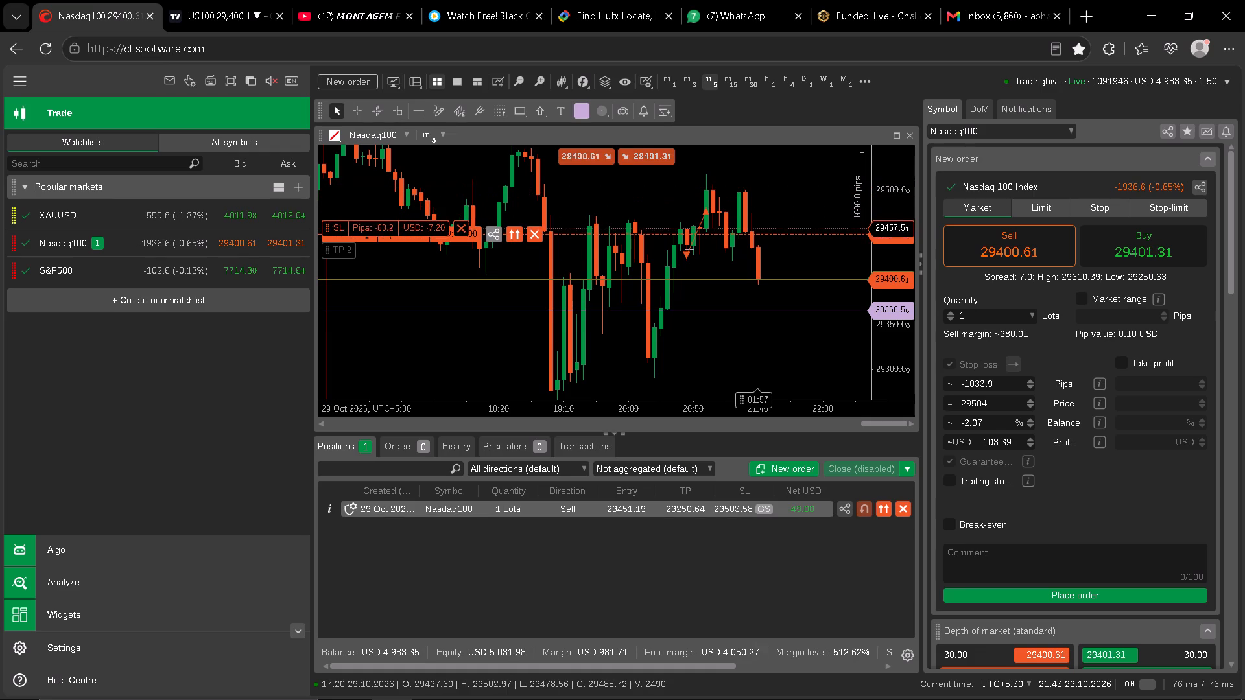
left_click_drag(423, 233, 420, 235)
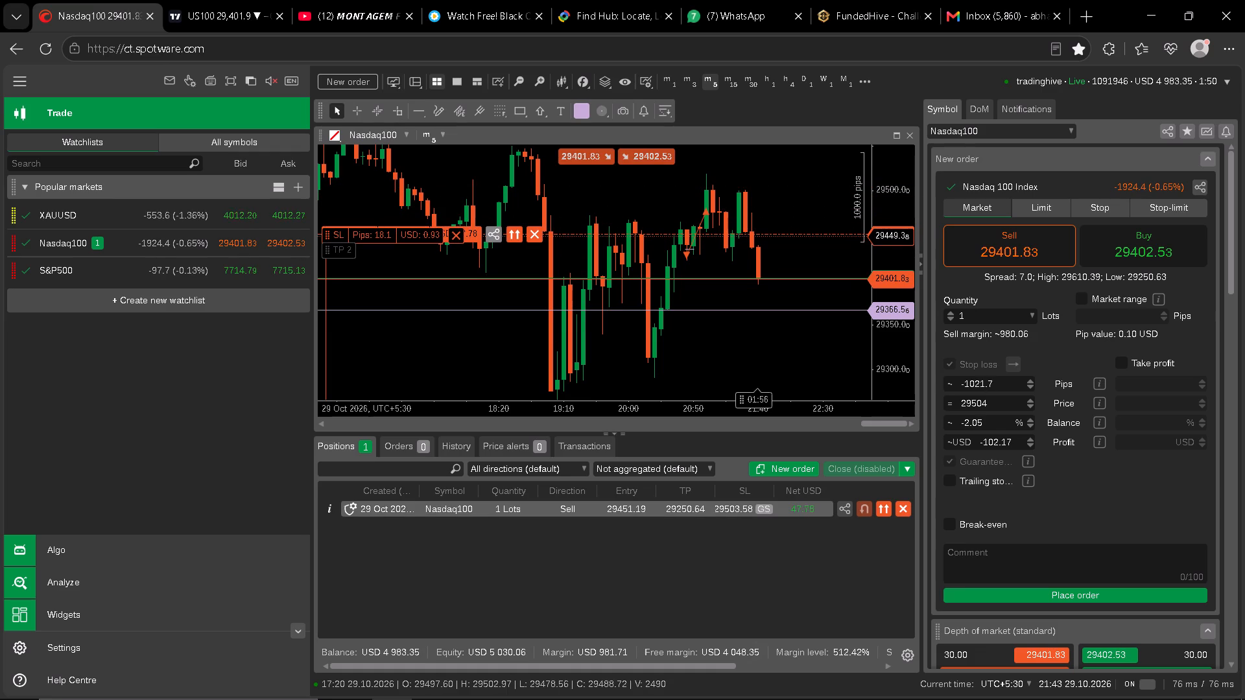
left_click_drag(420, 235, 420, 235)
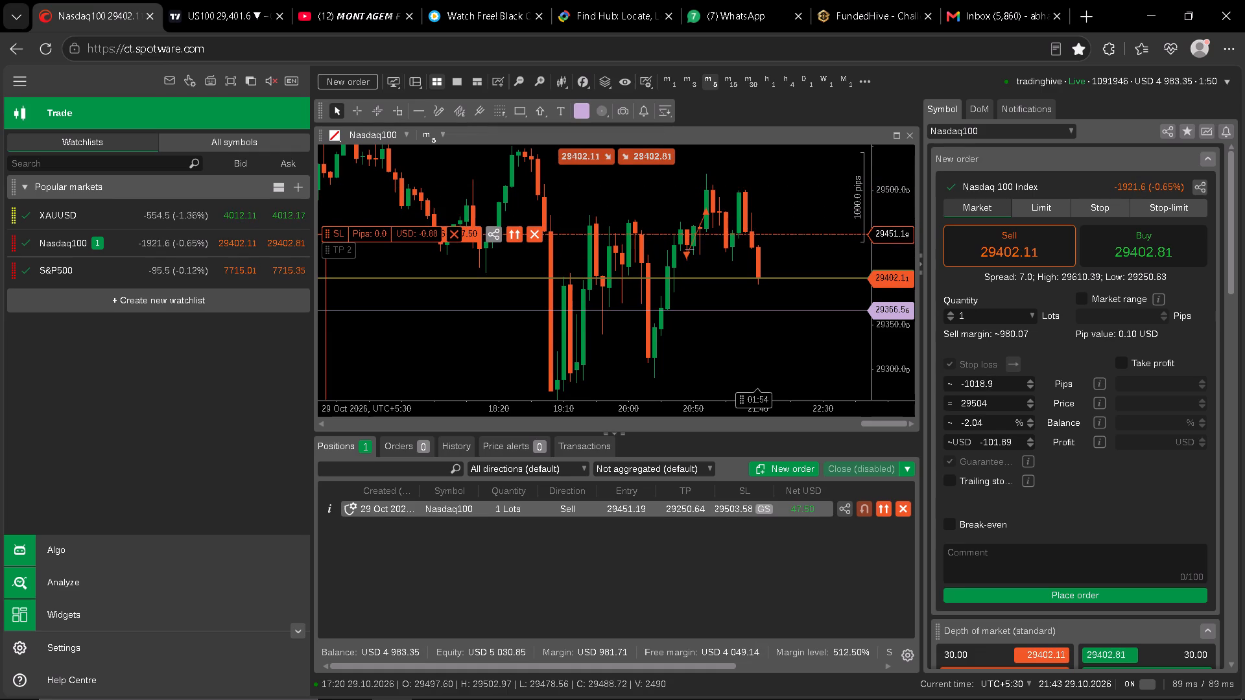
left_click_drag(420, 235, 420, 235)
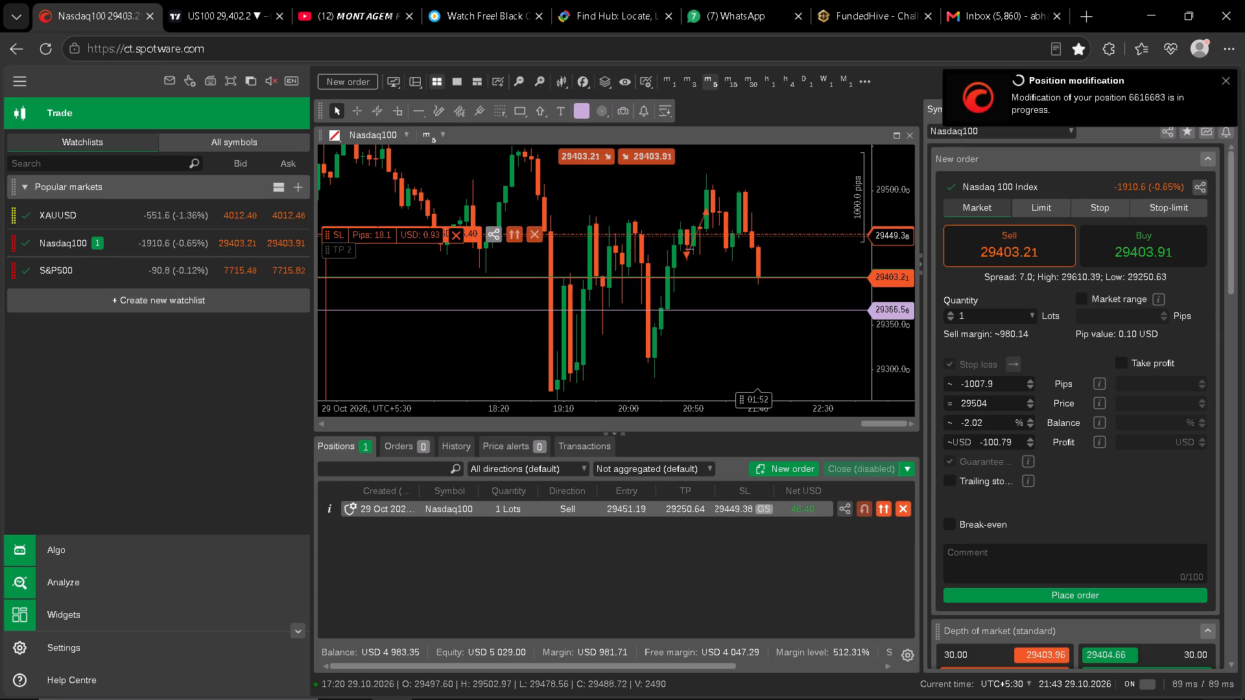
left_click(798, 209)
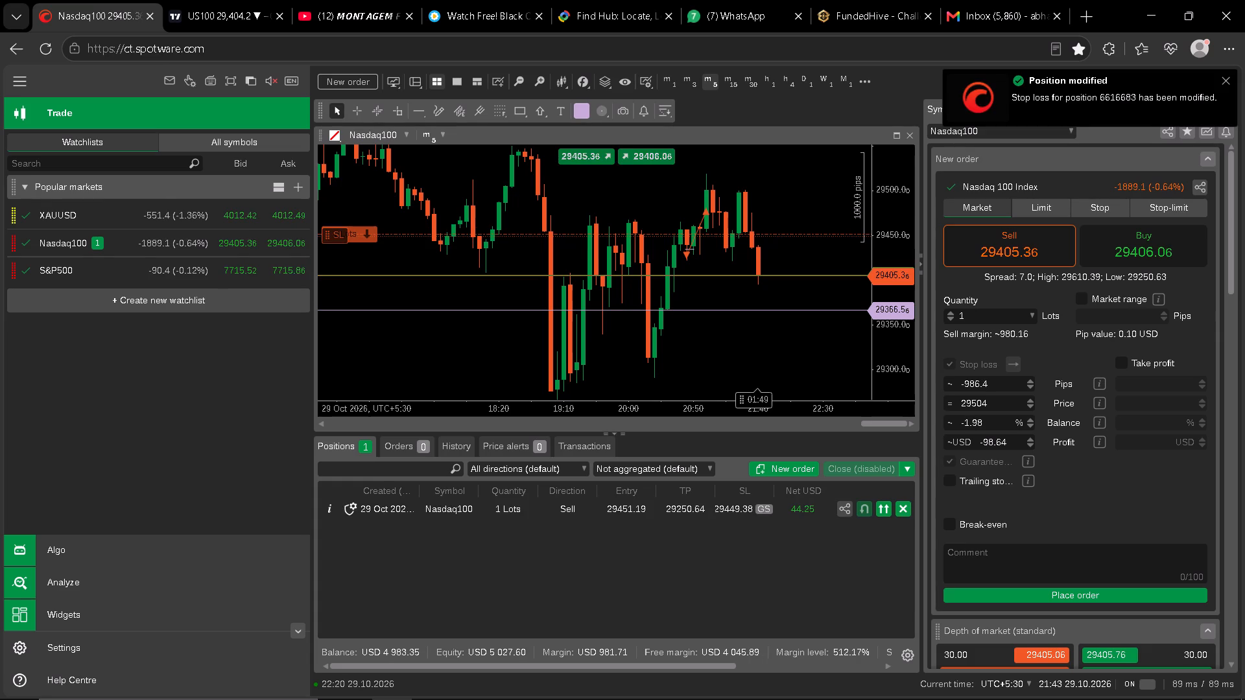
Examine Nasdaq100 price action between the stop-loss, the 29366.5 line and the take-profit level.
left_click_drag(892, 204, 892, 191)
left_click_drag(830, 201, 824, 184)
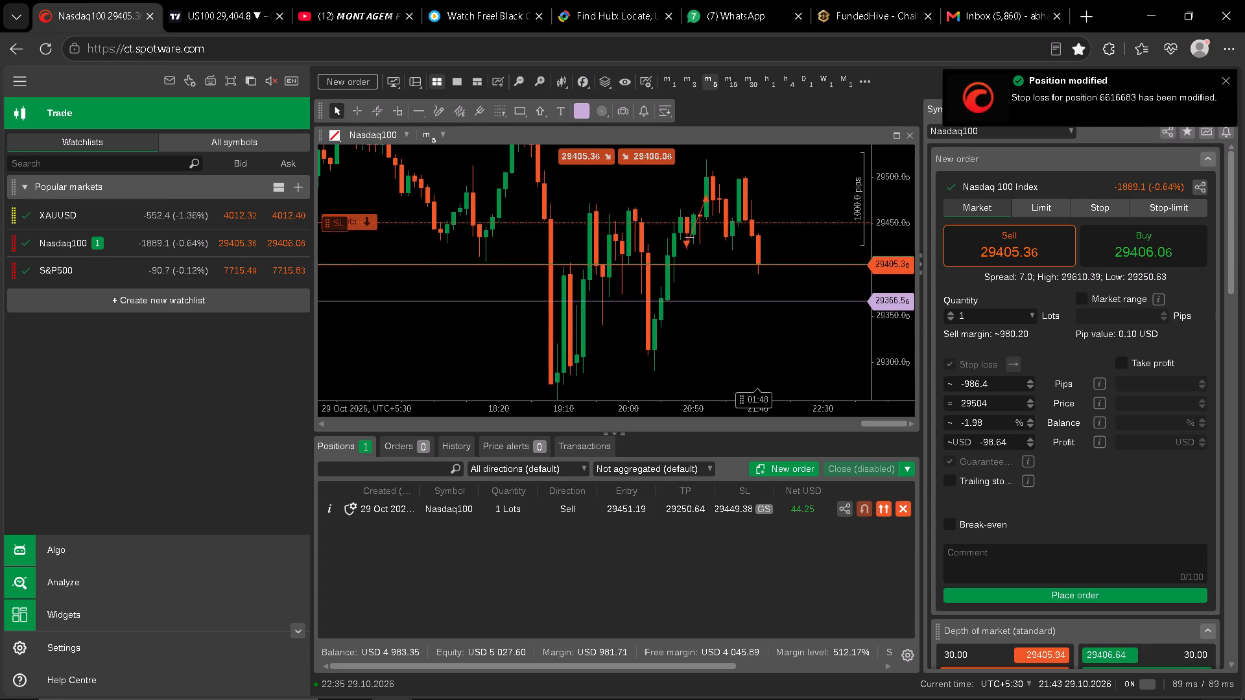
left_click_drag(824, 184, 825, 184)
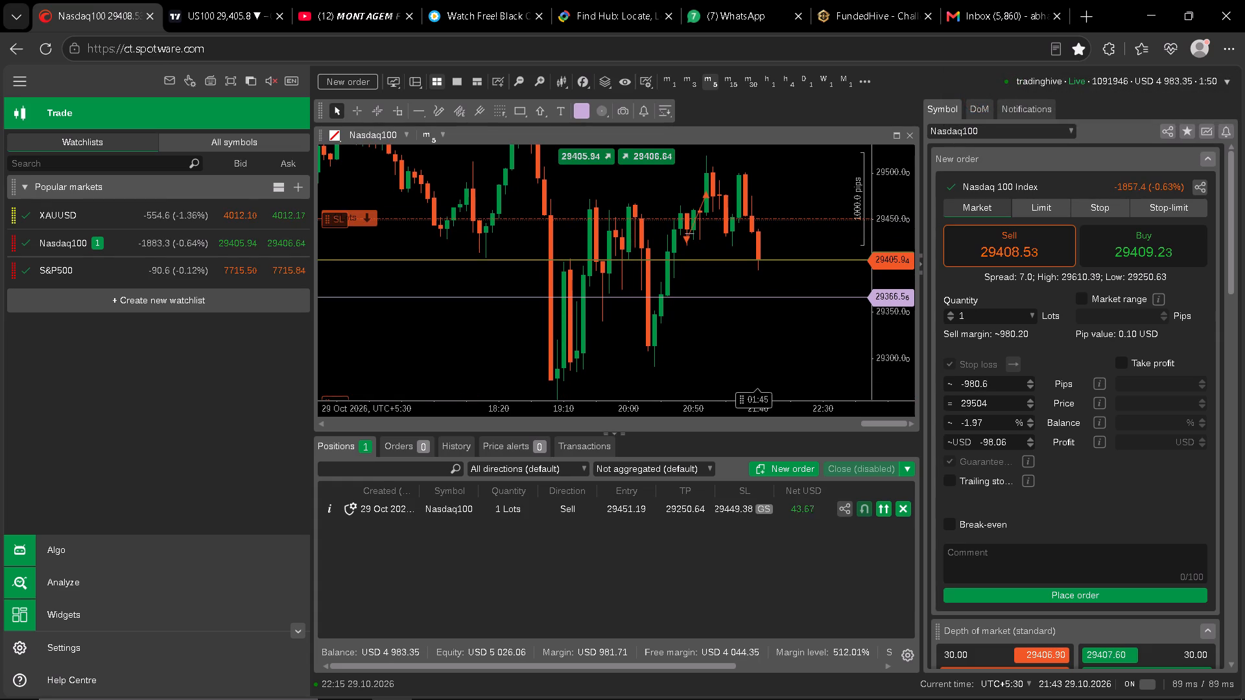
left_click_drag(803, 343, 799, 310)
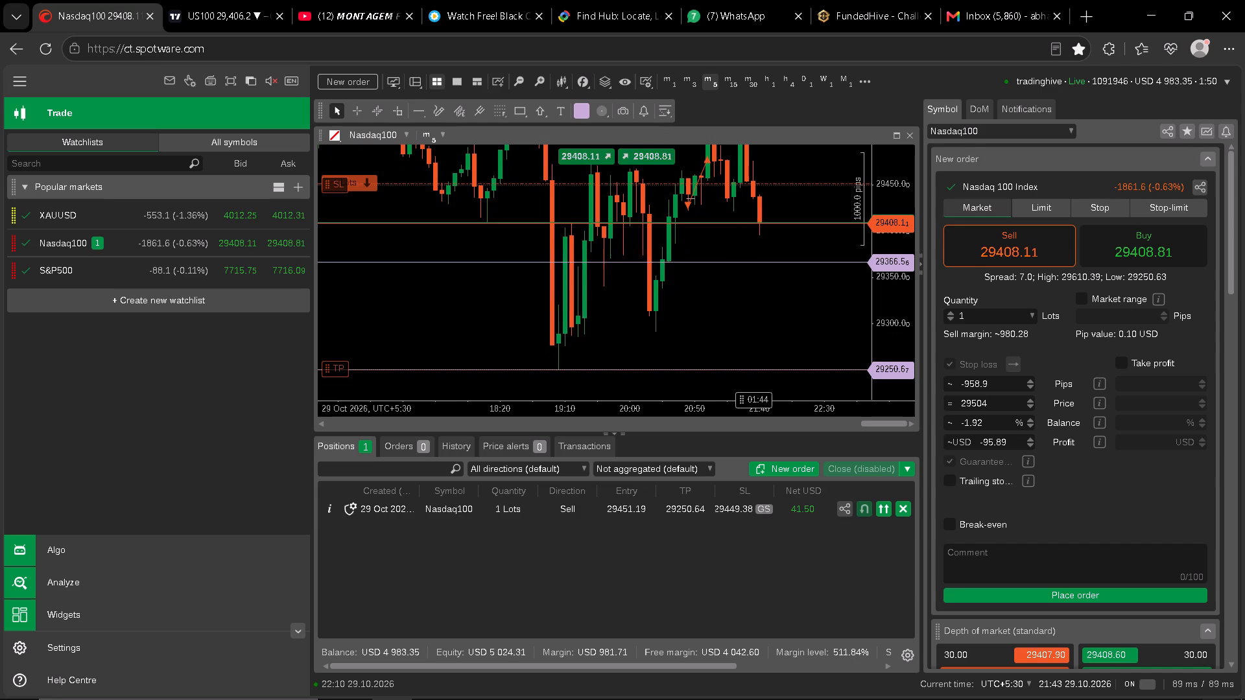
left_click_drag(799, 310, 797, 312)
left_click(797, 312)
left_click_drag(895, 320, 897, 306)
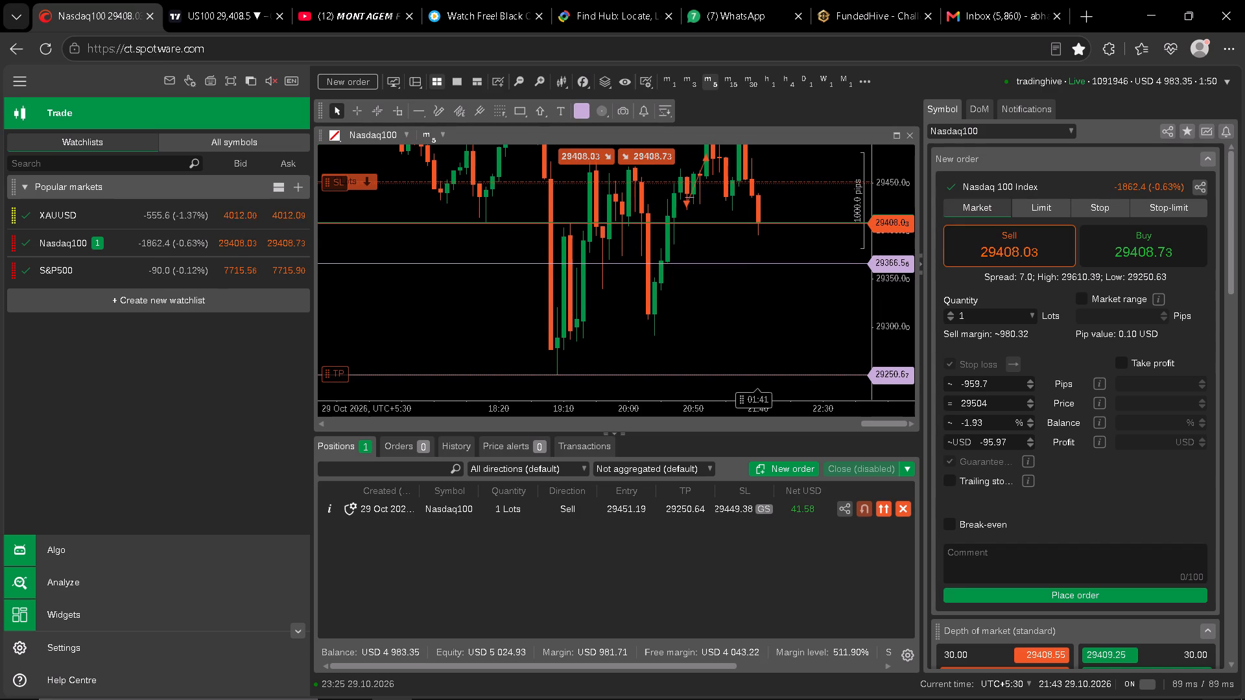
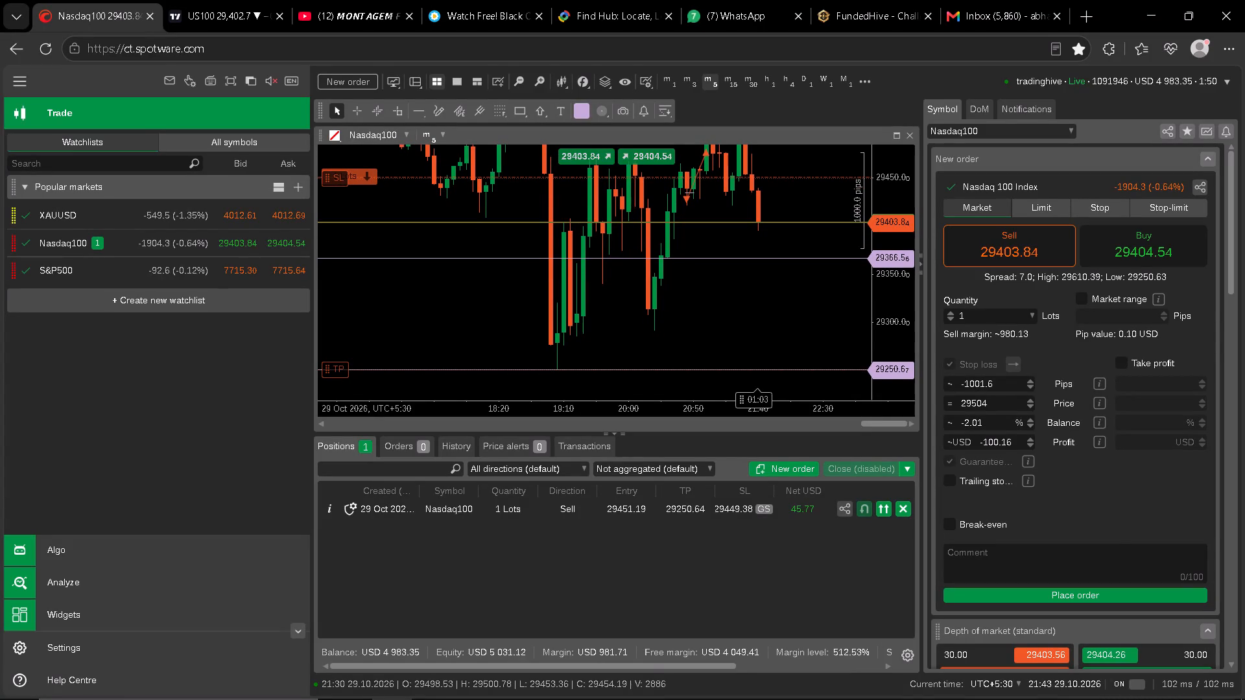
Switch the Nasdaq100 chart to the one-minute timeframe and examine recent price action between the stop-loss and the 29366.5 line.
left_click(671, 76)
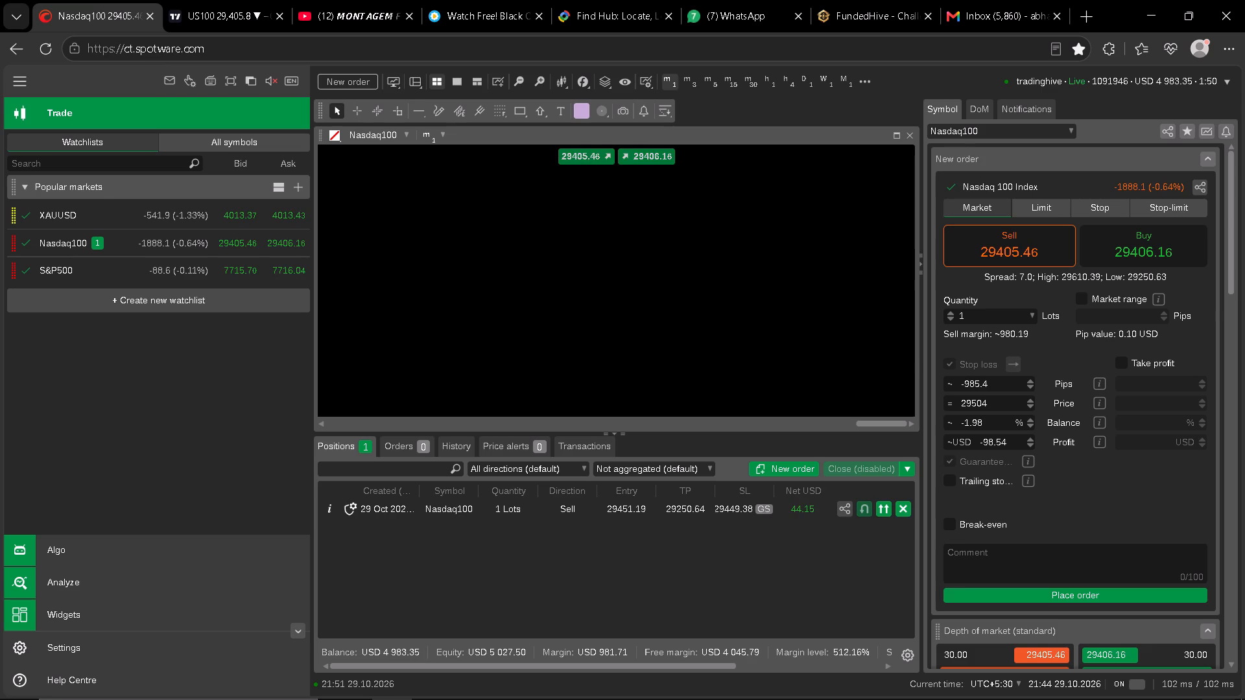
left_click_drag(807, 236, 802, 152)
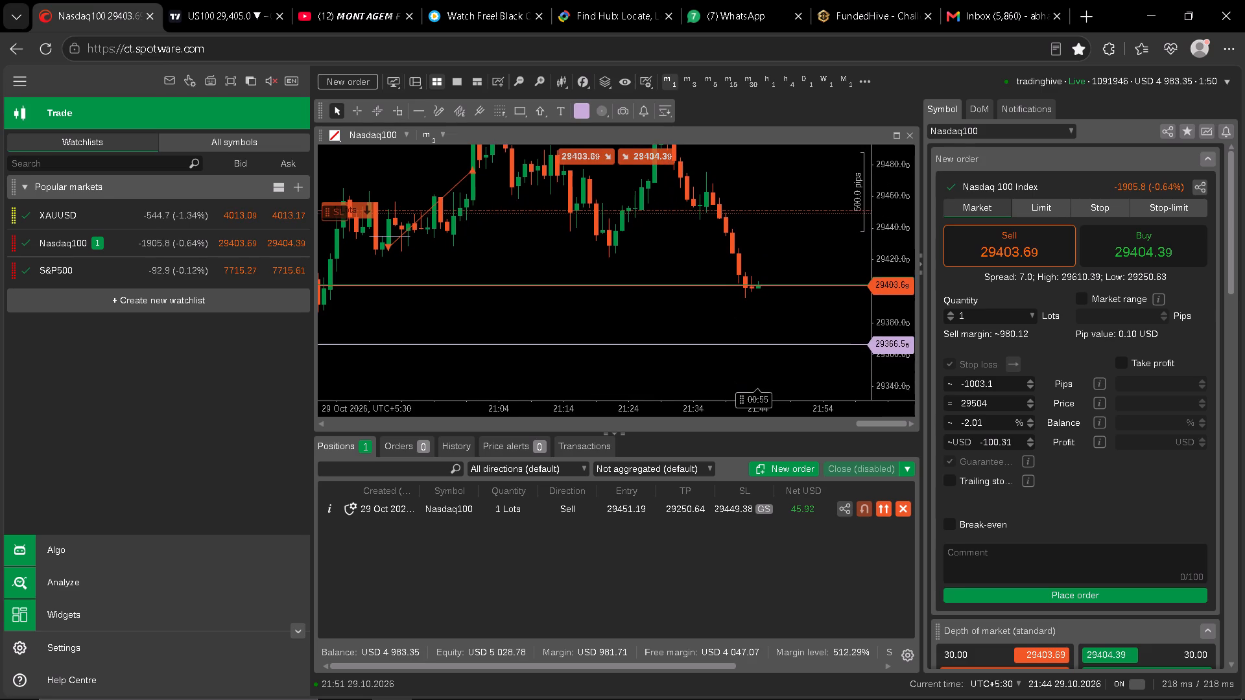
left_click_drag(802, 152, 803, 150)
left_click_drag(888, 258, 887, 197)
left_click_drag(829, 235, 820, 218)
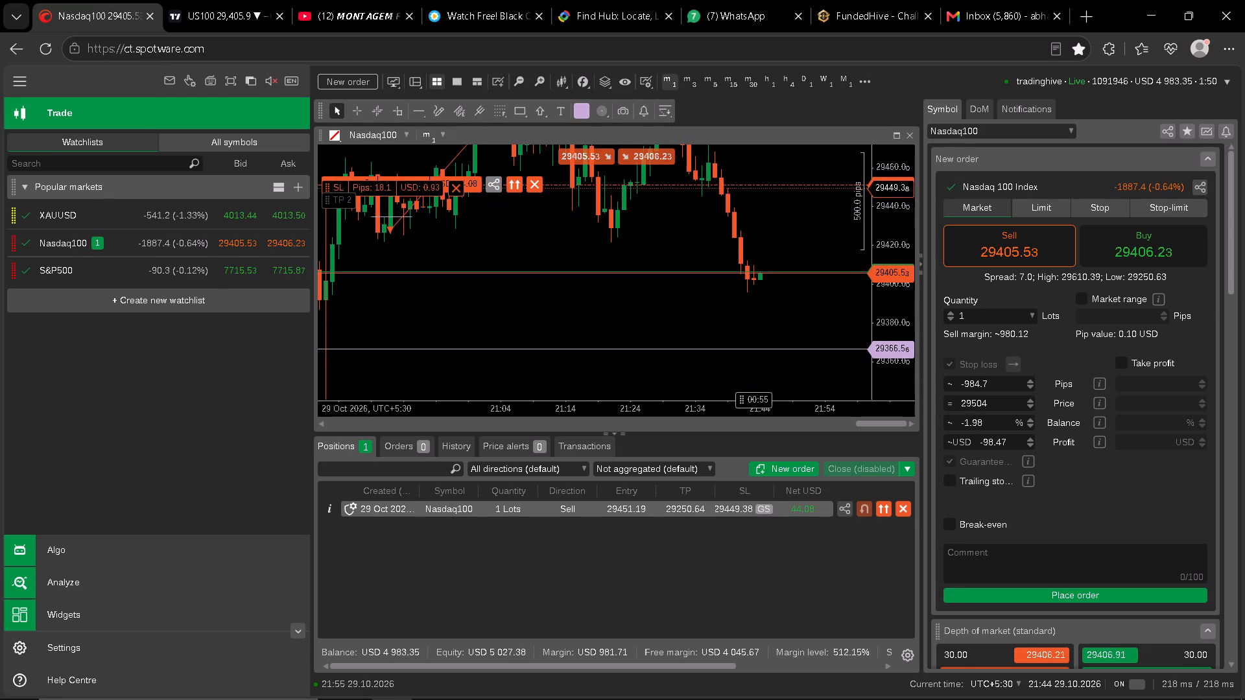
left_click_drag(820, 218, 817, 202)
left_click(884, 200)
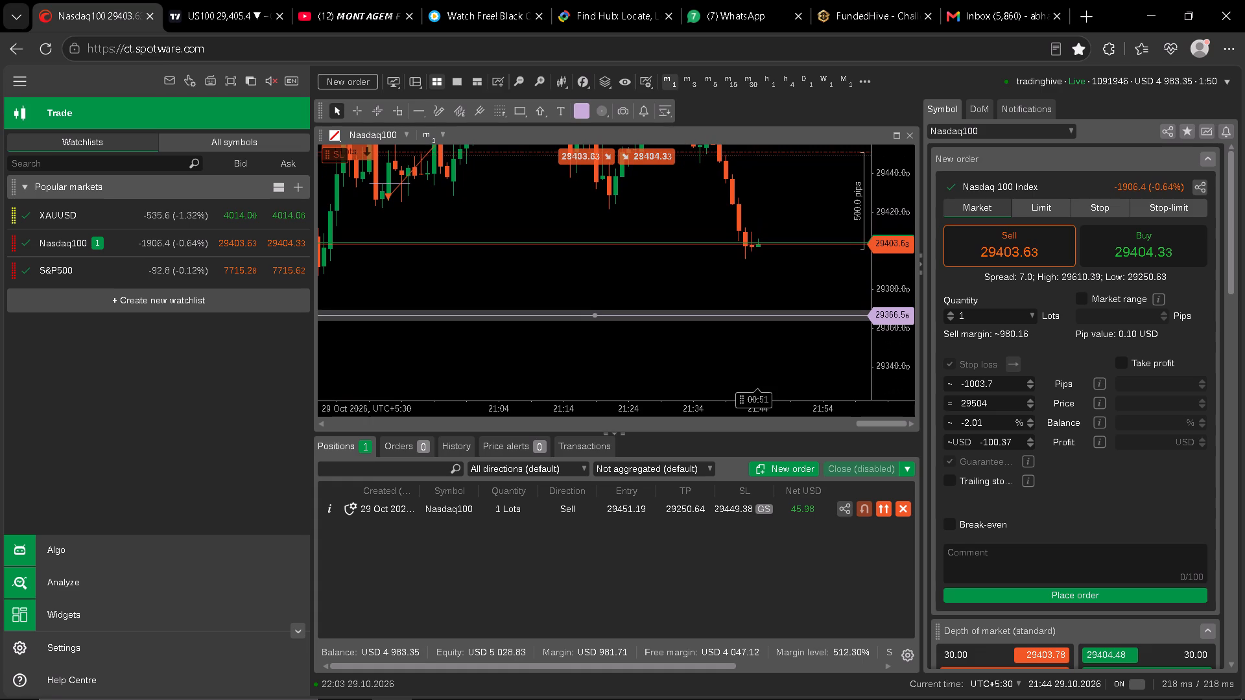
left_click_drag(792, 210, 782, 226)
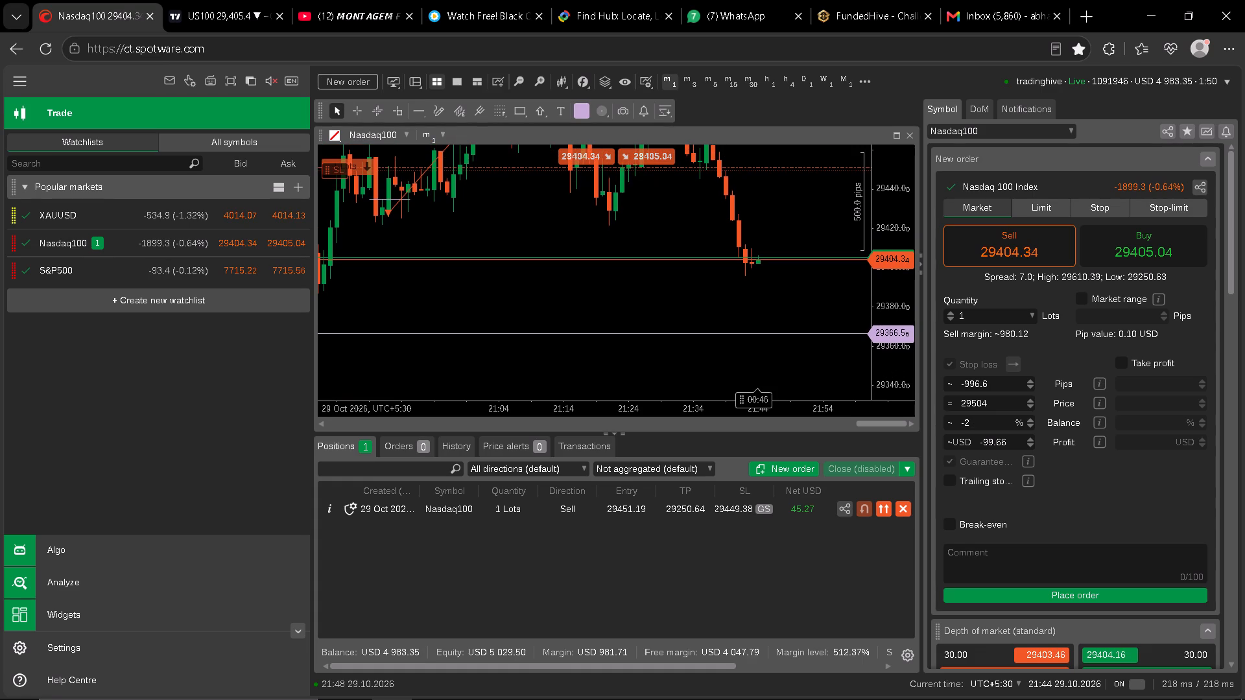
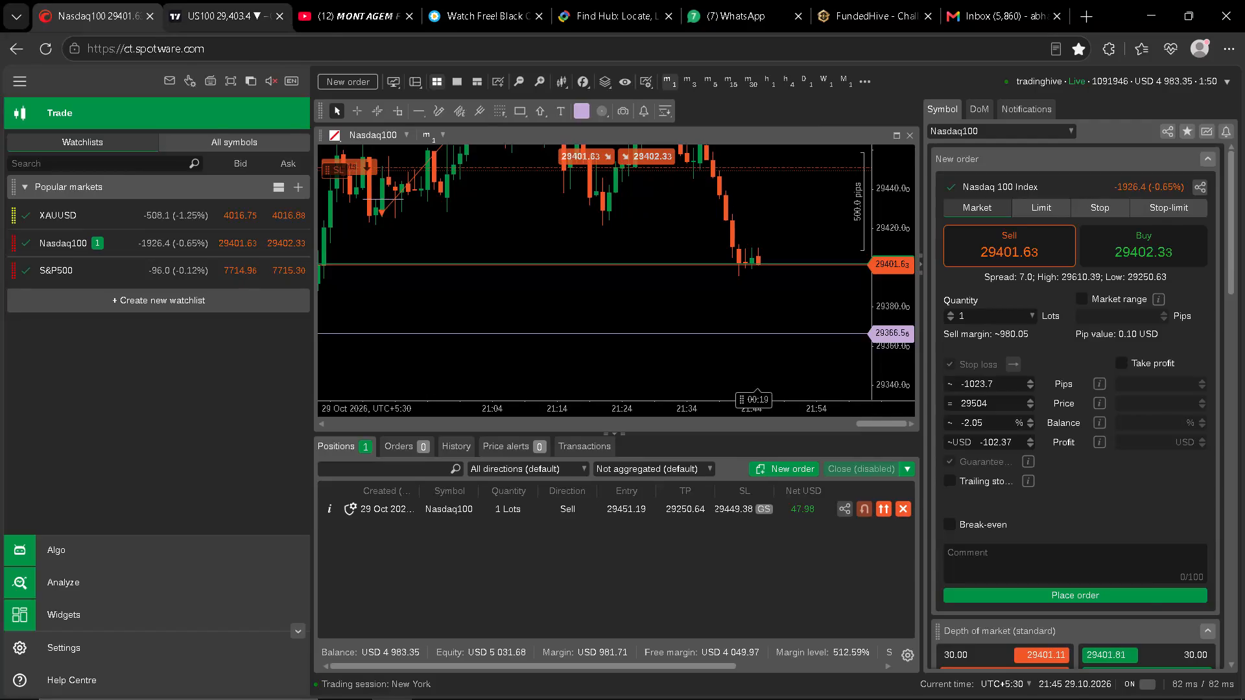
Switch to TradingView, load XAUUSD, and examine its price action on the five-minute and four-hour timeframes.
left_click(239, 0)
key("space")
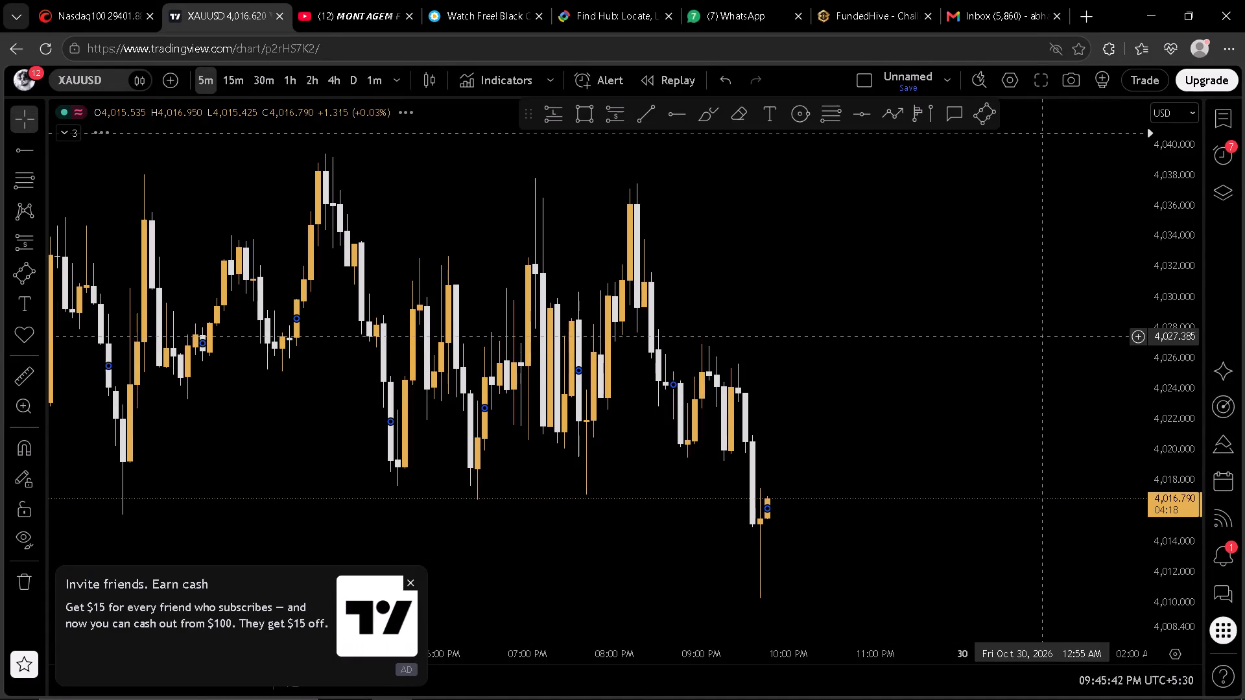
scroll(1026, 383, "down", 1)
left_click_drag(1025, 369, 1012, 317)
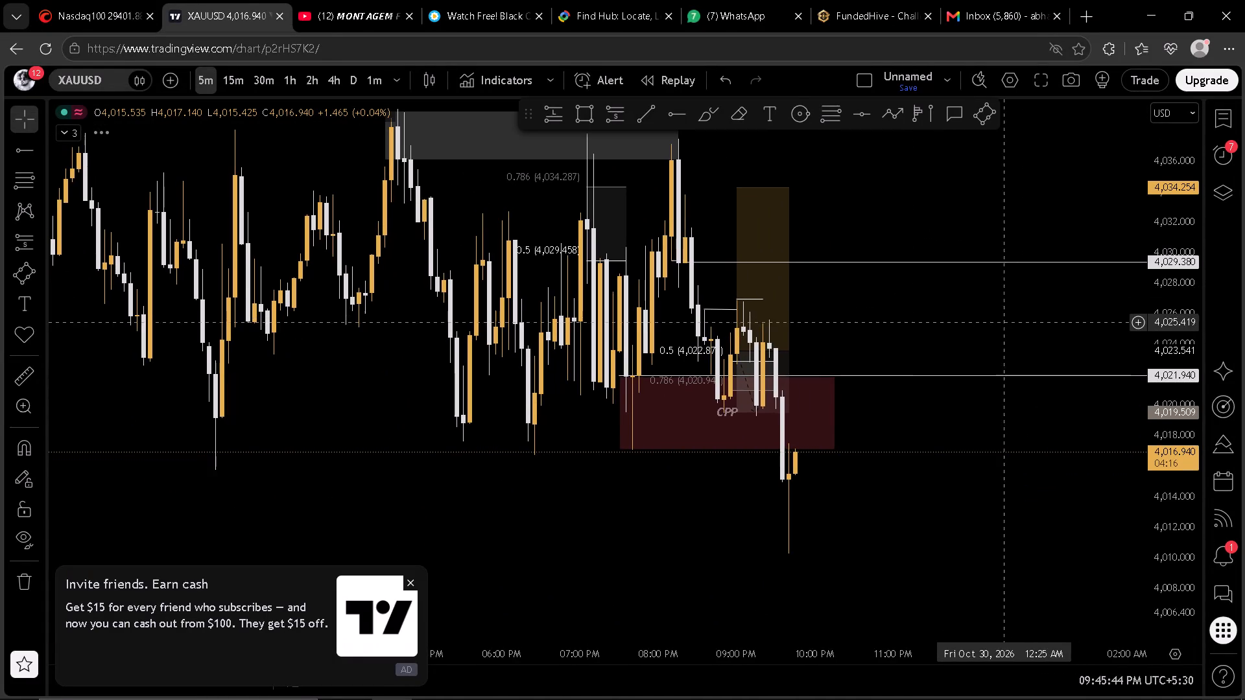
scroll(911, 457, "down", 4)
left_click(330, 73)
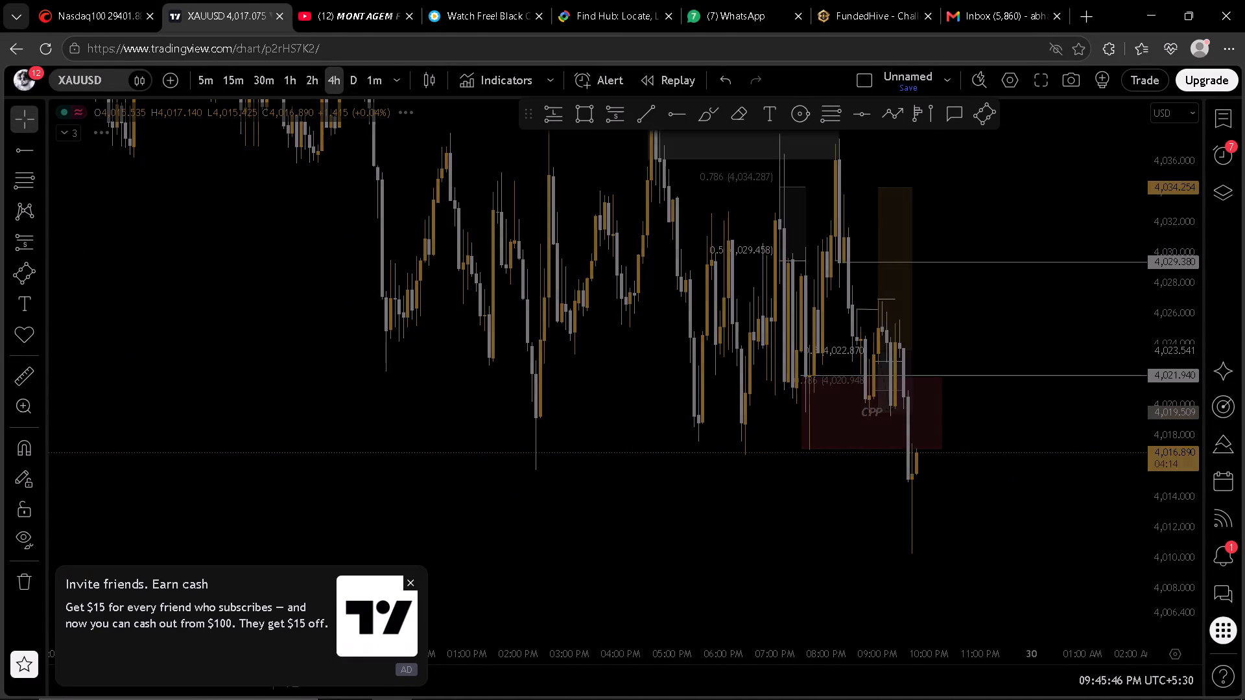
scroll(1187, 314, "down", 3)
scroll(1032, 441, "up", 6)
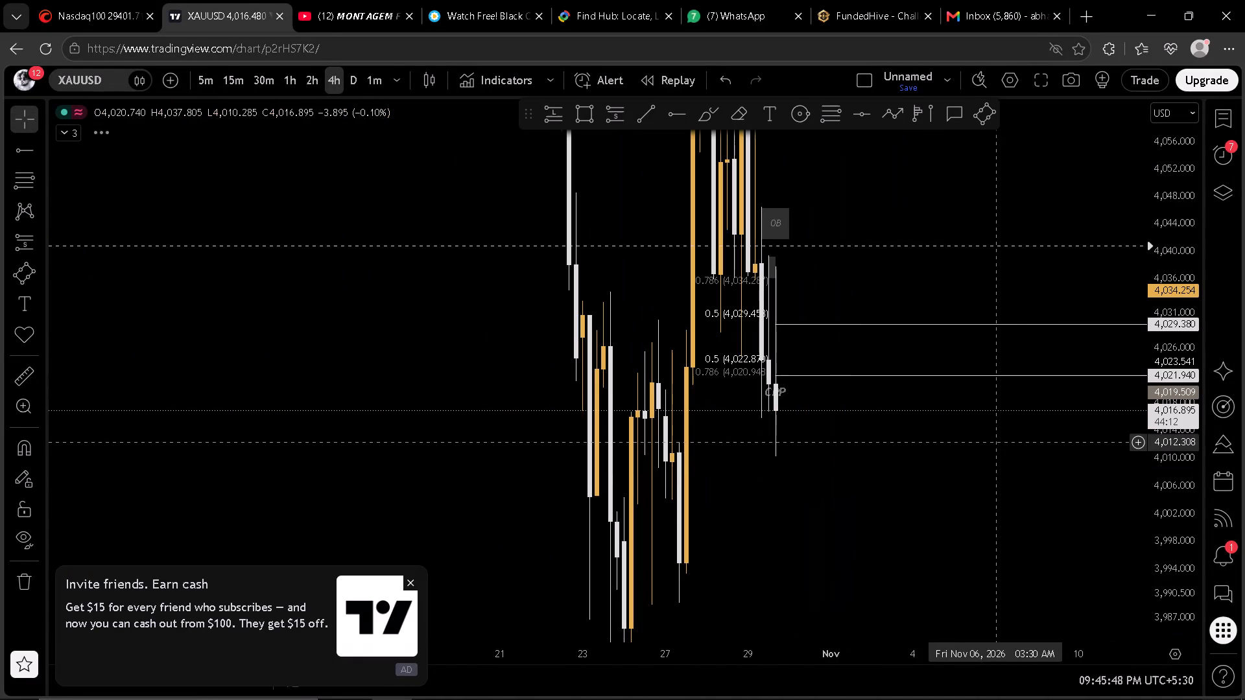
Compare XAUUSD on the 1m, 5m and 15m timeframes, then return to 1m and examine price around the red CPP zone.
left_click(377, 84)
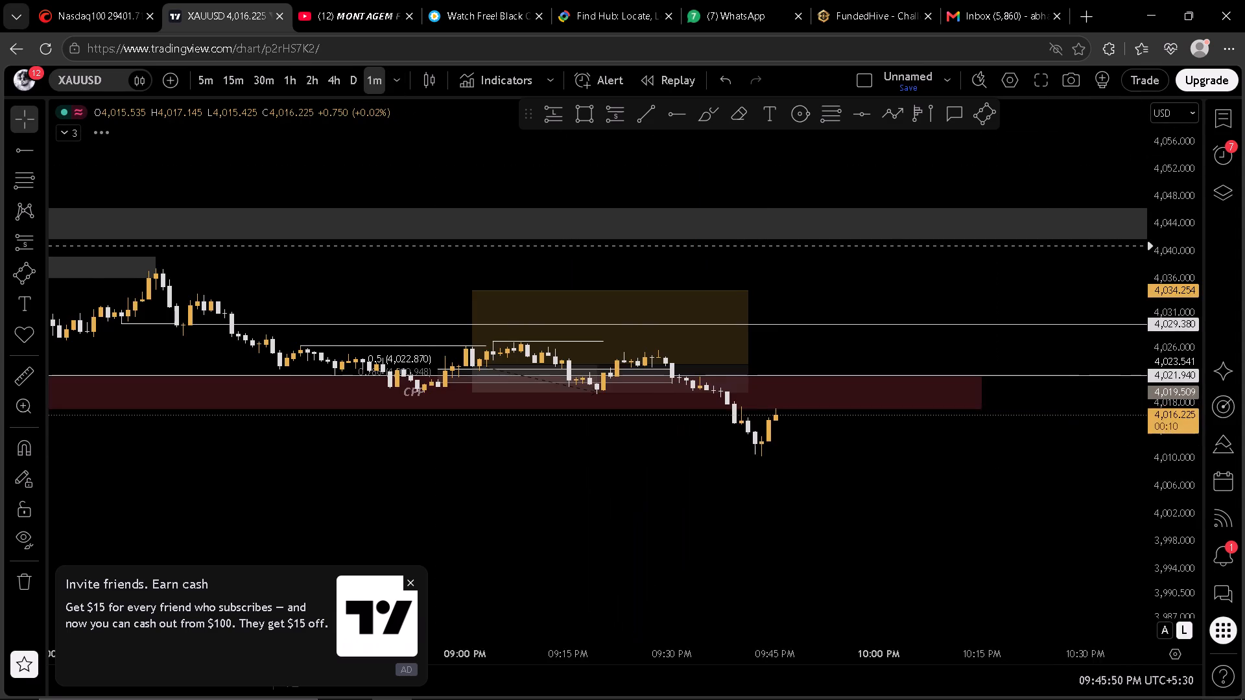
scroll(1195, 449, "up", 4)
left_click_drag(1061, 516, 1009, 353)
left_click(199, 86)
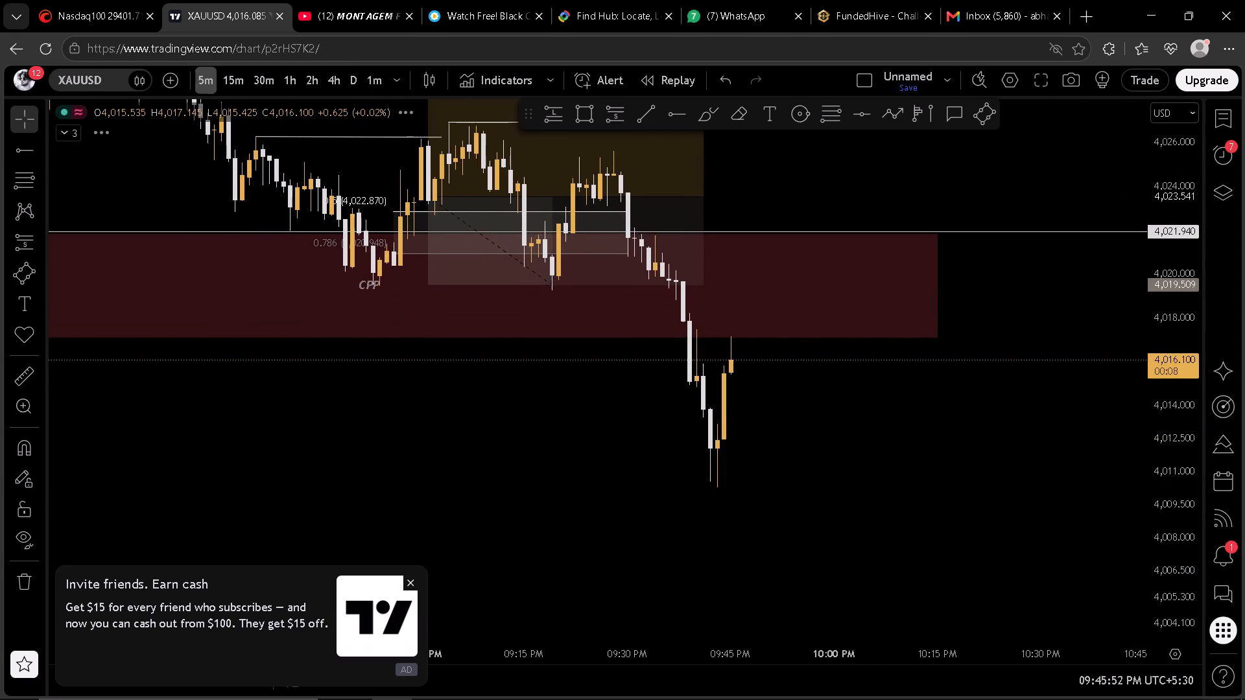
left_click(220, 82)
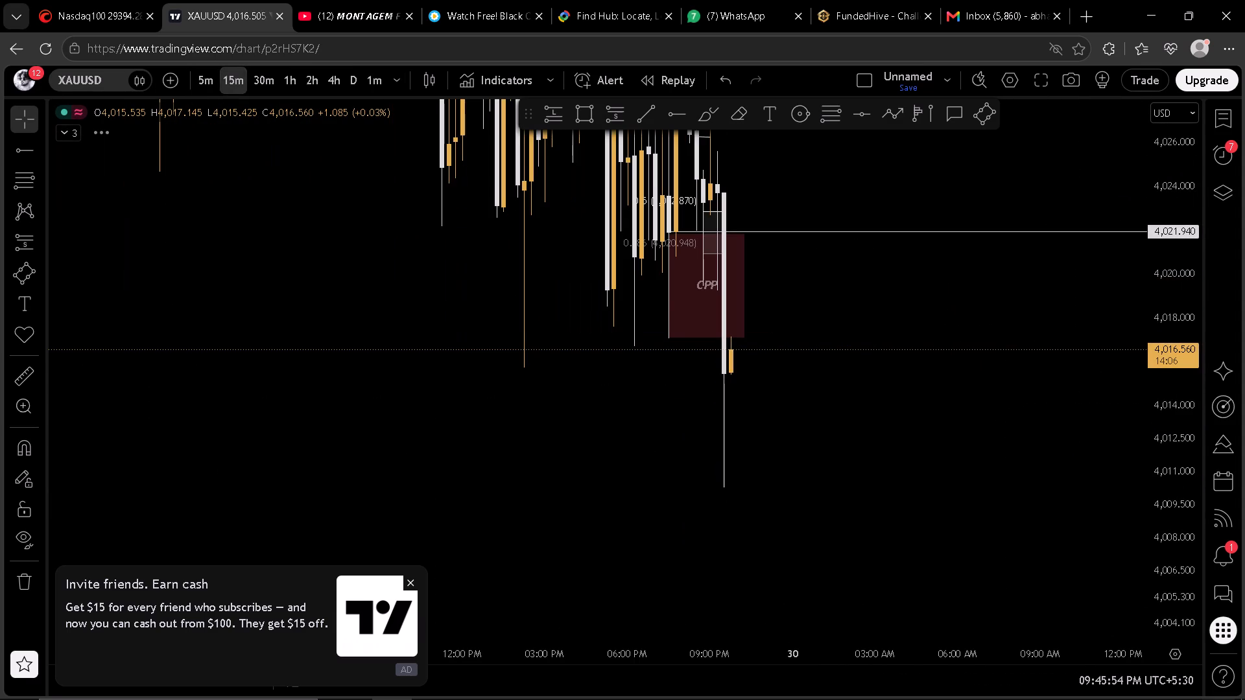
left_click(371, 82)
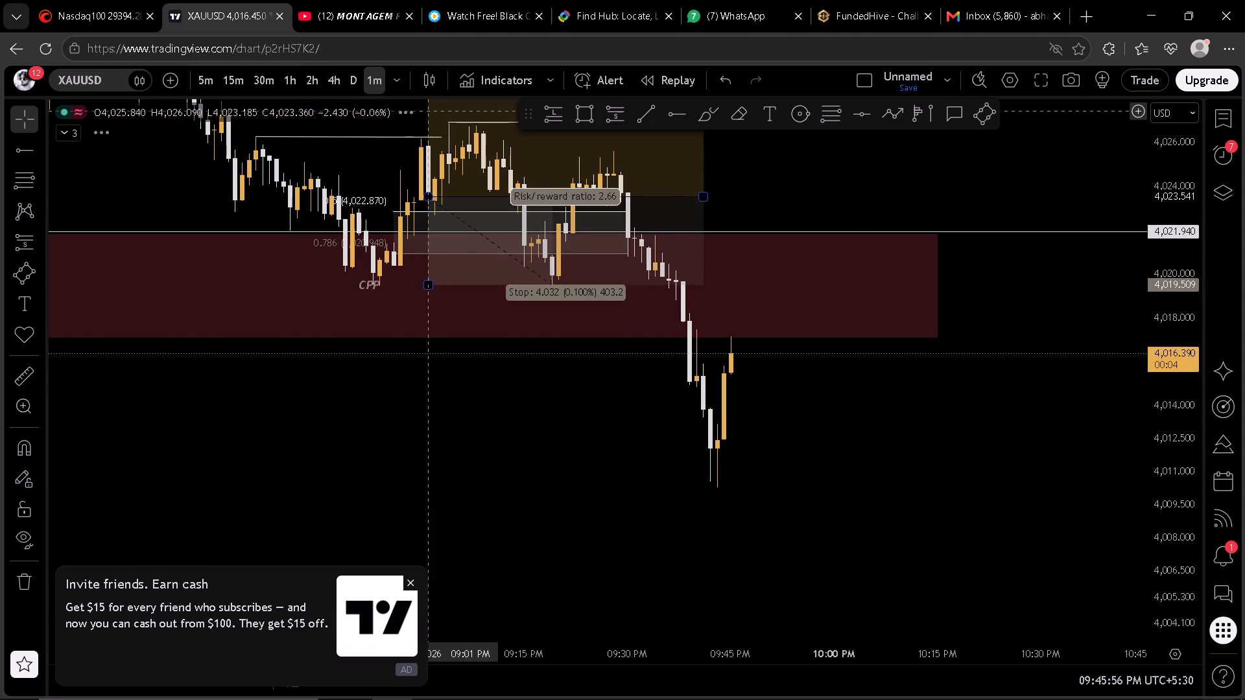
scroll(975, 363, "down", 2)
left_click_drag(983, 399, 965, 354)
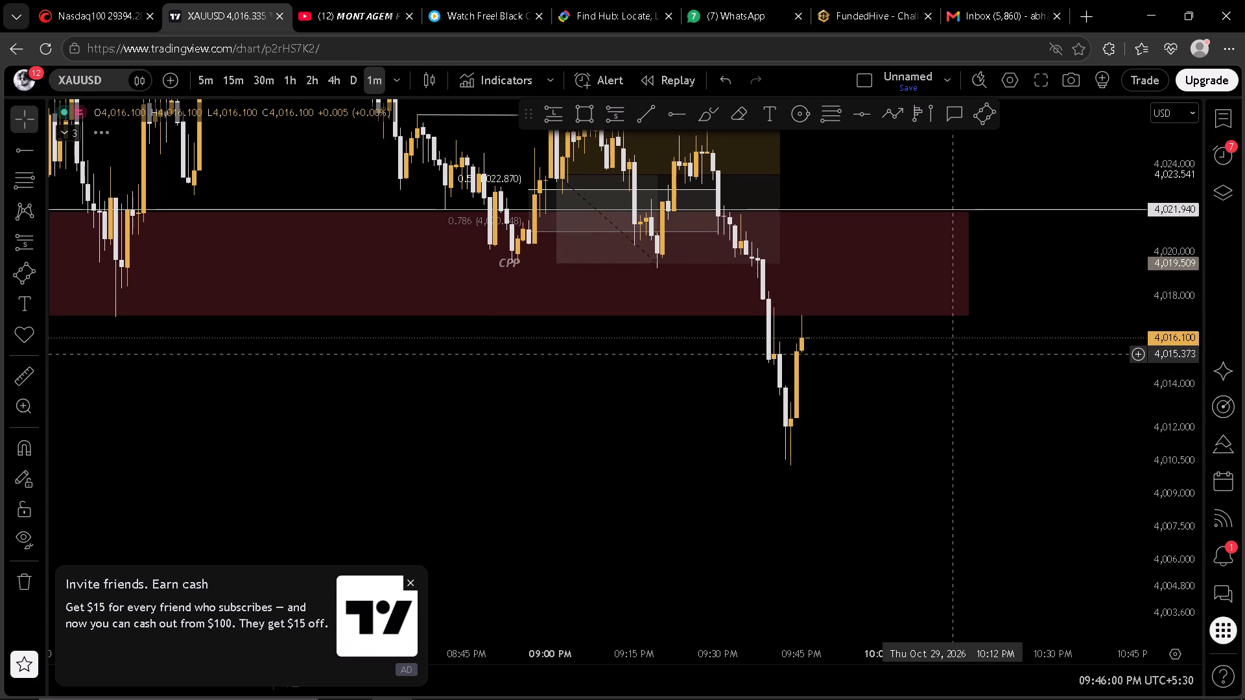
Switch back to cTrader and examine the latest one-minute Nasdaq100 candles above the 29366.5 line.
left_click(86, 0)
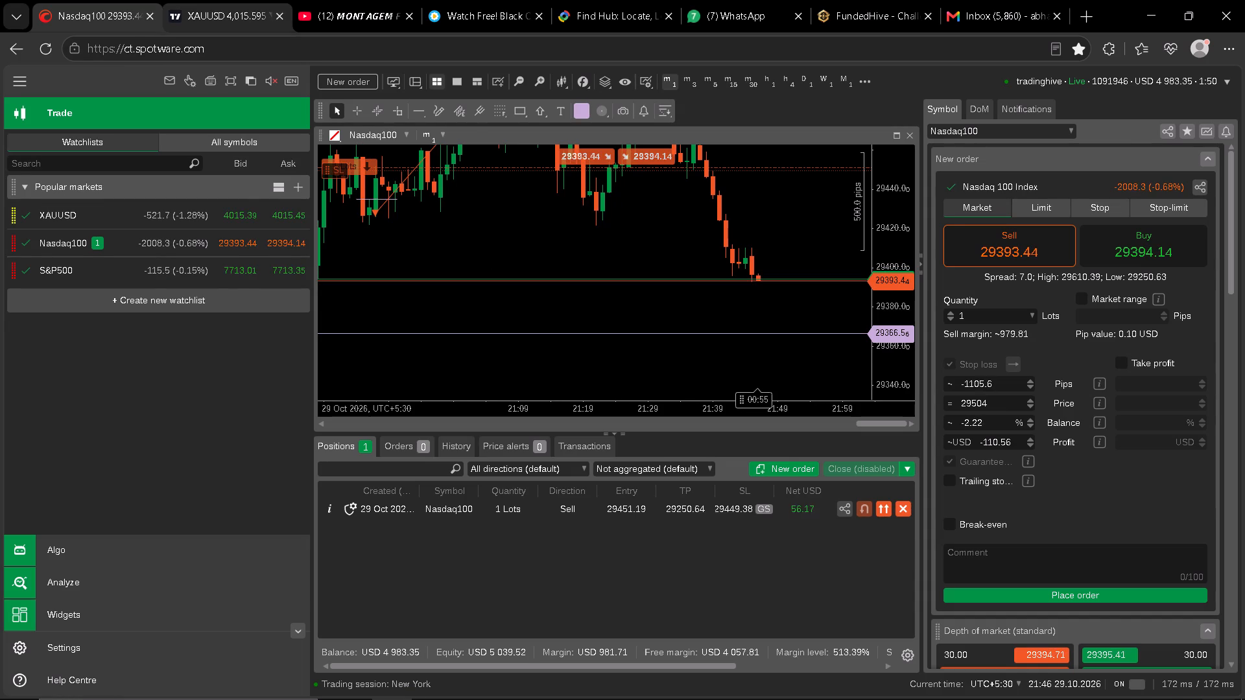
left_click(204, 0)
left_click(116, 0)
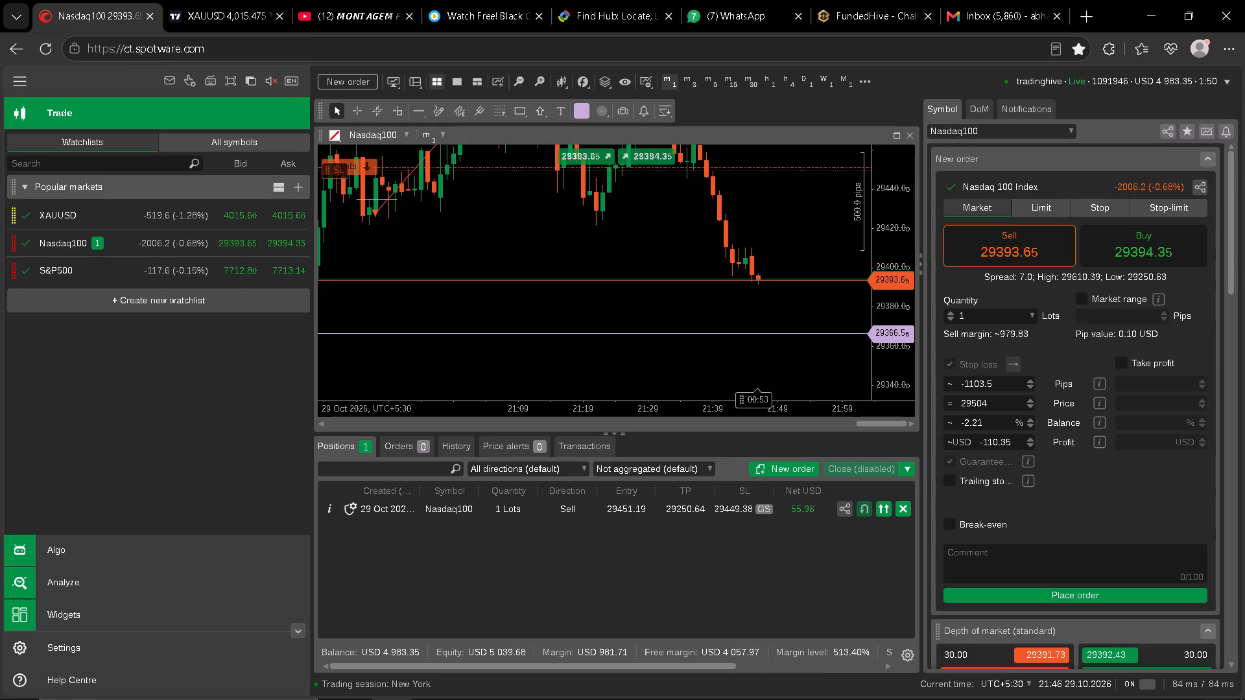
left_click_drag(796, 231, 800, 212)
left_click_drag(895, 197, 894, 198)
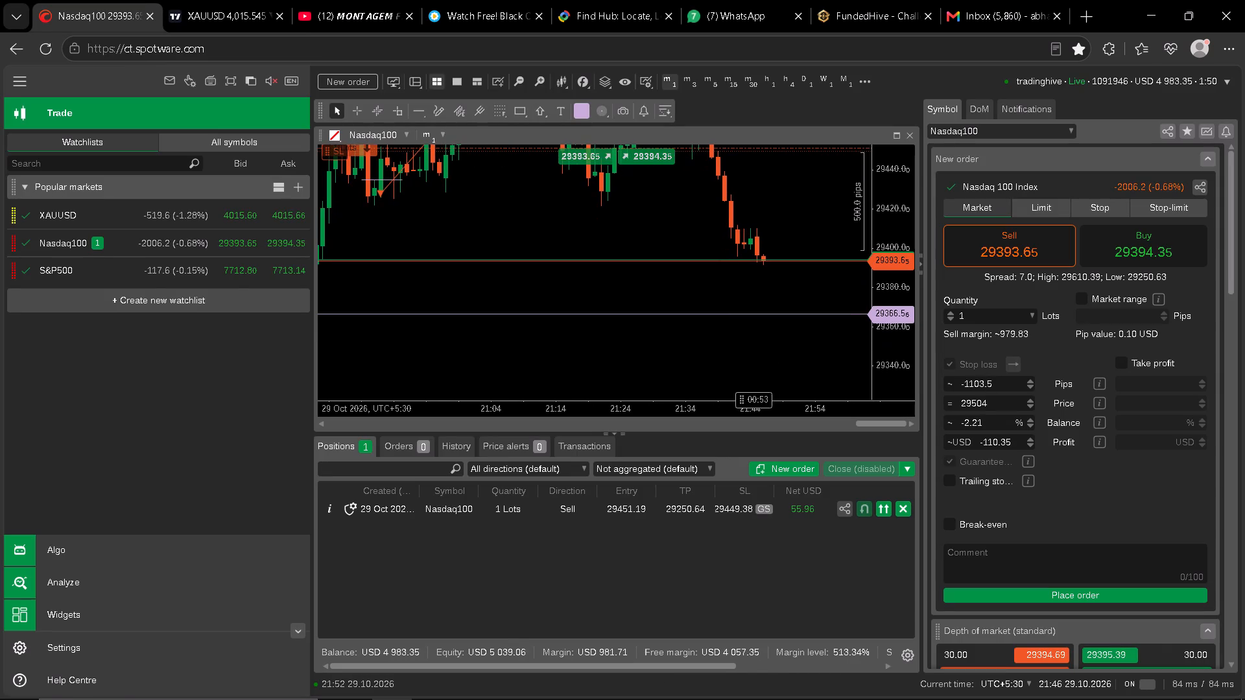
left_click_drag(894, 198, 892, 216)
left_click_drag(820, 209, 811, 202)
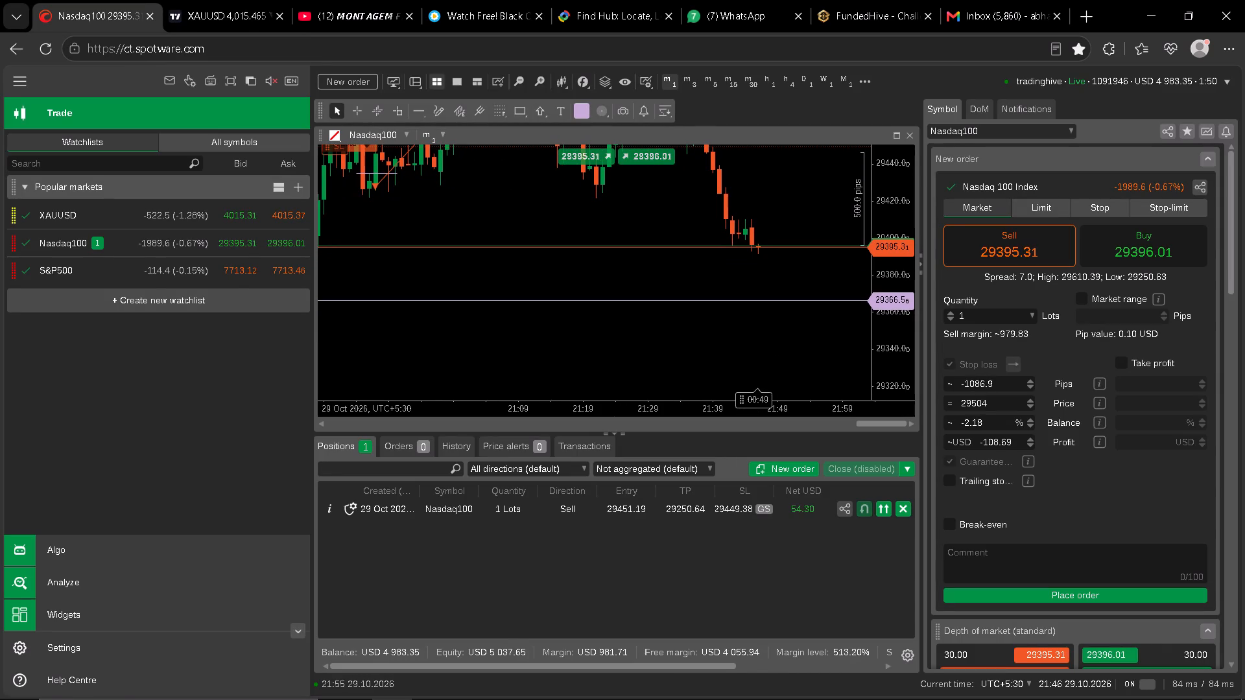
left_click_drag(794, 211, 794, 250)
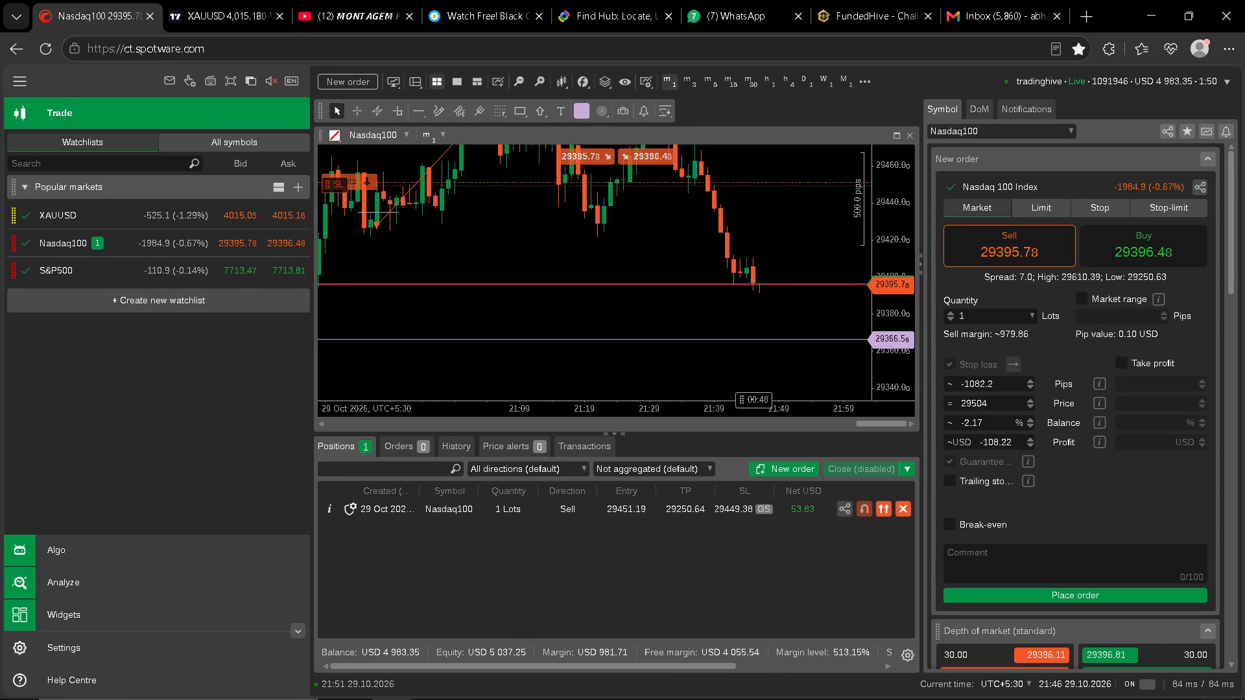
Examine the wider one-minute Nasdaq100 price action relative to the open sell's stop-loss and take-profit levels.
scroll(797, 251, "down", 3)
left_click_drag(809, 268, 809, 232)
left_click_drag(884, 220, 886, 235)
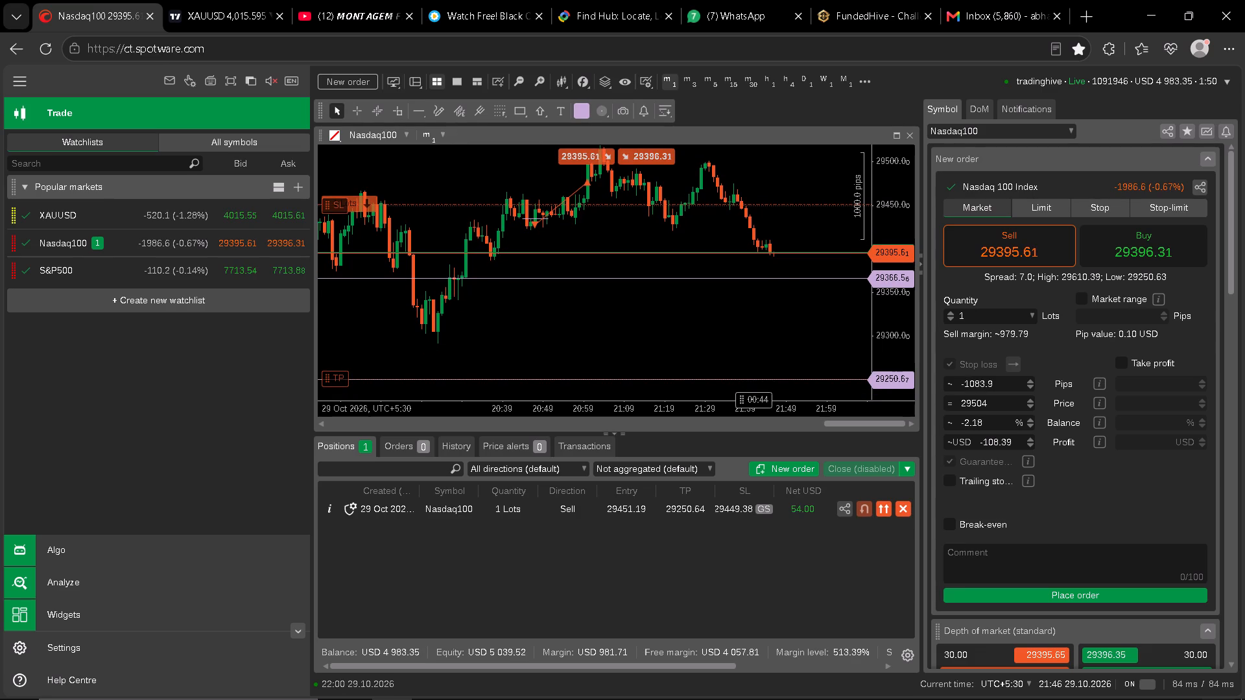
left_click_drag(831, 232, 832, 242)
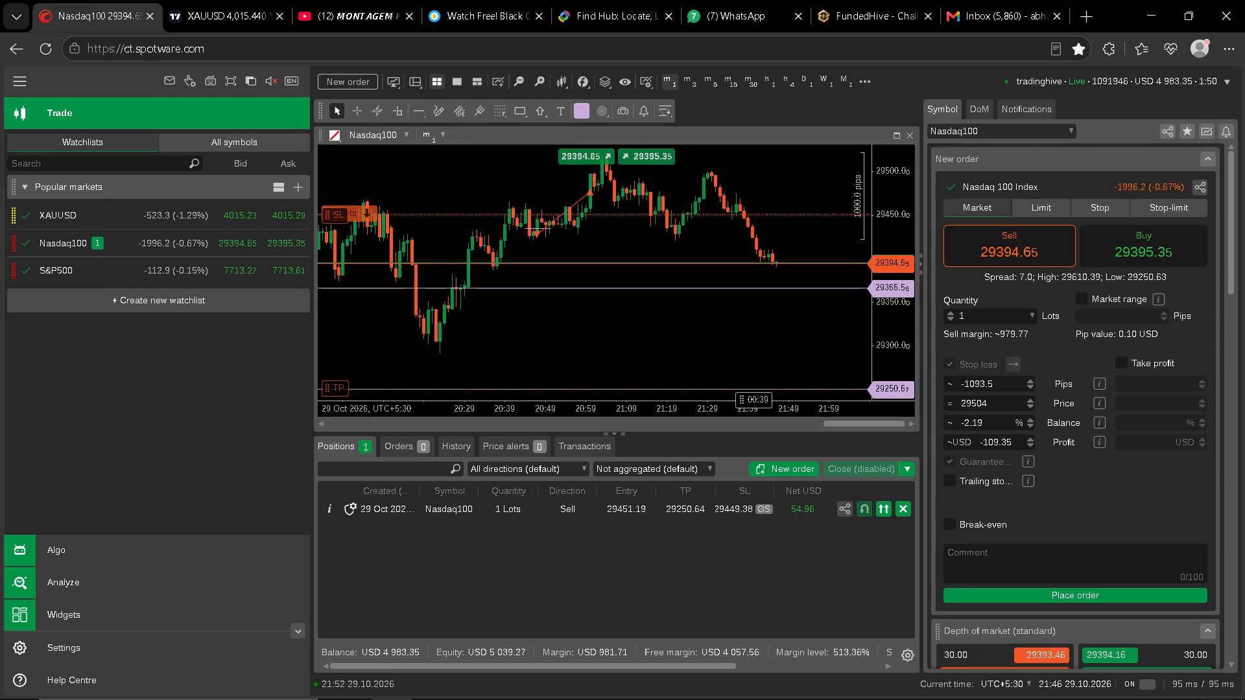
left_click_drag(893, 239, 894, 199)
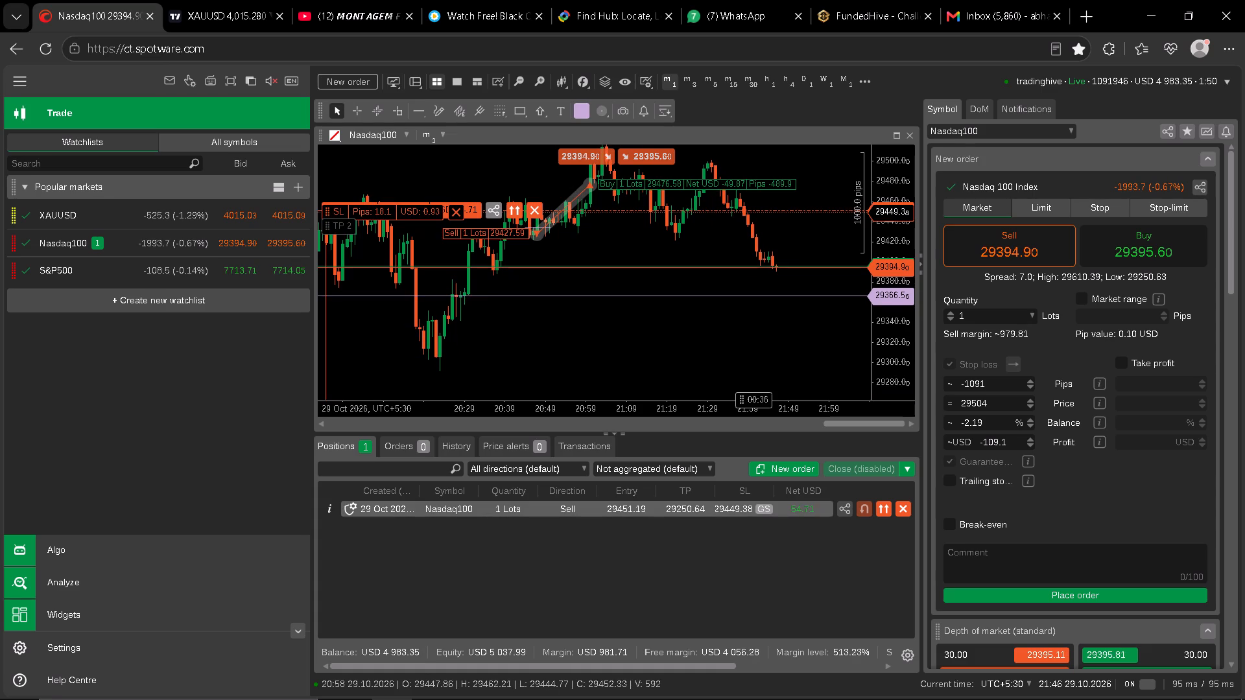
left_click(720, 237)
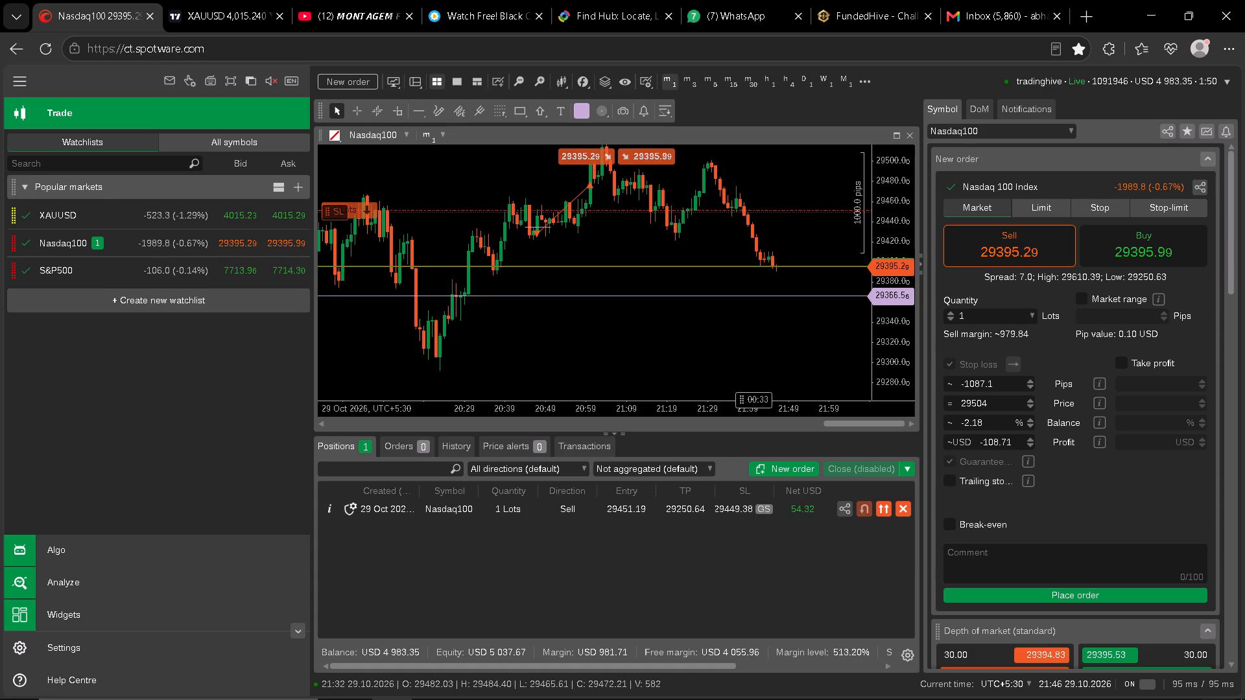
left_click(720, 237)
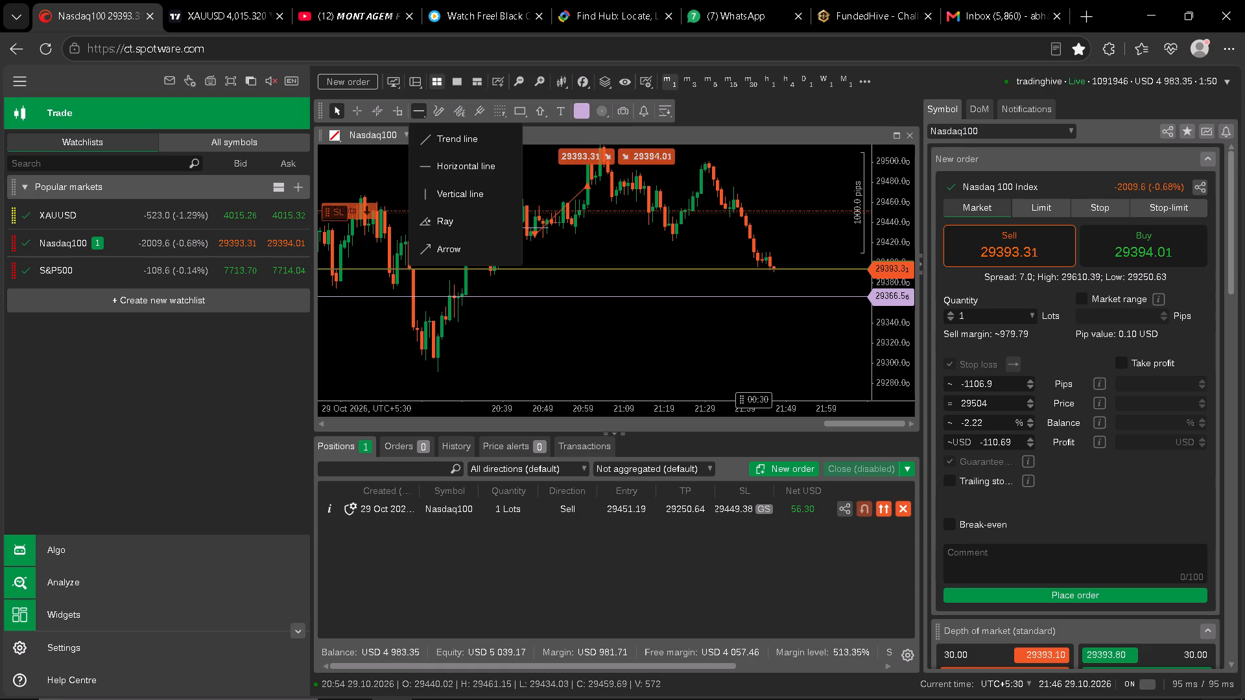
left_click(680, 242)
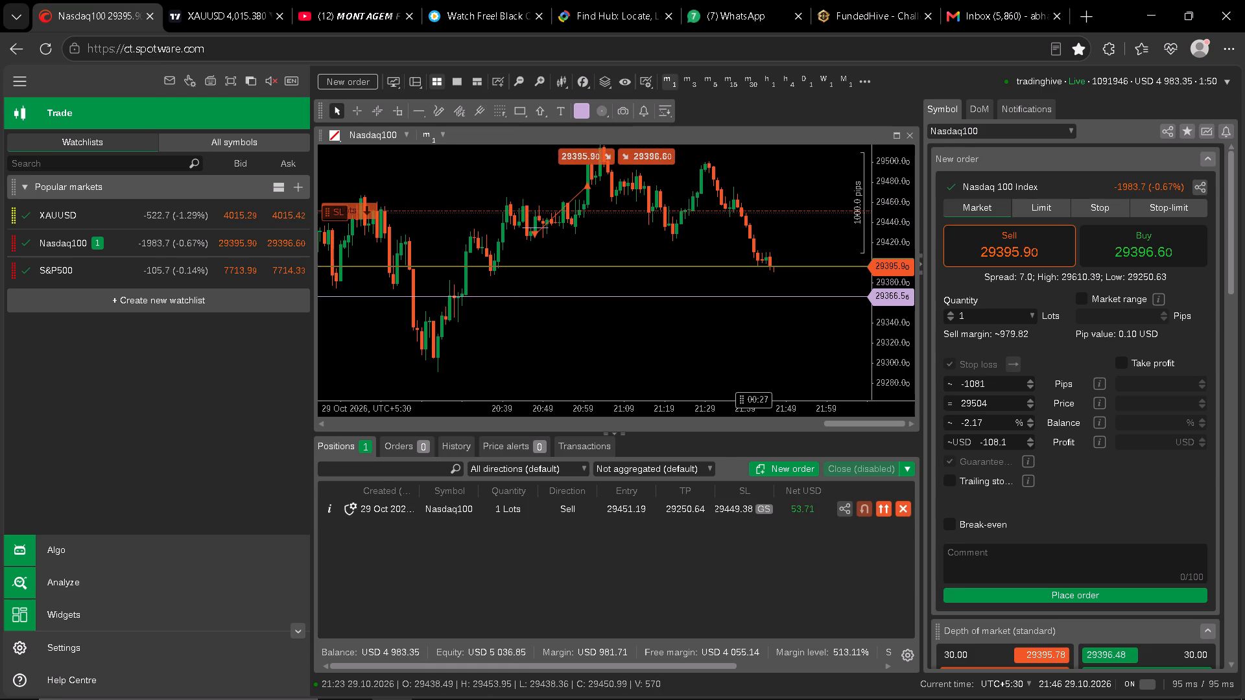
Switch the Nasdaq100 chart to the five-minute timeframe and examine price between the stop-loss and take-profit lines.
left_click(708, 85)
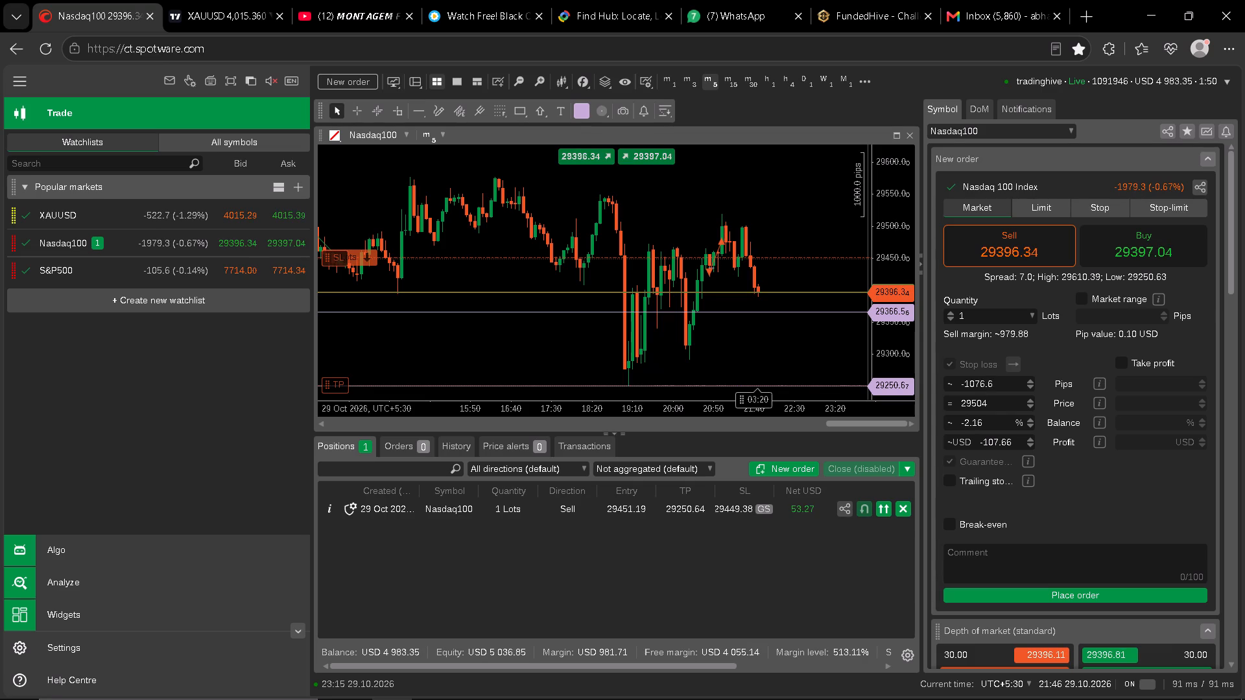
left_click_drag(823, 281, 820, 258)
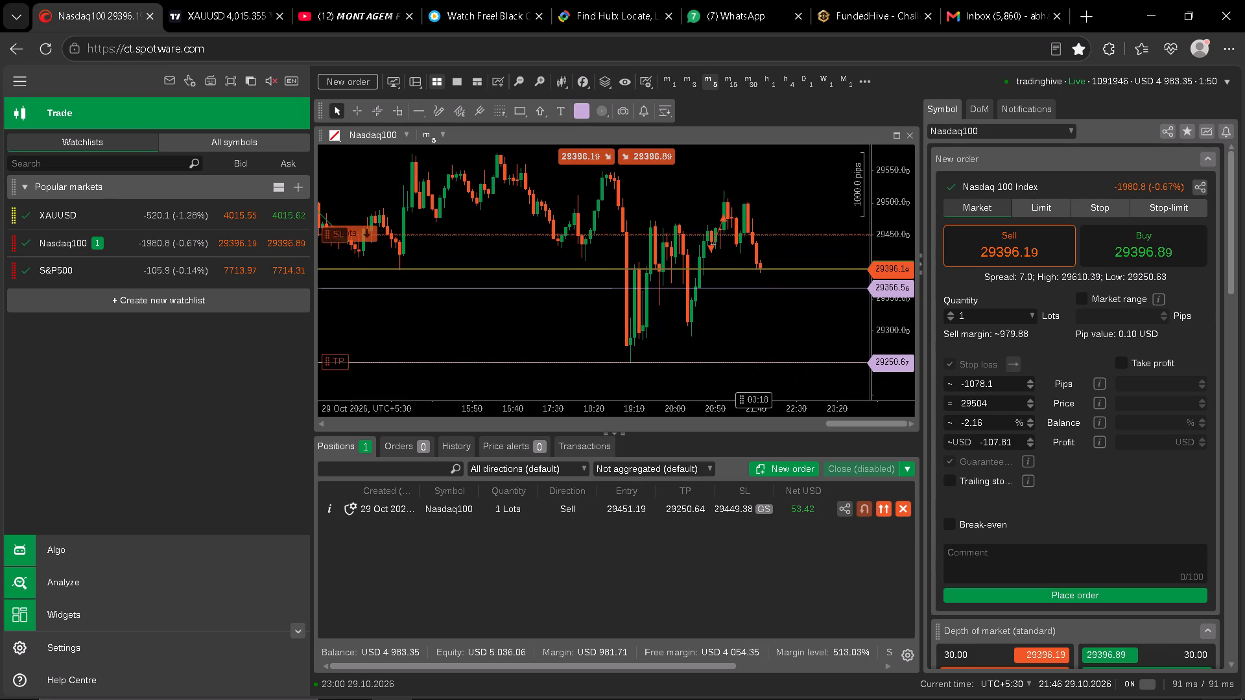
left_click_drag(890, 261, 890, 229)
left_click_drag(827, 266, 826, 250)
left_click_drag(896, 204, 899, 231)
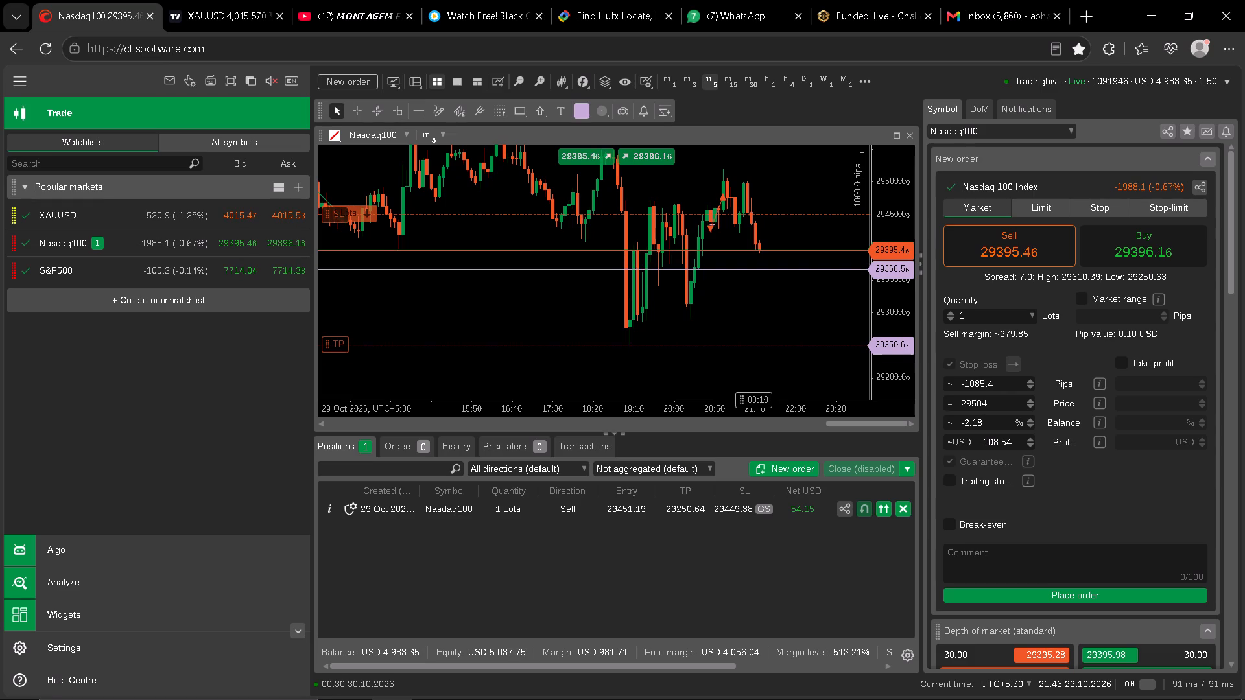
left_click_drag(892, 316, 892, 292)
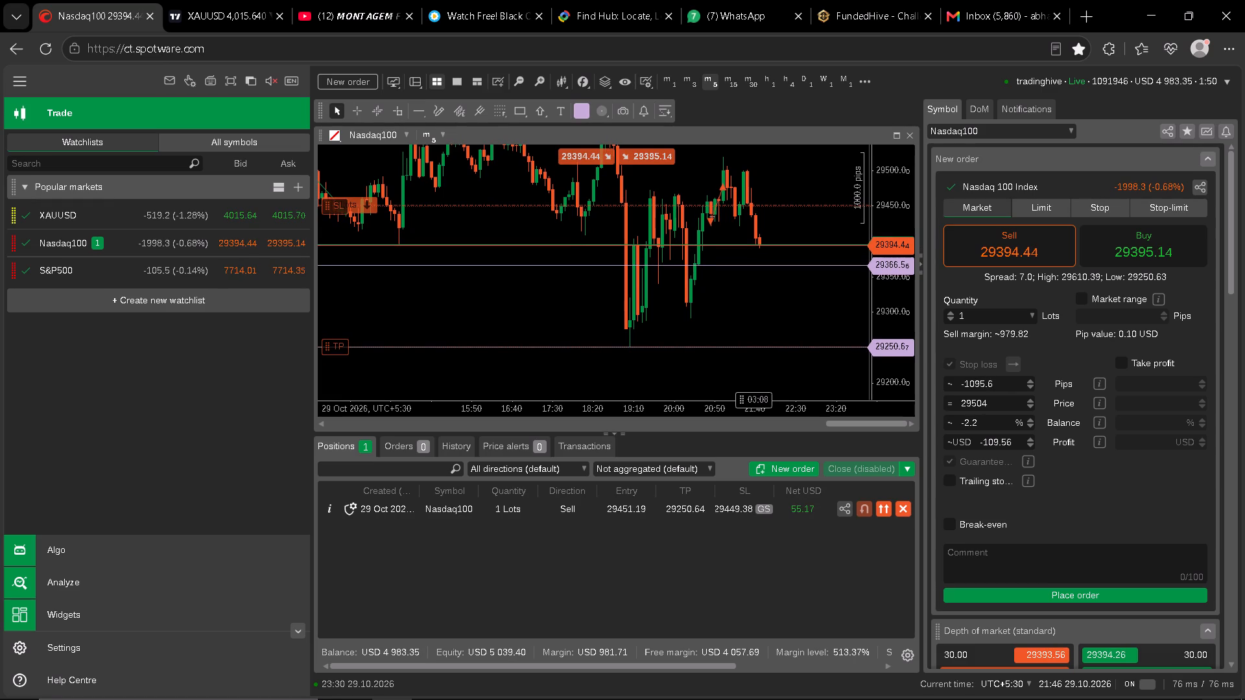
left_click_drag(825, 305, 821, 325)
left_click_drag(890, 321, 890, 281)
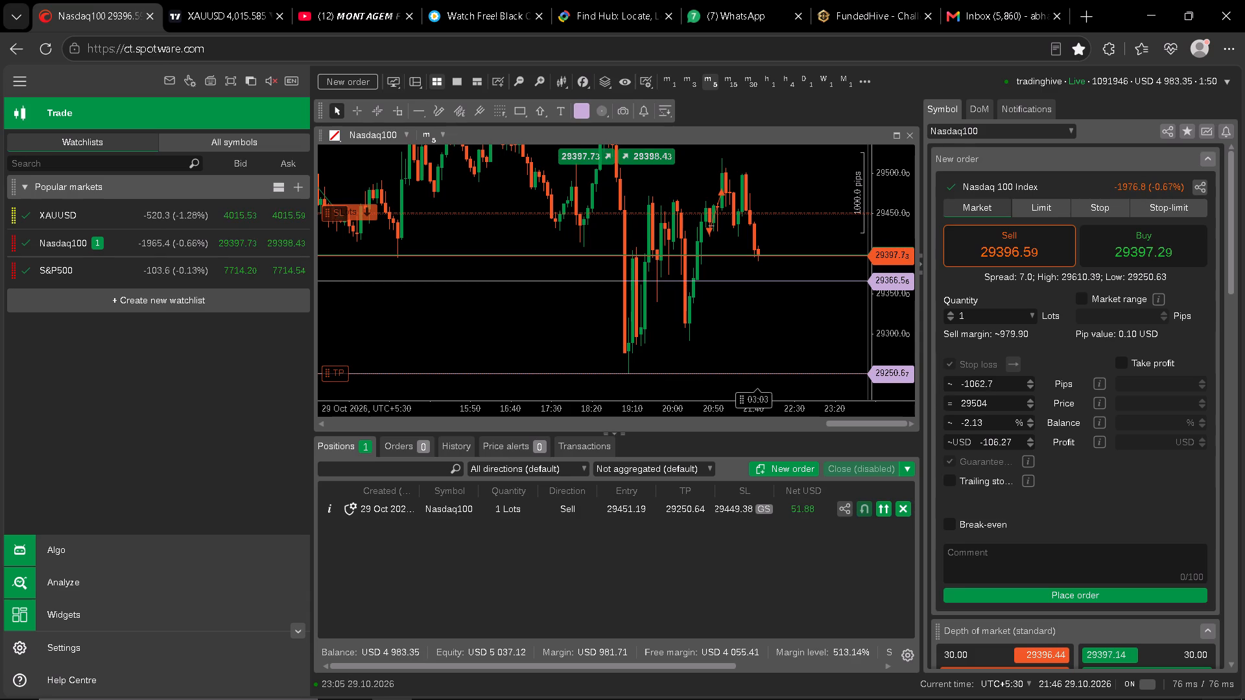
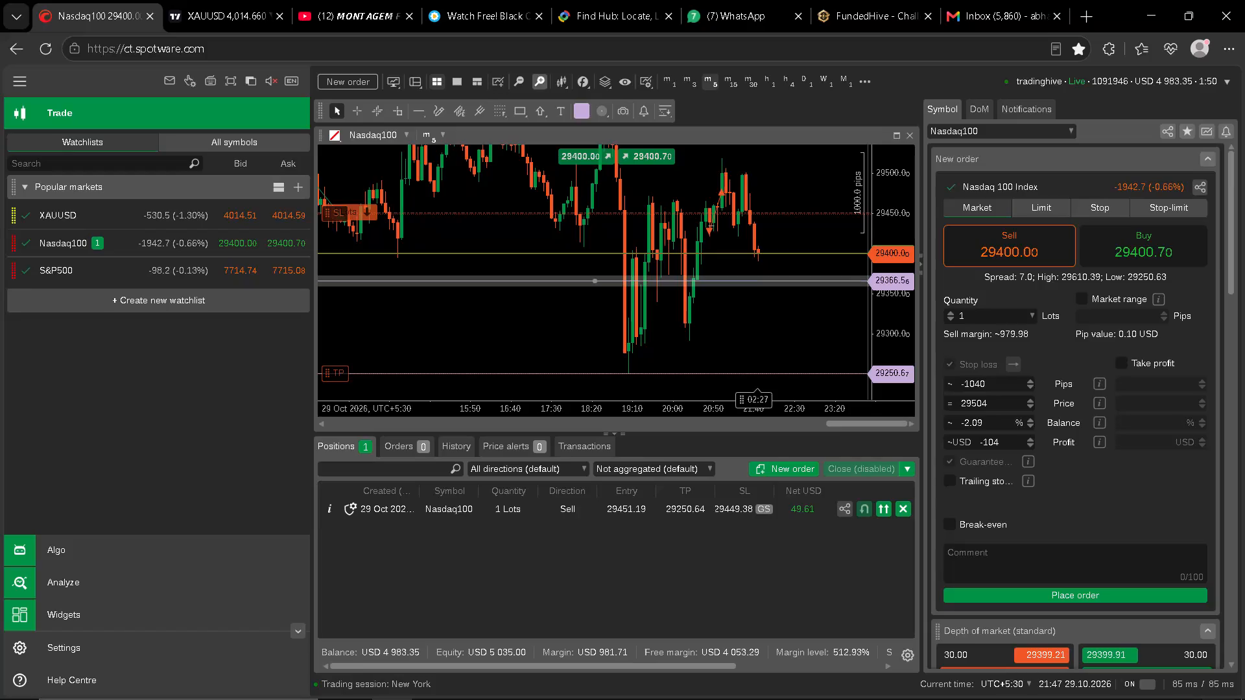
Switch the Nasdaq100 chart to the fifteen-minute timeframe and examine price against the horizontal levels down to the 29160 line.
left_click(733, 83)
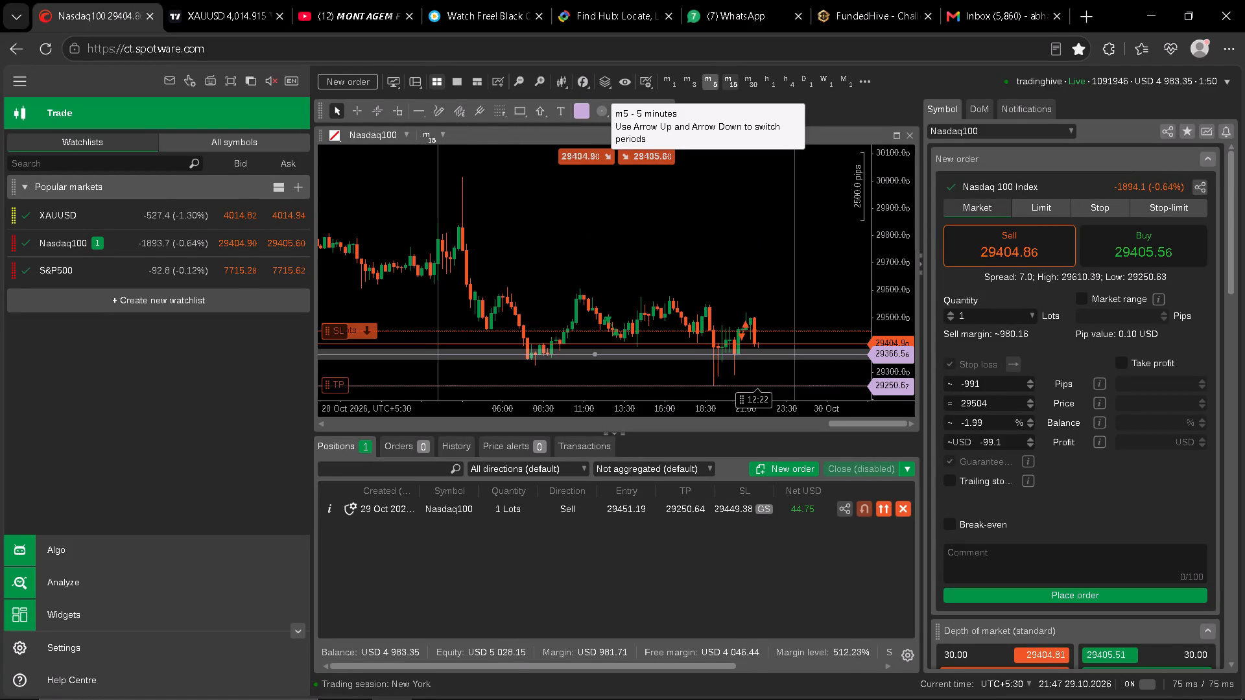
left_click_drag(816, 283, 815, 189)
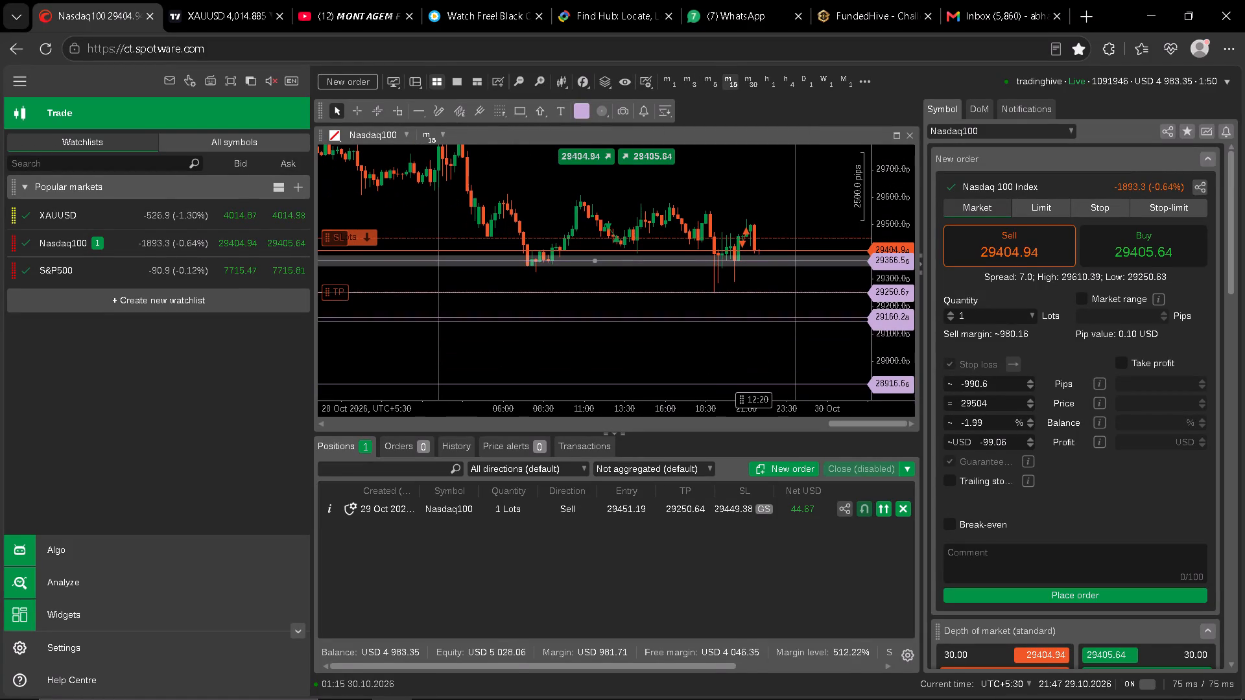
left_click_drag(897, 342, 890, 167)
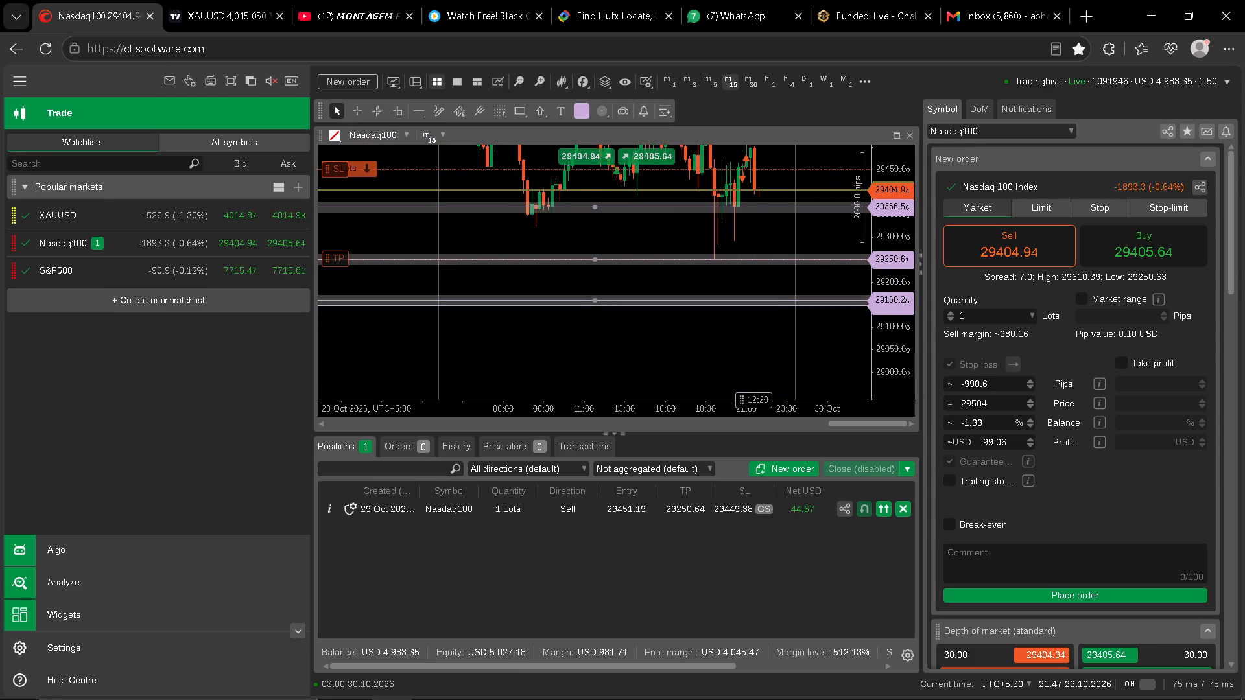
left_click_drag(812, 231, 809, 268)
left_click(809, 268)
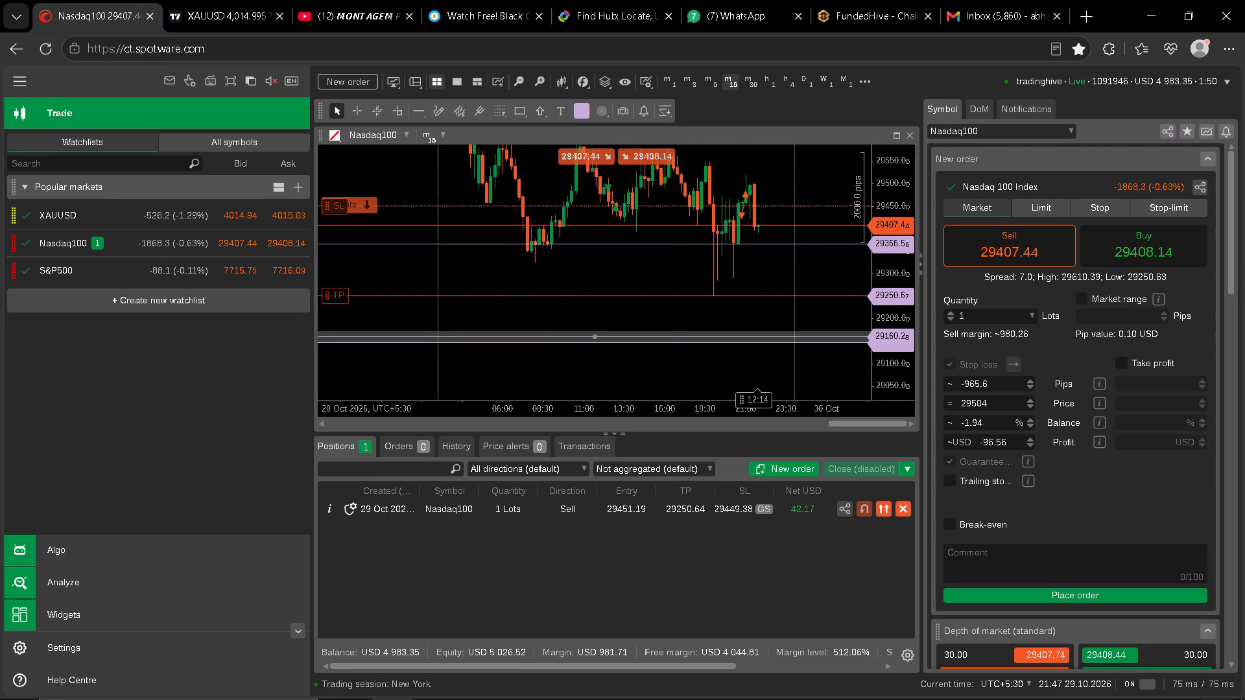
Return the Nasdaq100 chart to the five-minute timeframe and examine price between the sell's stop-loss and take-profit lines.
left_click(704, 81)
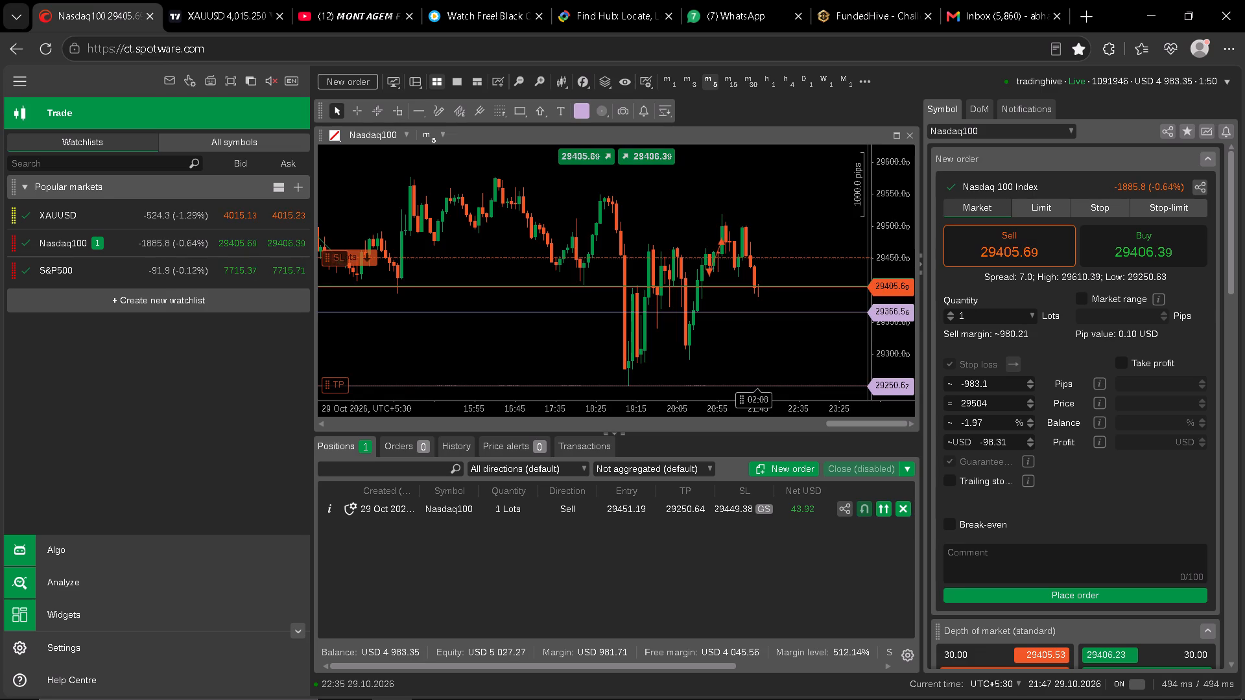
left_click_drag(886, 270, 881, 217)
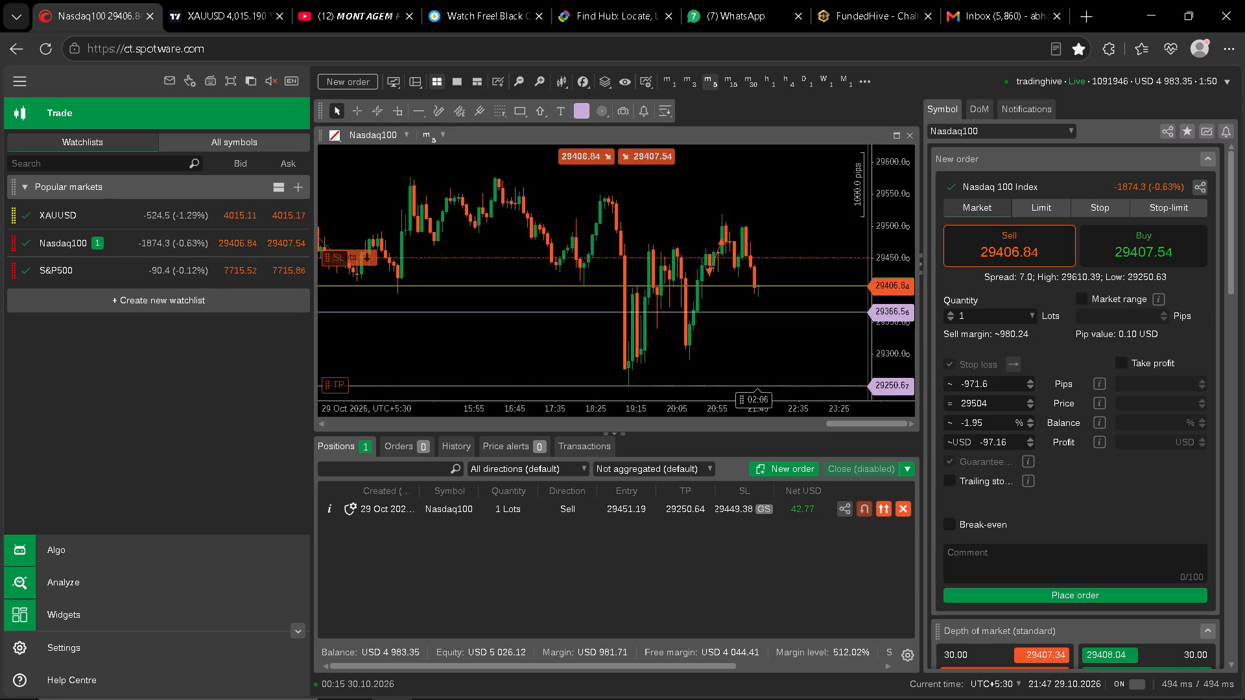
left_click_drag(892, 257, 894, 213)
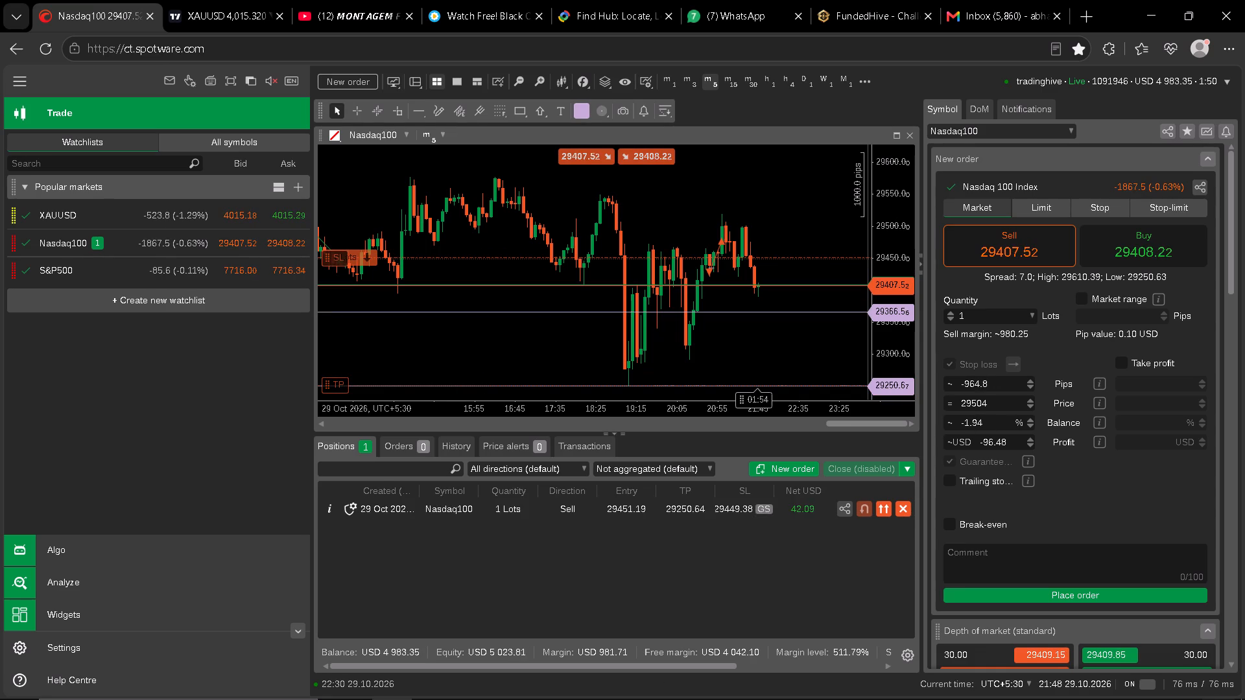
left_click_drag(795, 352, 759, 331)
left_click(766, 329)
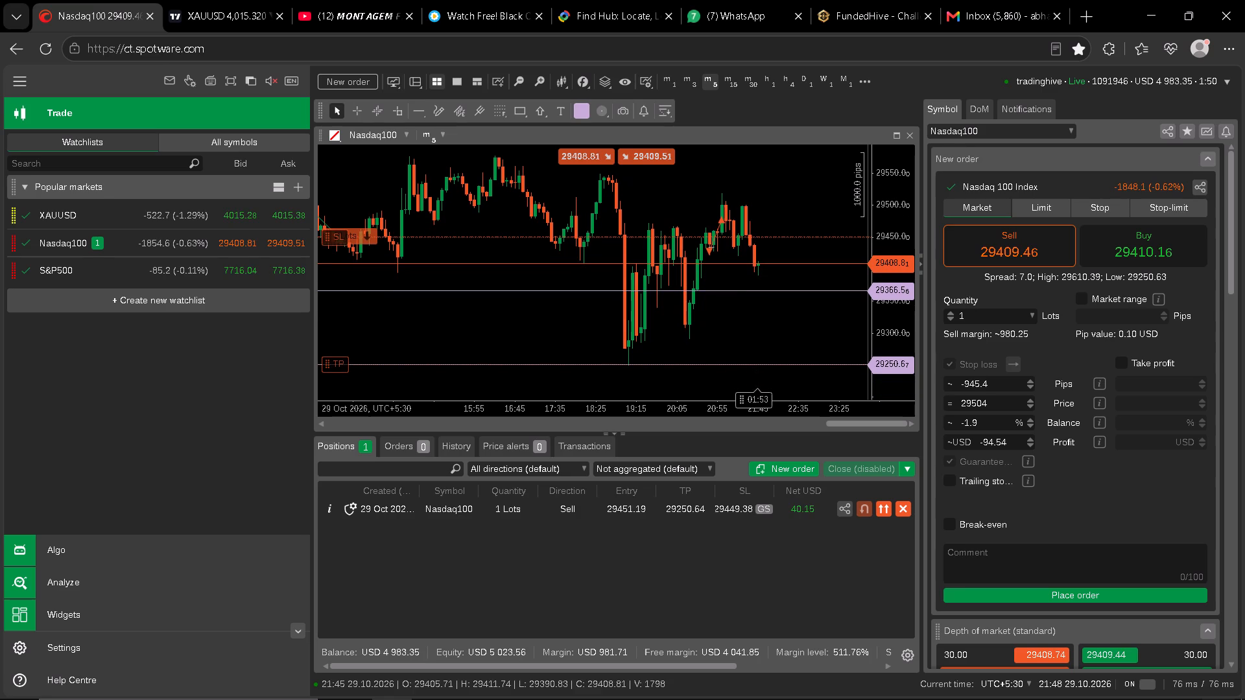
left_click_drag(889, 330, 880, 235)
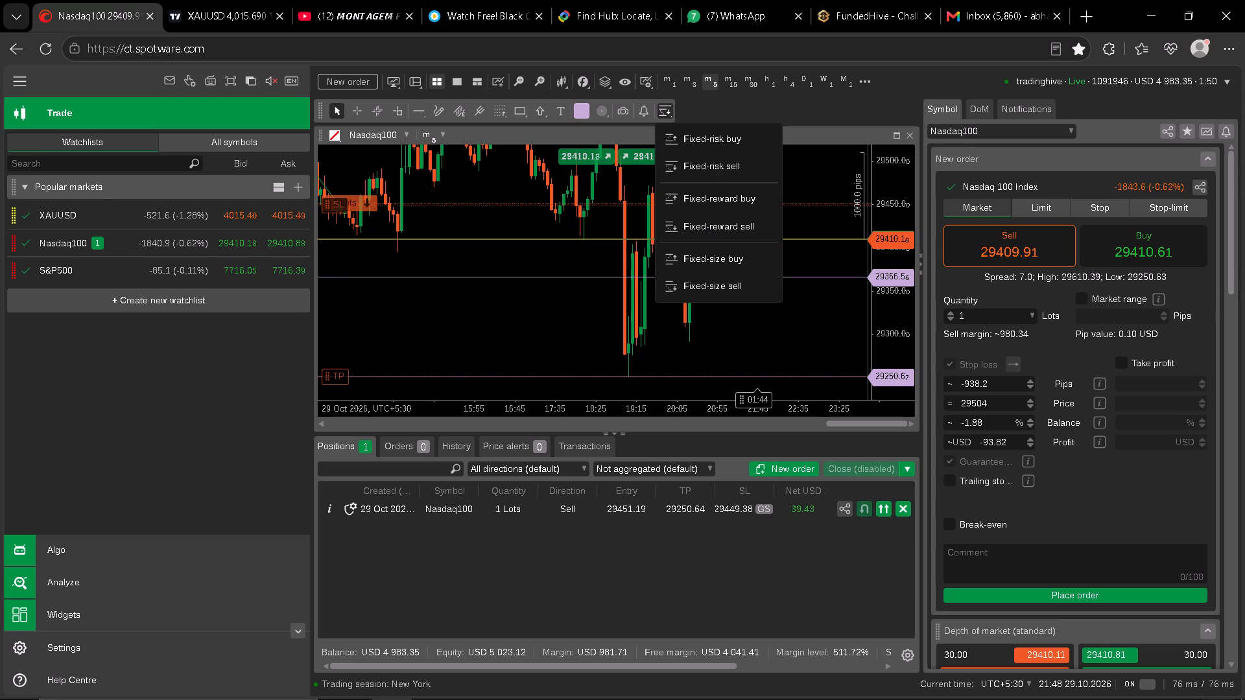
left_click(787, 344)
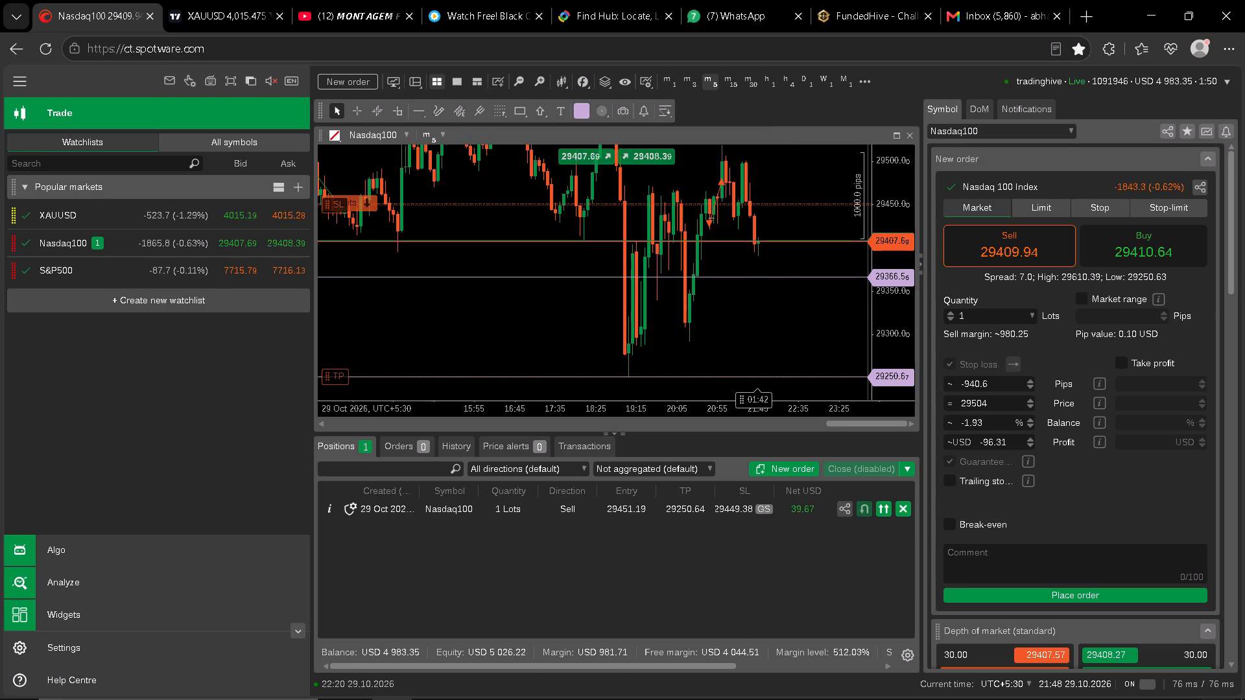
scroll(787, 344, "up", 1)
scroll(787, 344, "down", 1)
left_click_drag(787, 344, 778, 317)
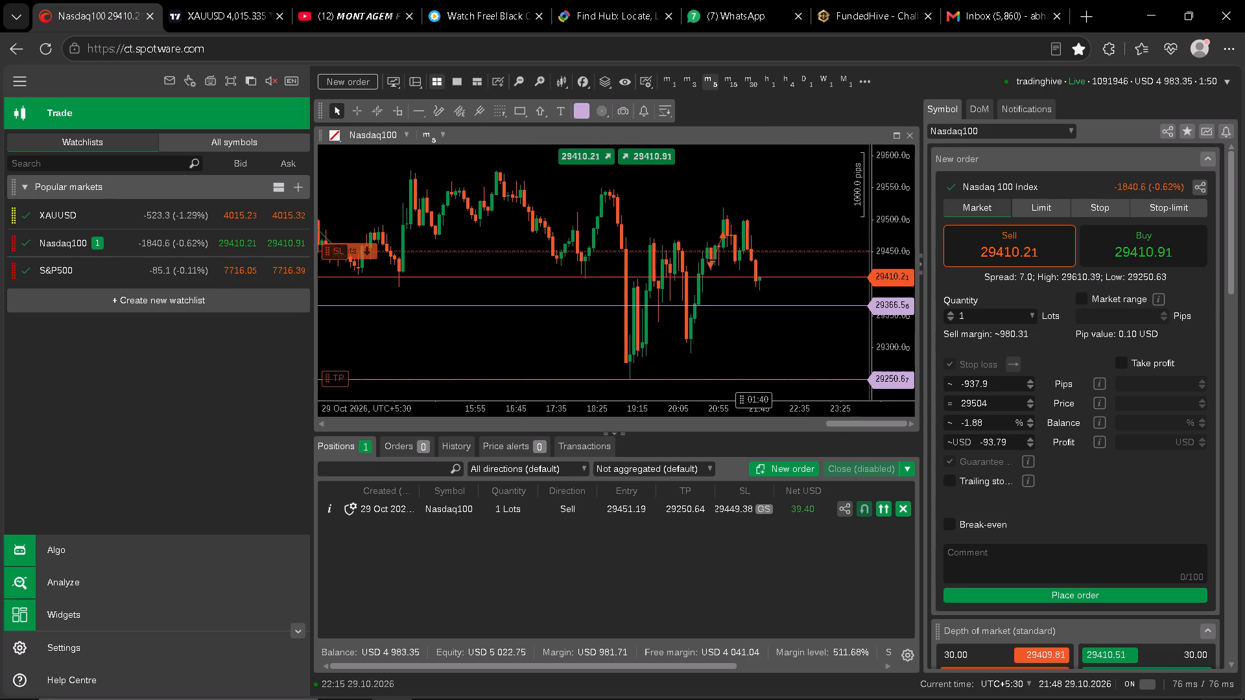
left_click_drag(778, 317, 778, 316)
left_click_drag(895, 323, 869, 169)
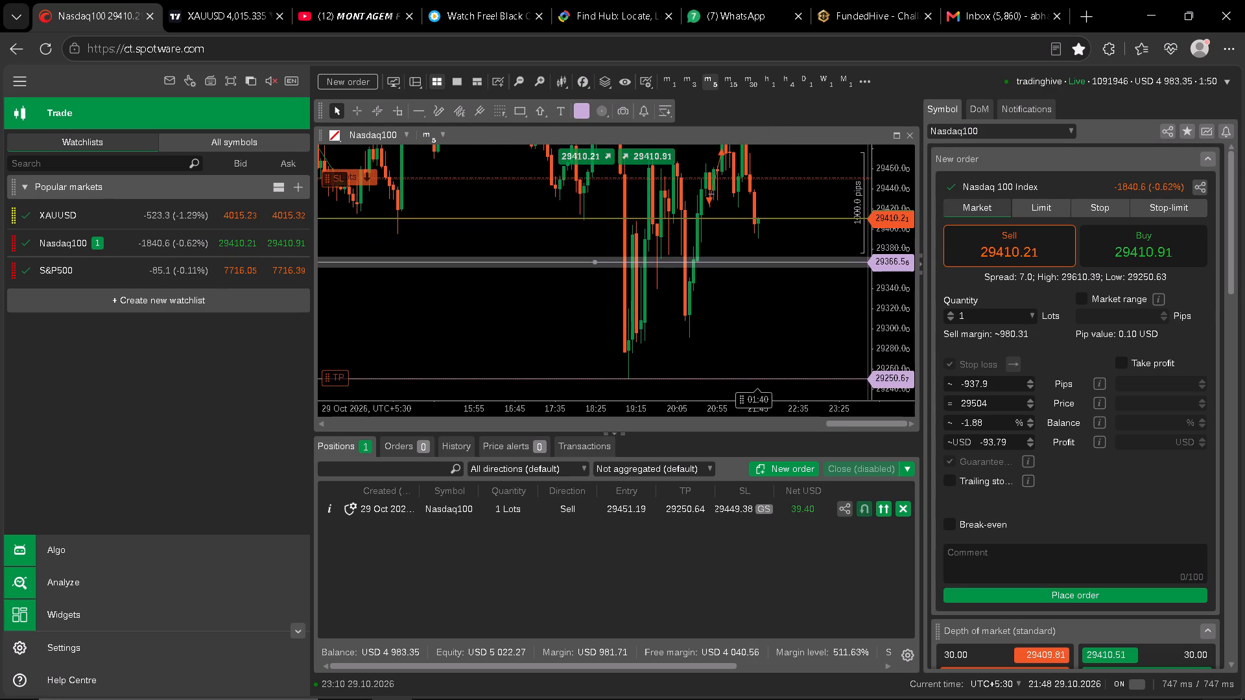
left_click(798, 303)
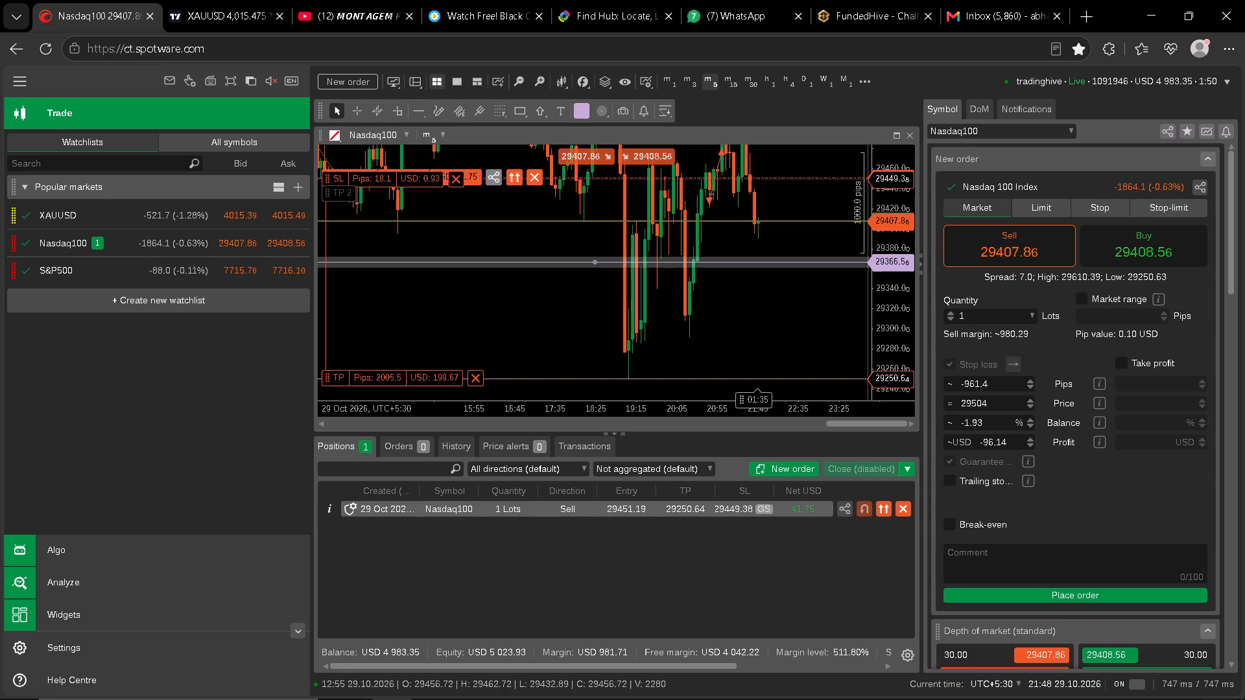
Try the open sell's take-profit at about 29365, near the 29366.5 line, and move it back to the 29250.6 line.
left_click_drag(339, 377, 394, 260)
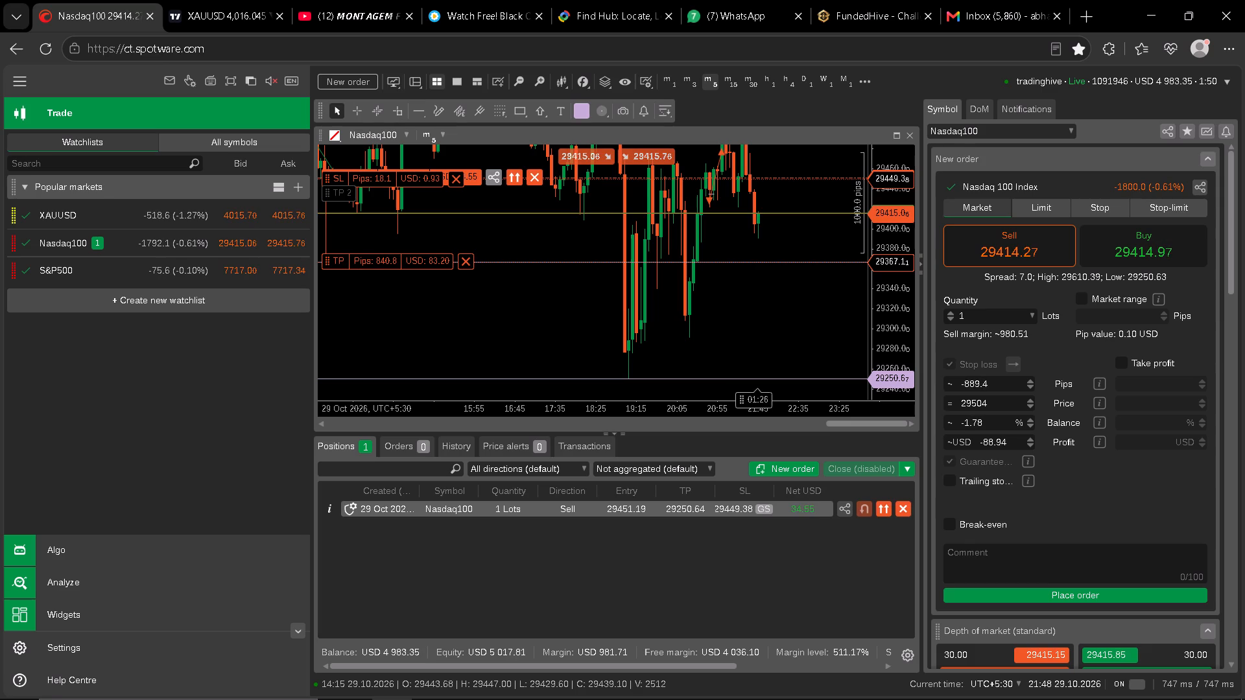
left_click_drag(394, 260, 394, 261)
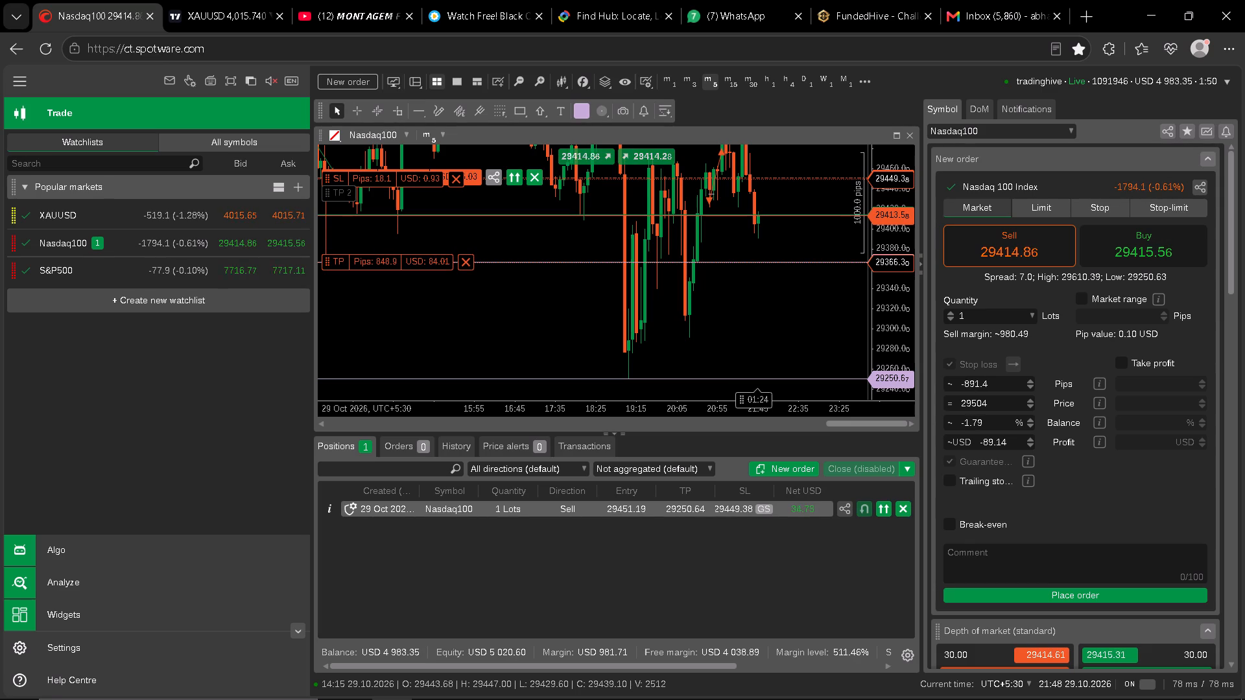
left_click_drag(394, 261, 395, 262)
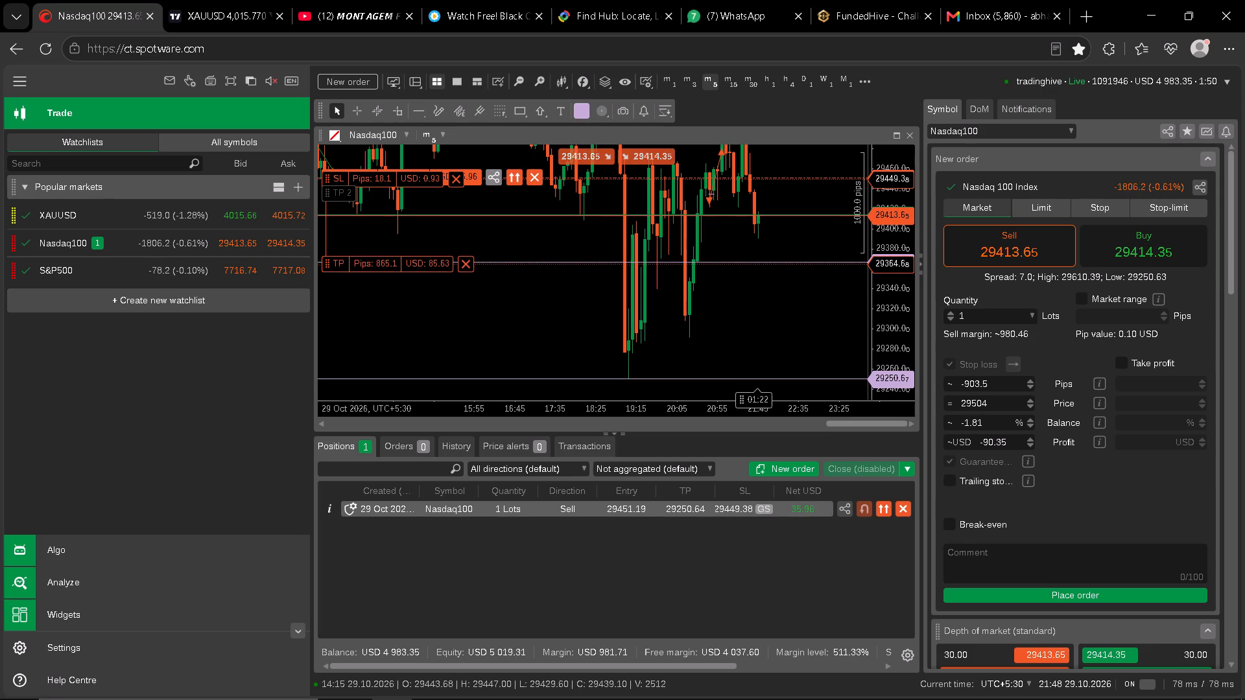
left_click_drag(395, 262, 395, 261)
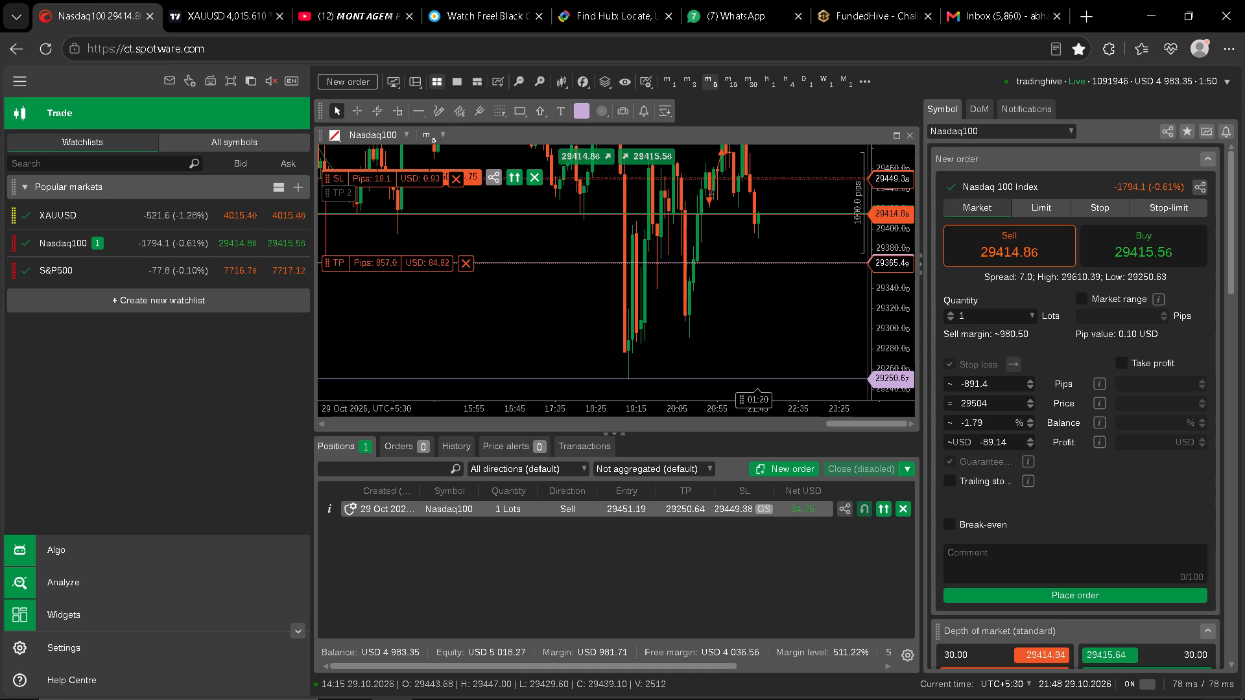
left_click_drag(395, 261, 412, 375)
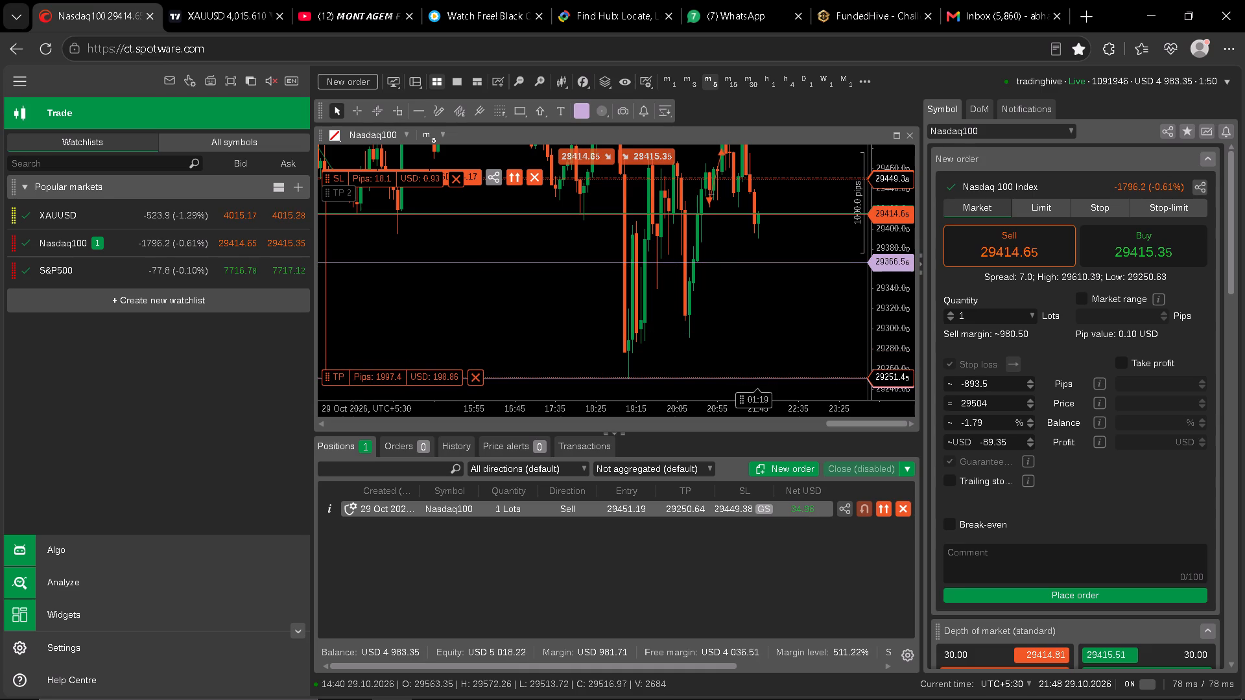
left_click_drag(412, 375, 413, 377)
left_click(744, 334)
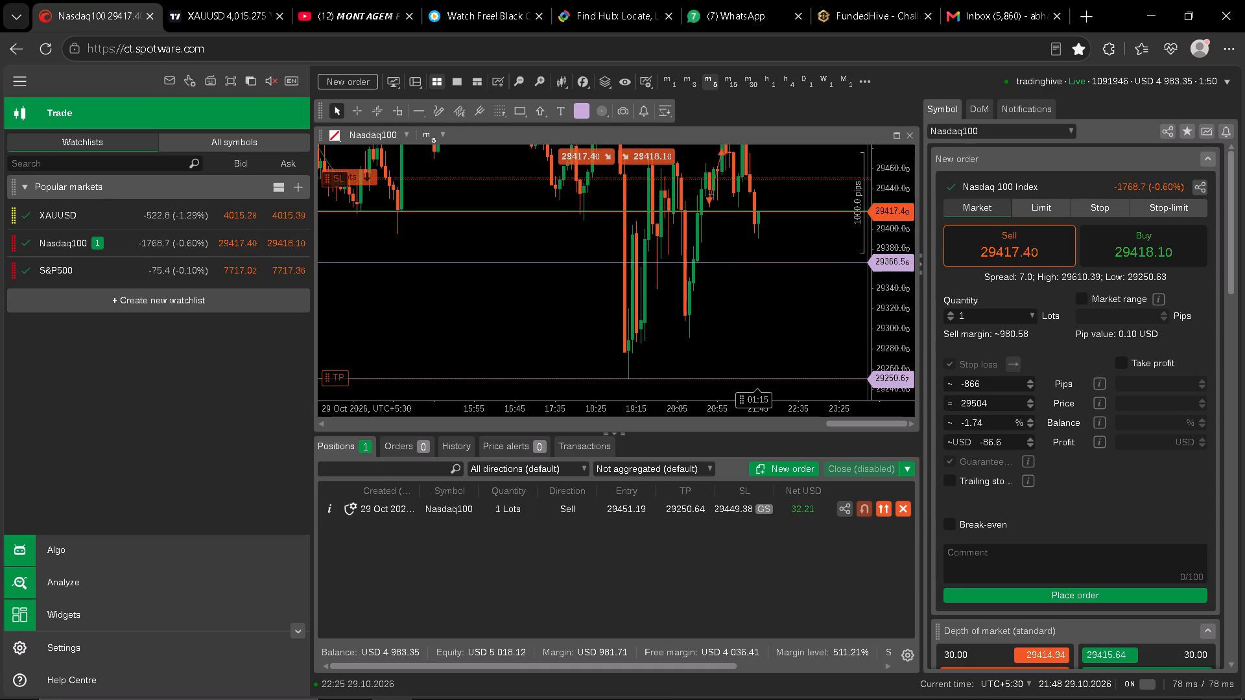
Examine the recent five-minute Nasdaq100 candles around the 29366.5 line and the 29250.6 take-profit level.
left_click(792, 318)
left_click_drag(892, 321, 897, 309)
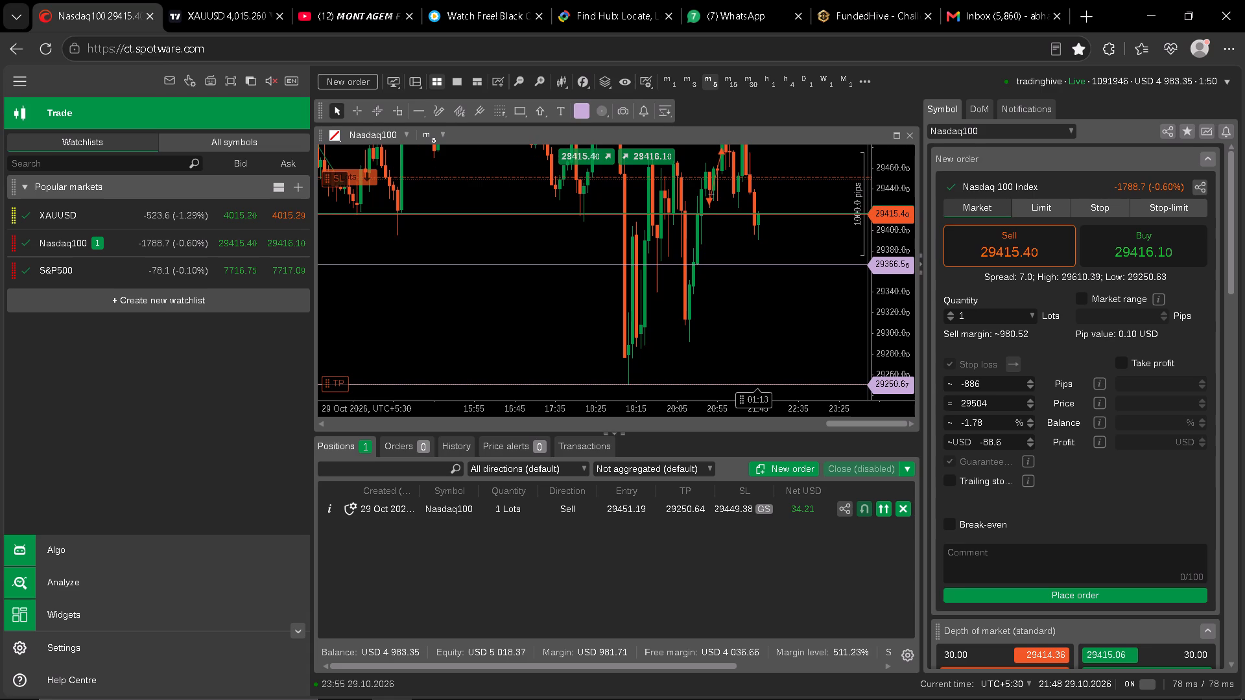
left_click_drag(836, 323, 831, 311)
left_click(888, 301)
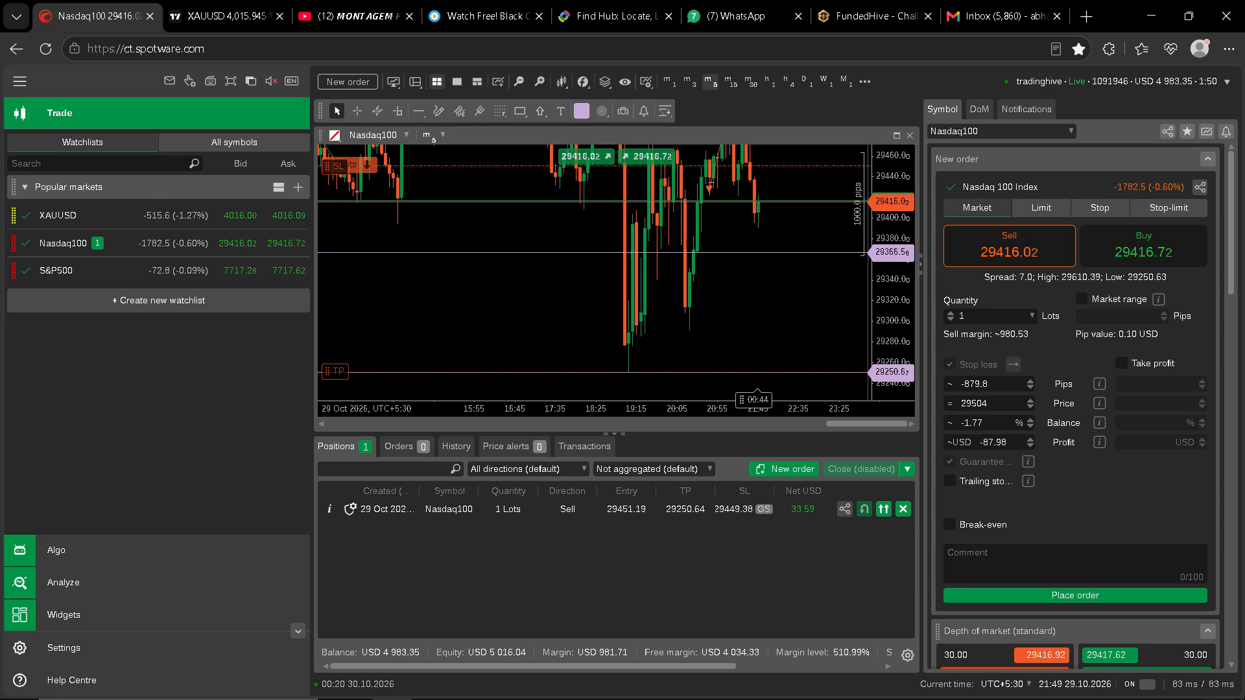
scroll(801, 289, "up", 1)
left_click_drag(827, 292, 822, 268)
left_click_drag(887, 340, 886, 197)
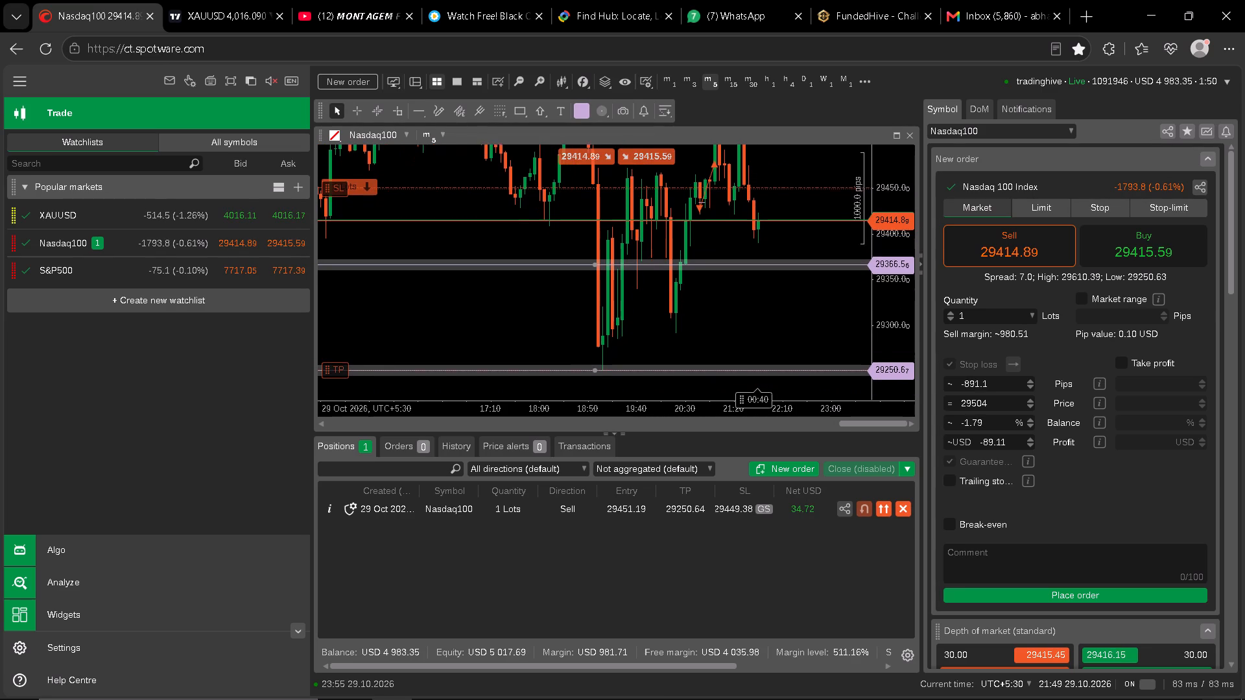
left_click_drag(886, 197, 885, 189)
left_click_drag(800, 231, 805, 257)
left_click_drag(908, 342, 901, 313)
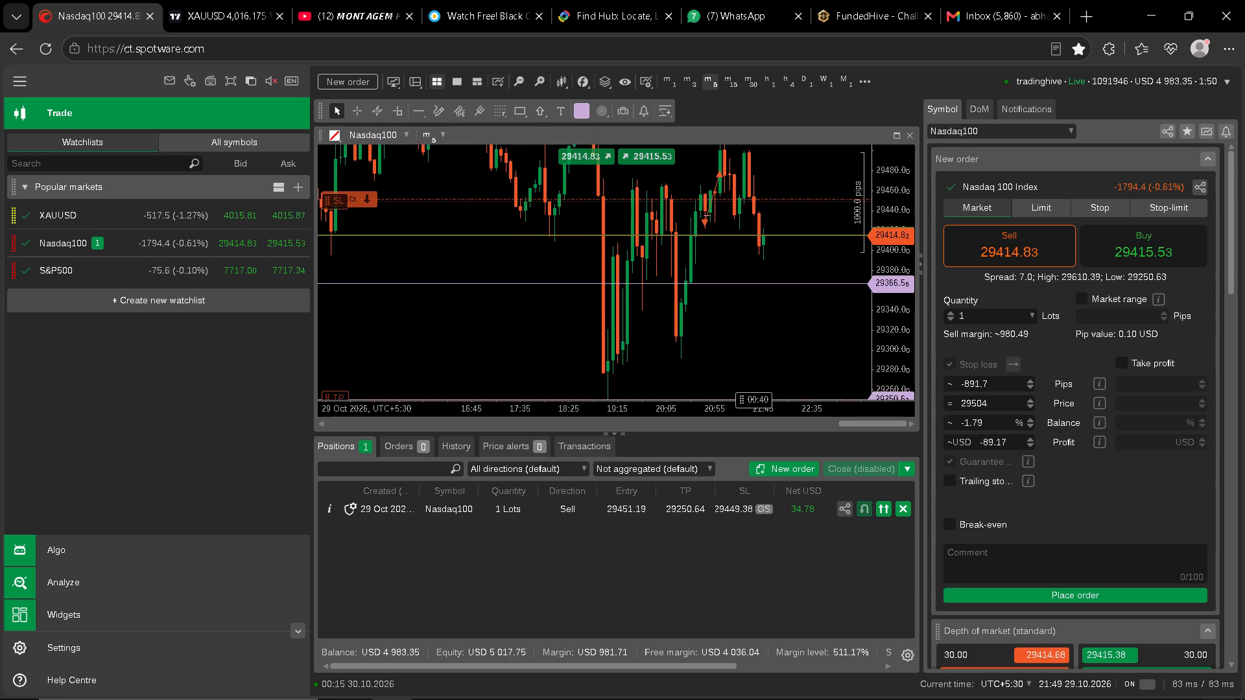
left_click_drag(901, 313, 892, 224)
left_click_drag(891, 227, 894, 240)
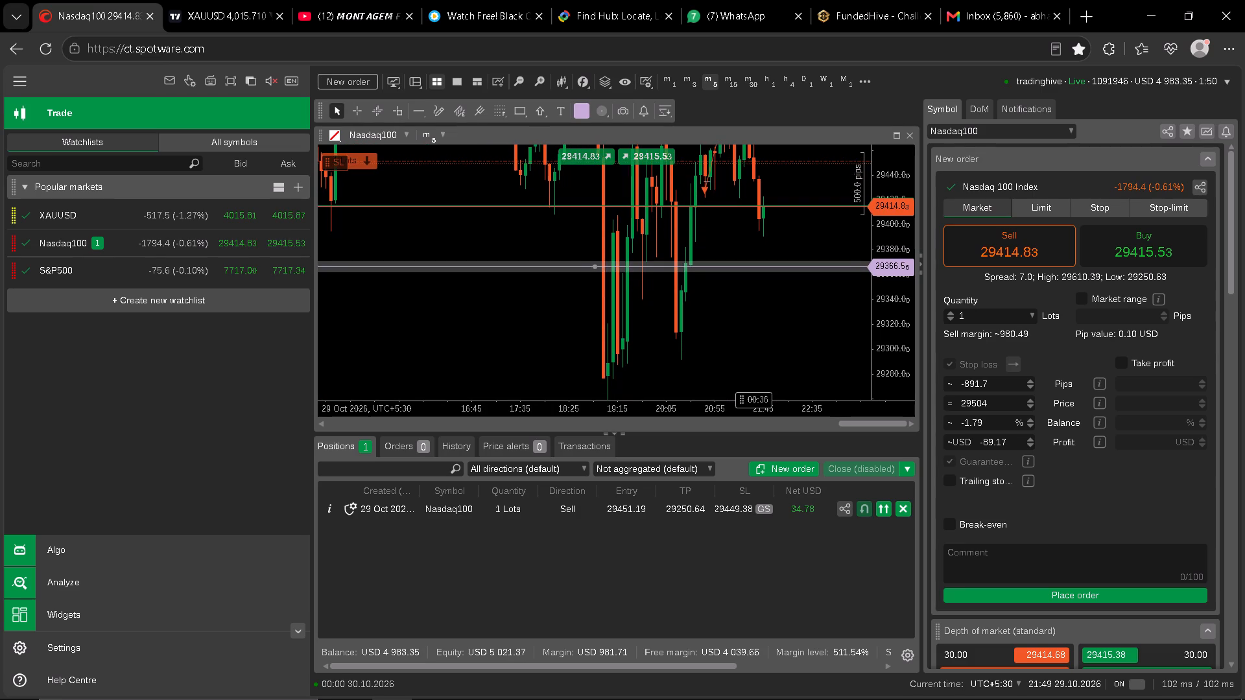
left_click_drag(829, 239, 823, 244)
left_click(823, 243)
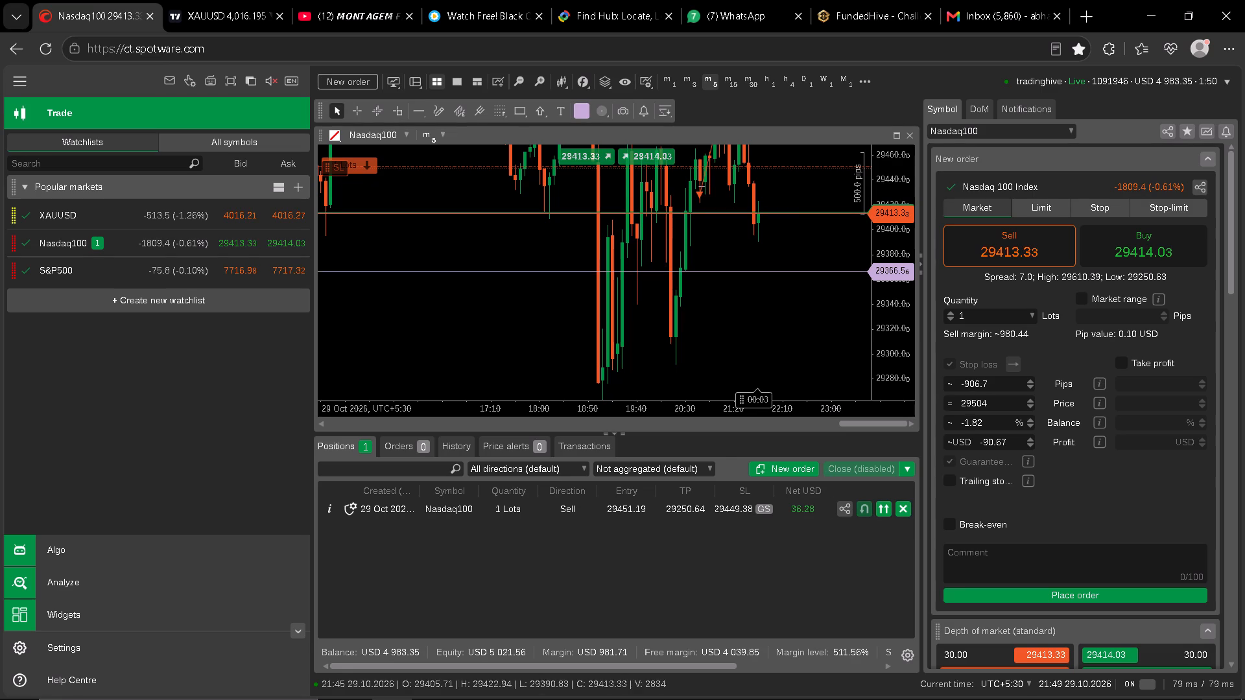
Switch the Nasdaq100 chart to the one-minute timeframe and examine the latest candles below the sell's stop-loss line.
left_click(671, 84)
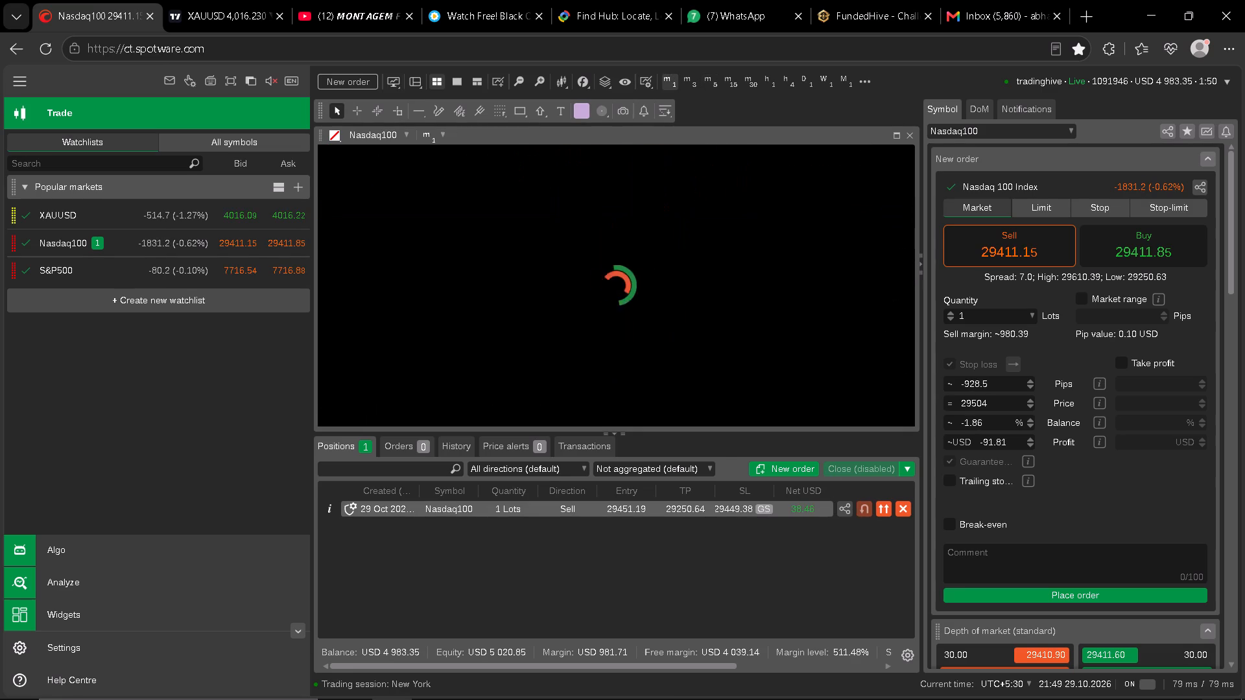
left_click(796, 548)
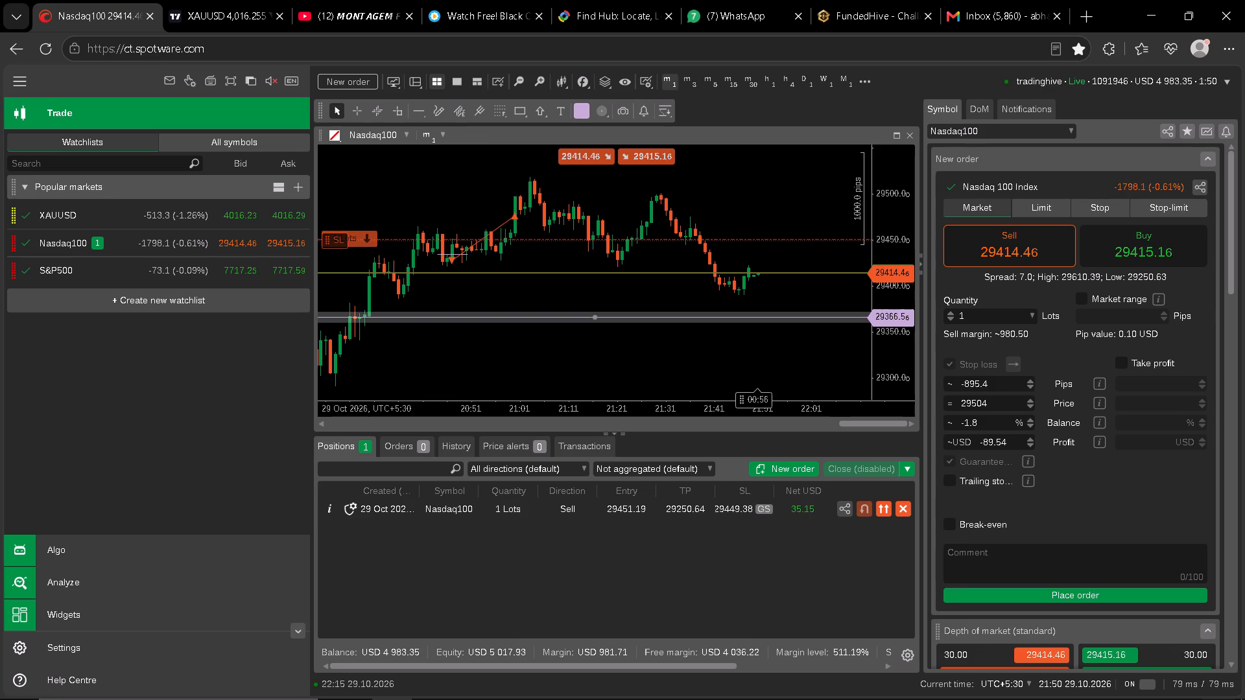
left_click_drag(897, 295, 897, 185)
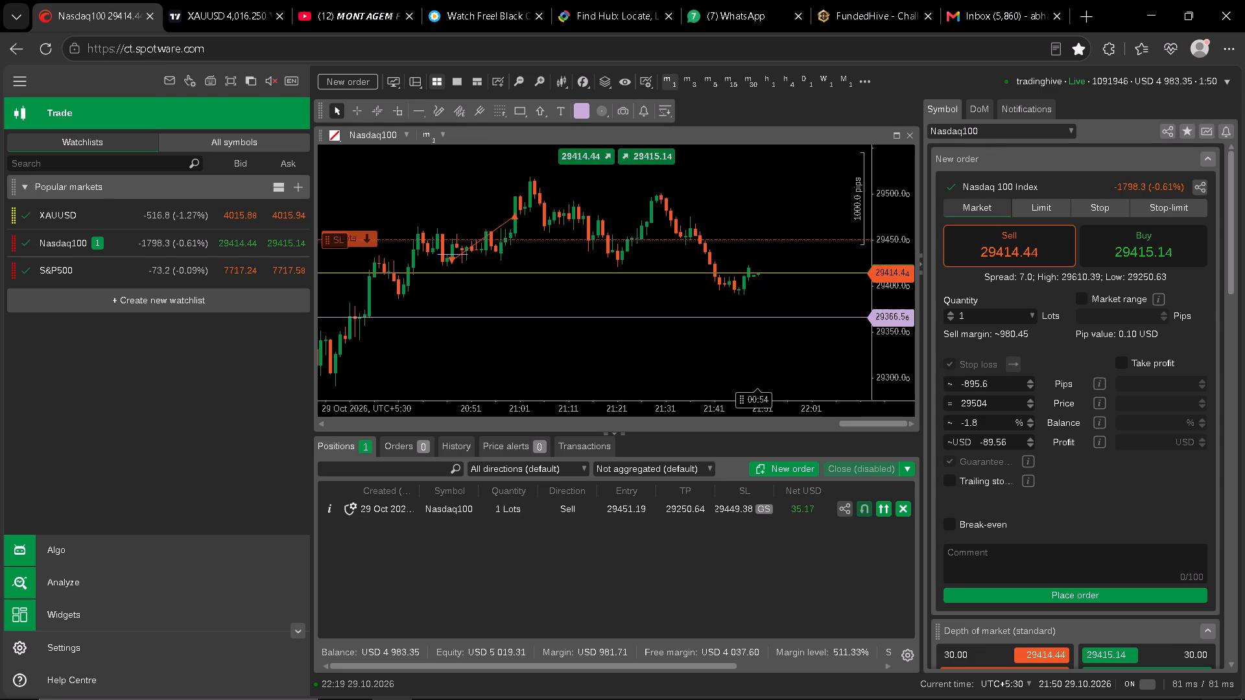
left_click_drag(897, 288, 901, 192)
left_click_drag(904, 351, 900, 384)
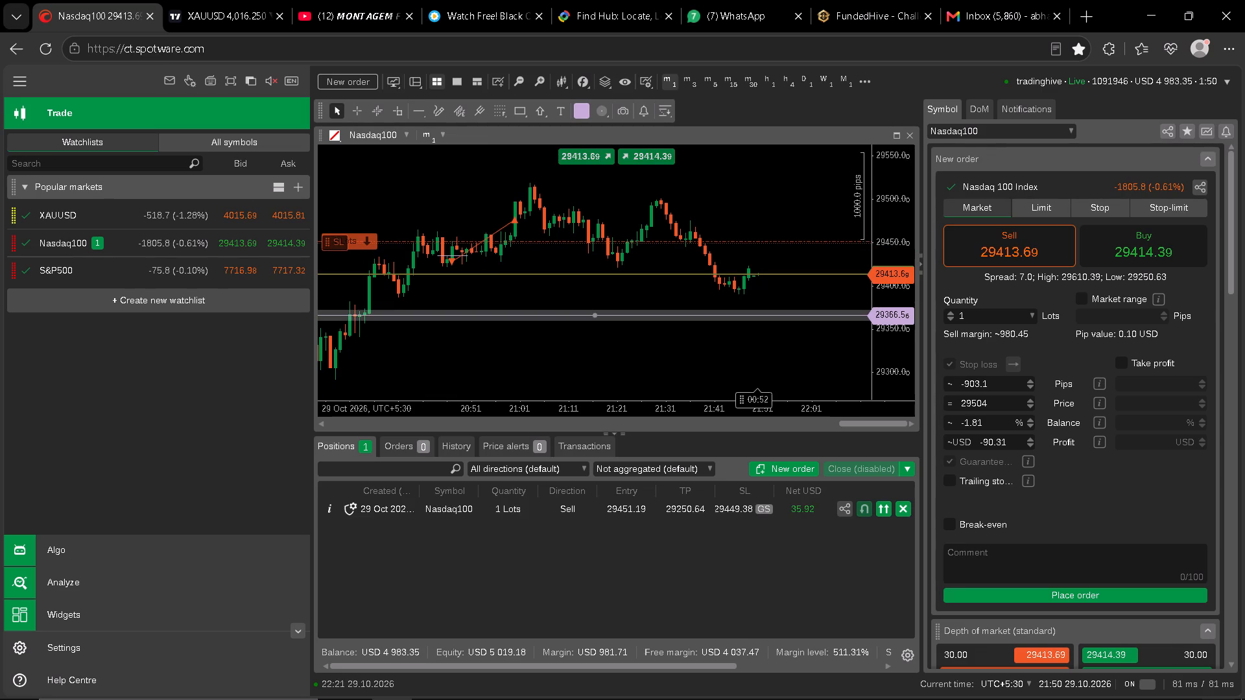
left_click_drag(900, 384, 901, 207)
scroll(814, 286, "up", 7)
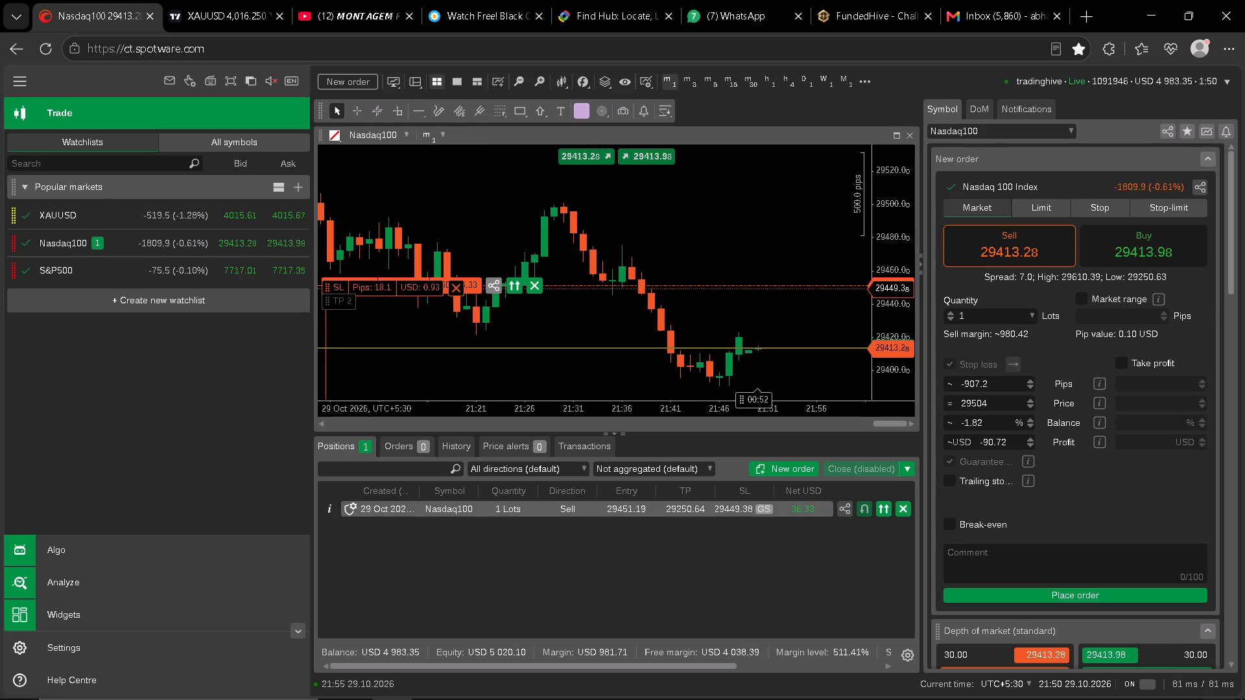
left_click_drag(801, 324, 814, 259)
left_click_drag(892, 253, 888, 143)
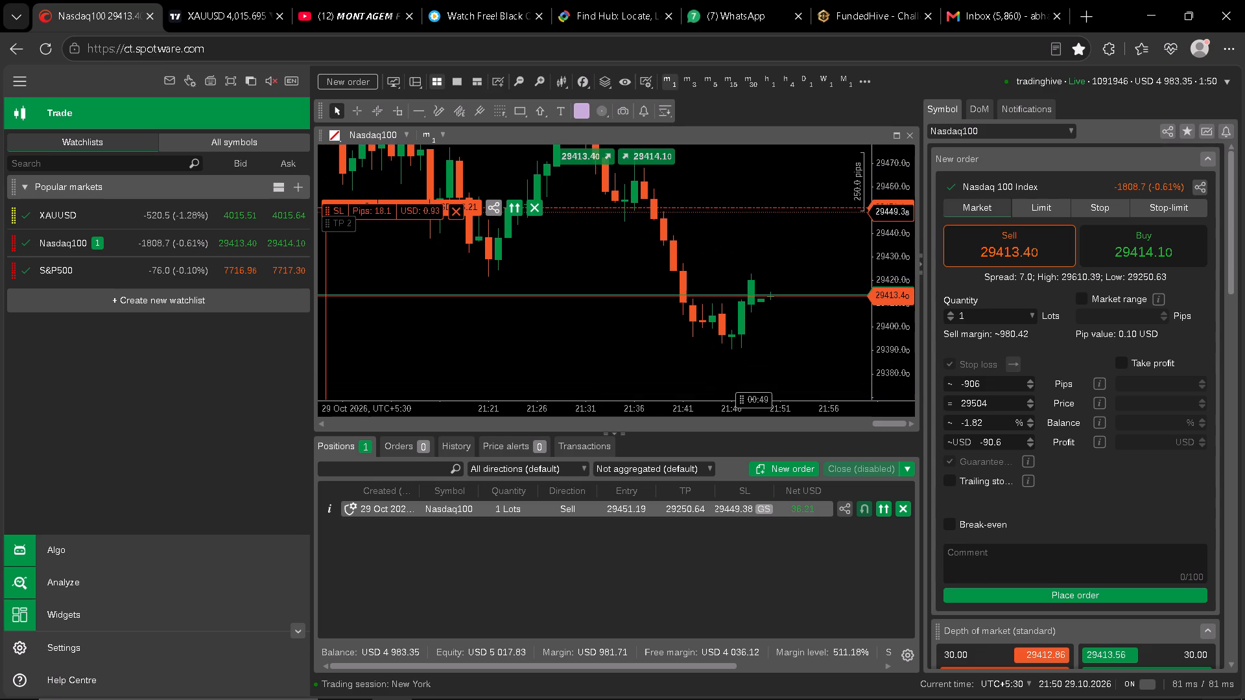
Examine the newest one-minute Nasdaq100 candles between the sell's stop-loss and the 29366.5 line.
scroll(806, 334, "down", 1)
left_click_drag(672, 406, 694, 406)
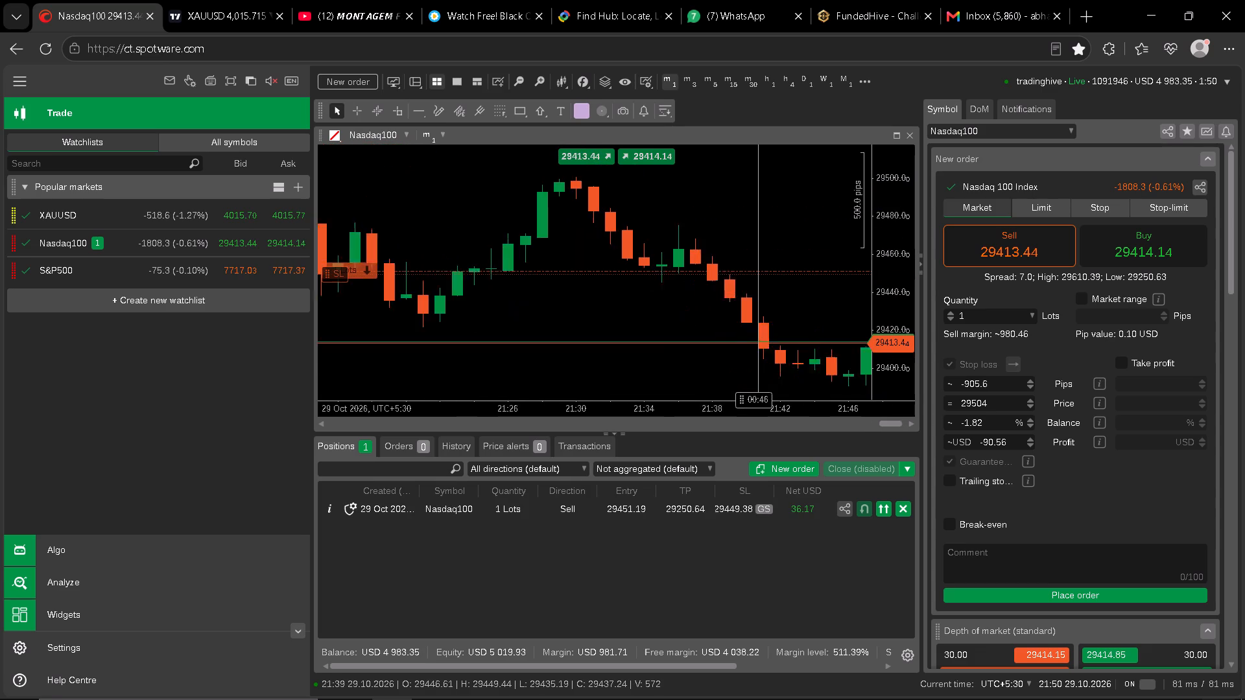
left_click_drag(694, 406, 667, 399)
left_click_drag(752, 309, 753, 255)
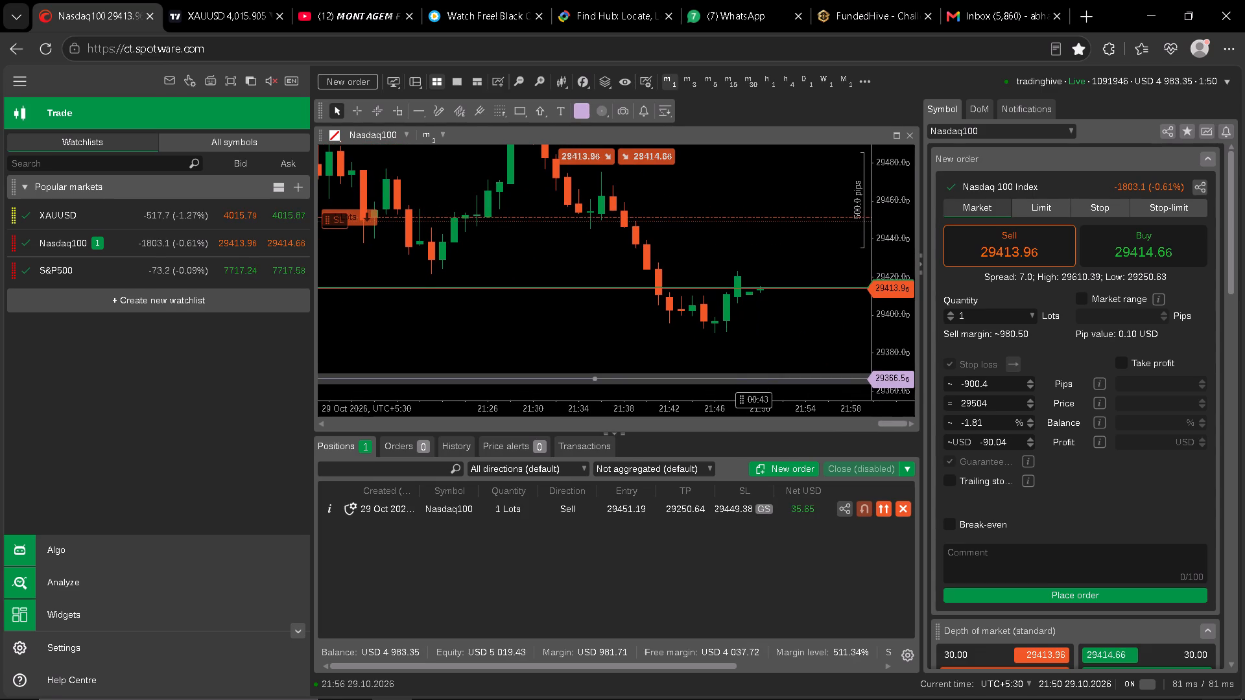
left_click_drag(894, 318, 888, 298)
left_click_drag(831, 329, 826, 300)
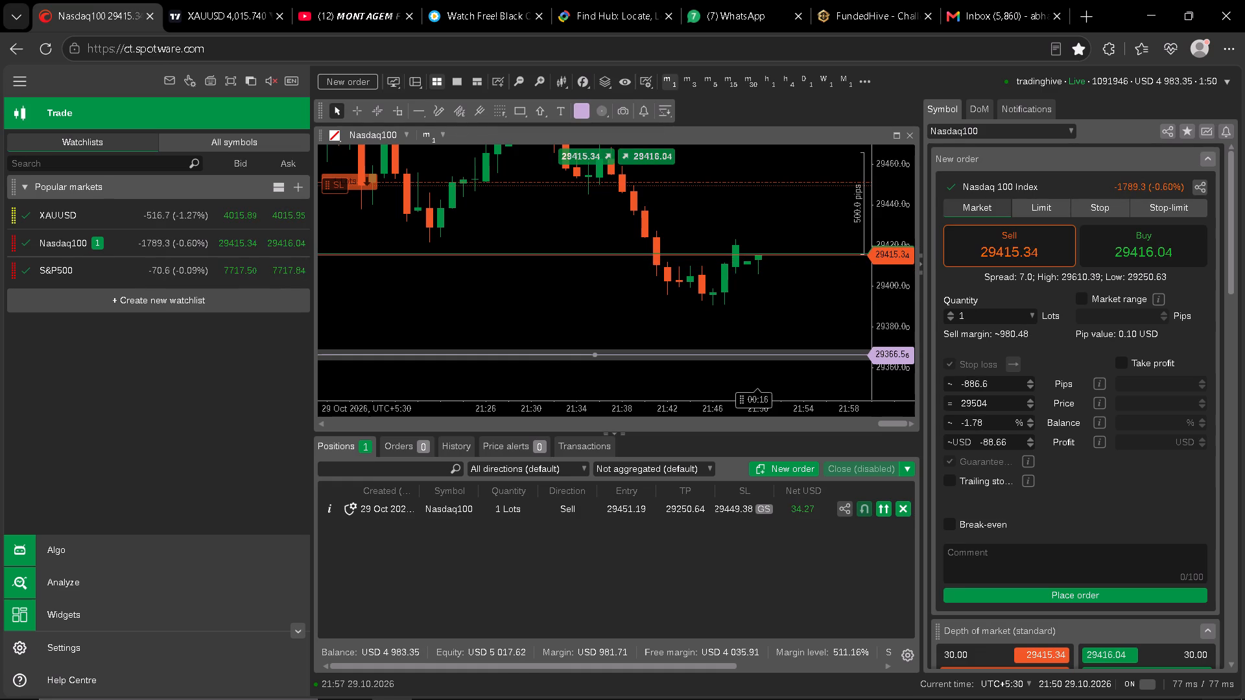
left_click_drag(833, 304, 818, 269)
left_click_drag(899, 253, 898, 299)
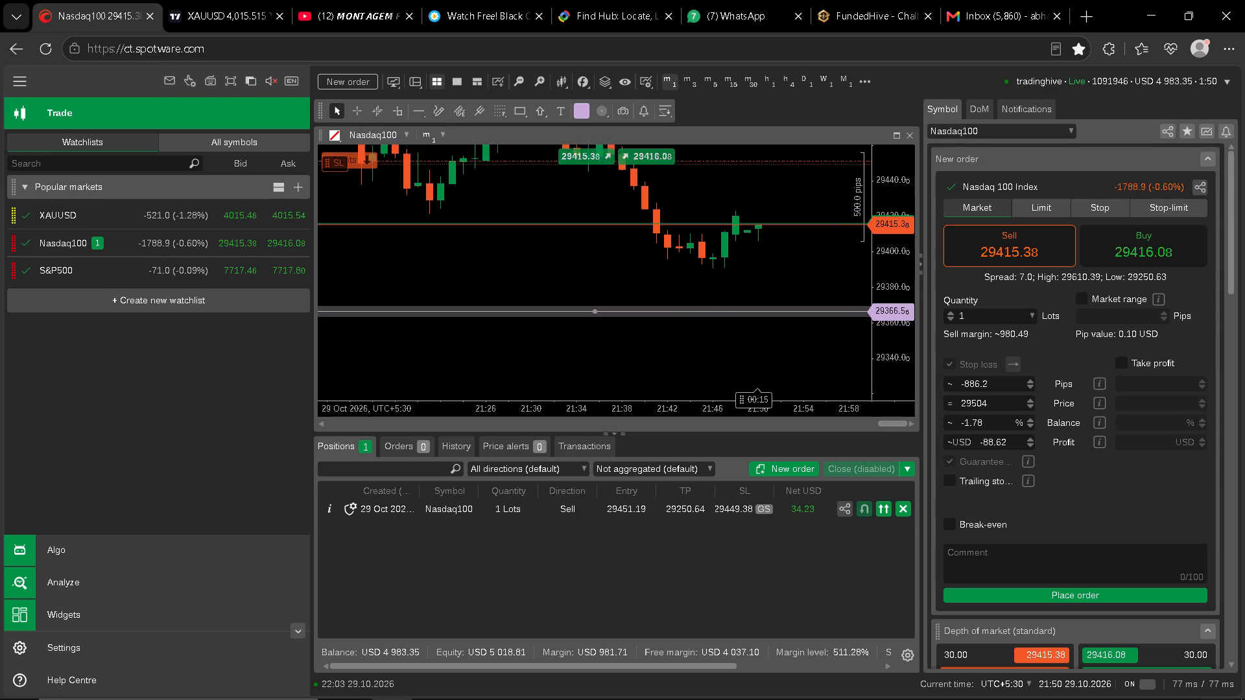
Examine the latest one-minute Nasdaq100 candles at different price scales, from the sell's stop-loss line down to the 29366.5 line.
left_click_drag(898, 299, 889, 275)
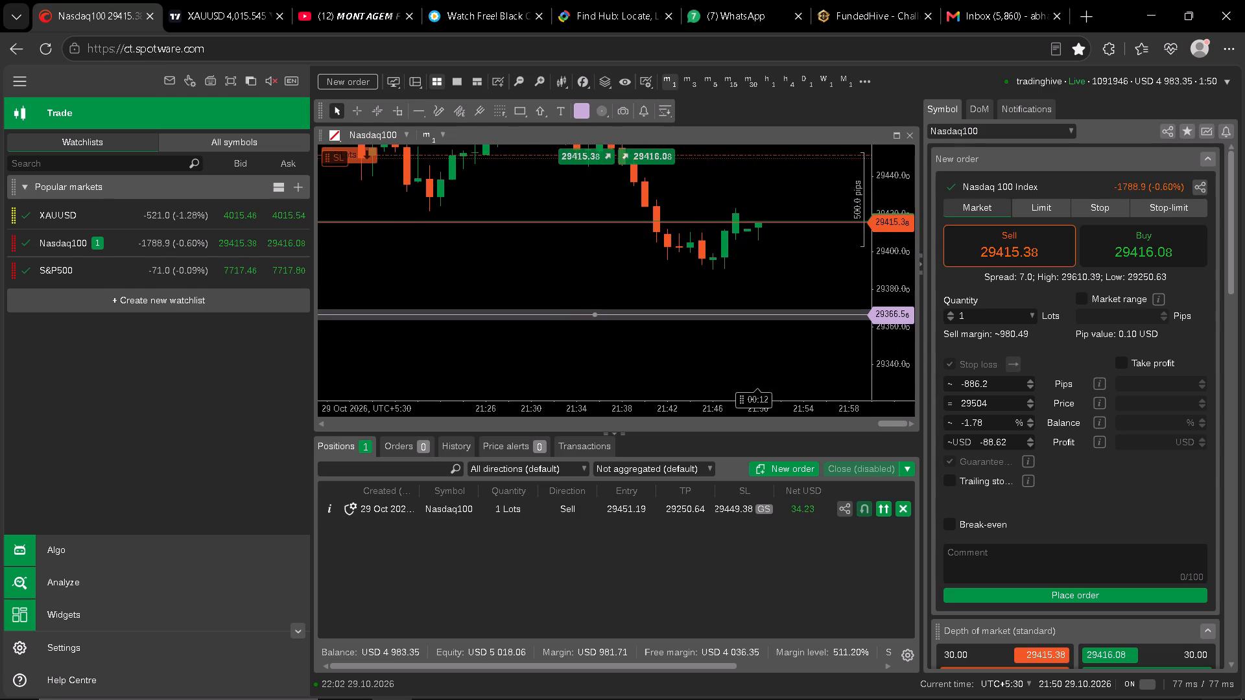
left_click_drag(889, 275, 894, 365)
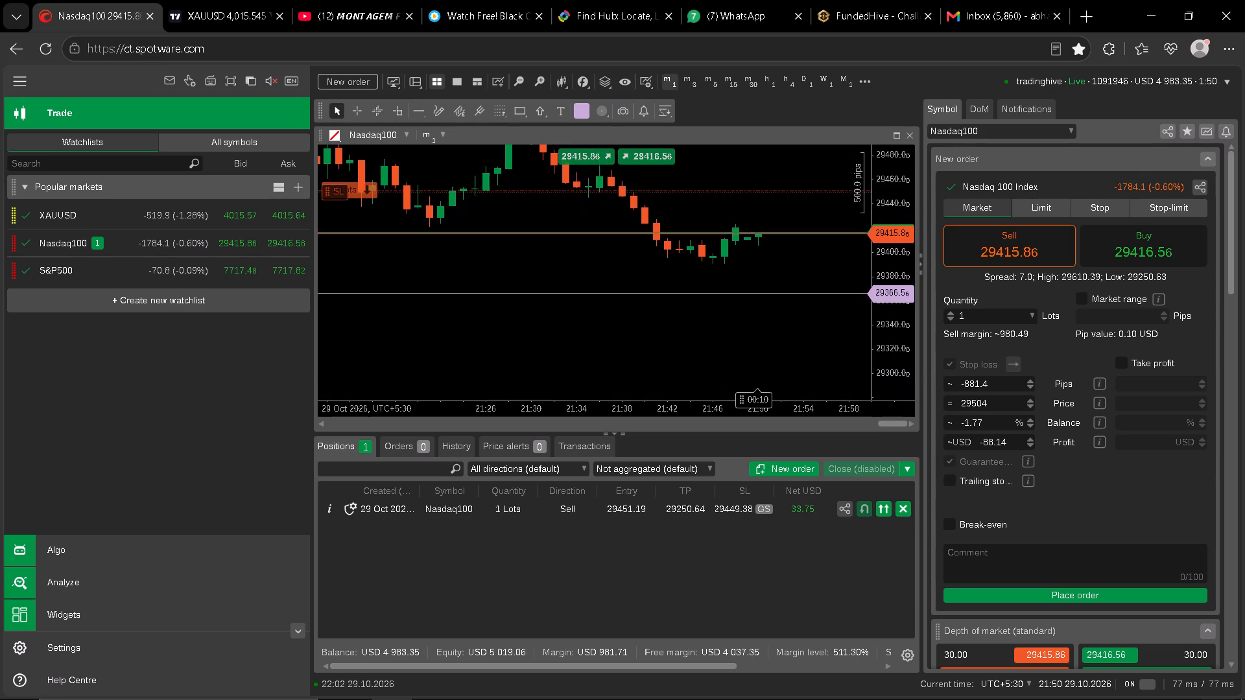
left_click_drag(894, 365, 891, 216)
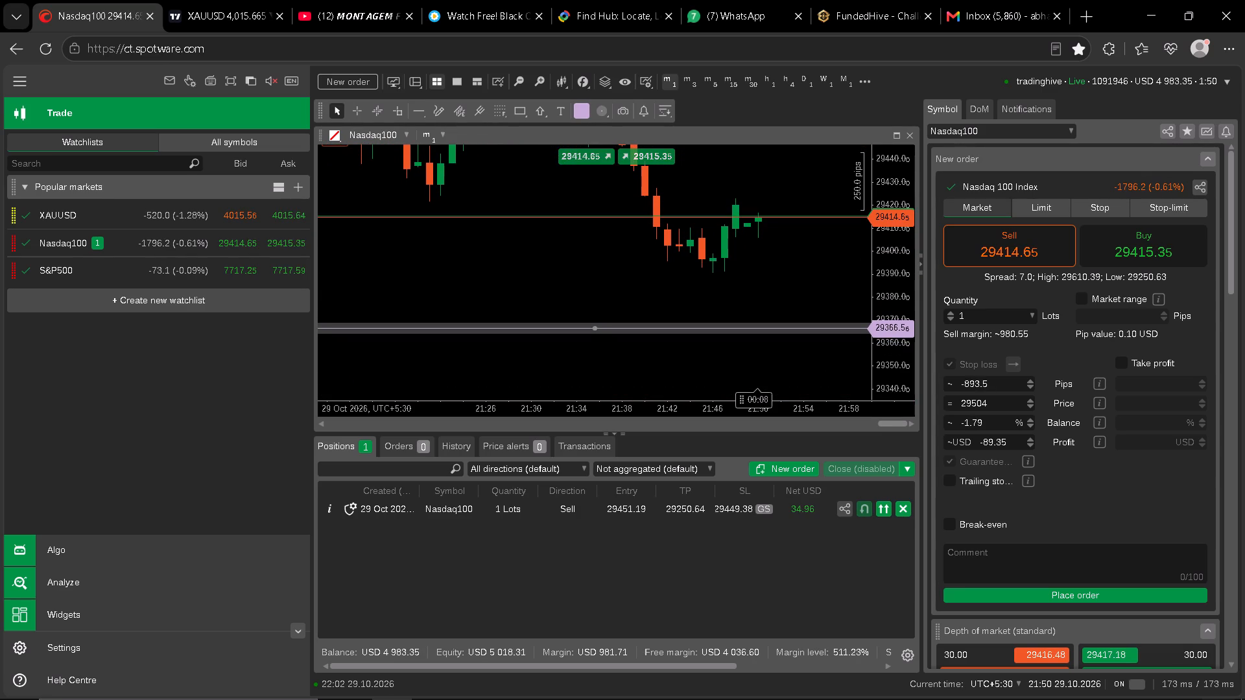
left_click_drag(891, 216, 891, 221)
left_click_drag(796, 258, 796, 319)
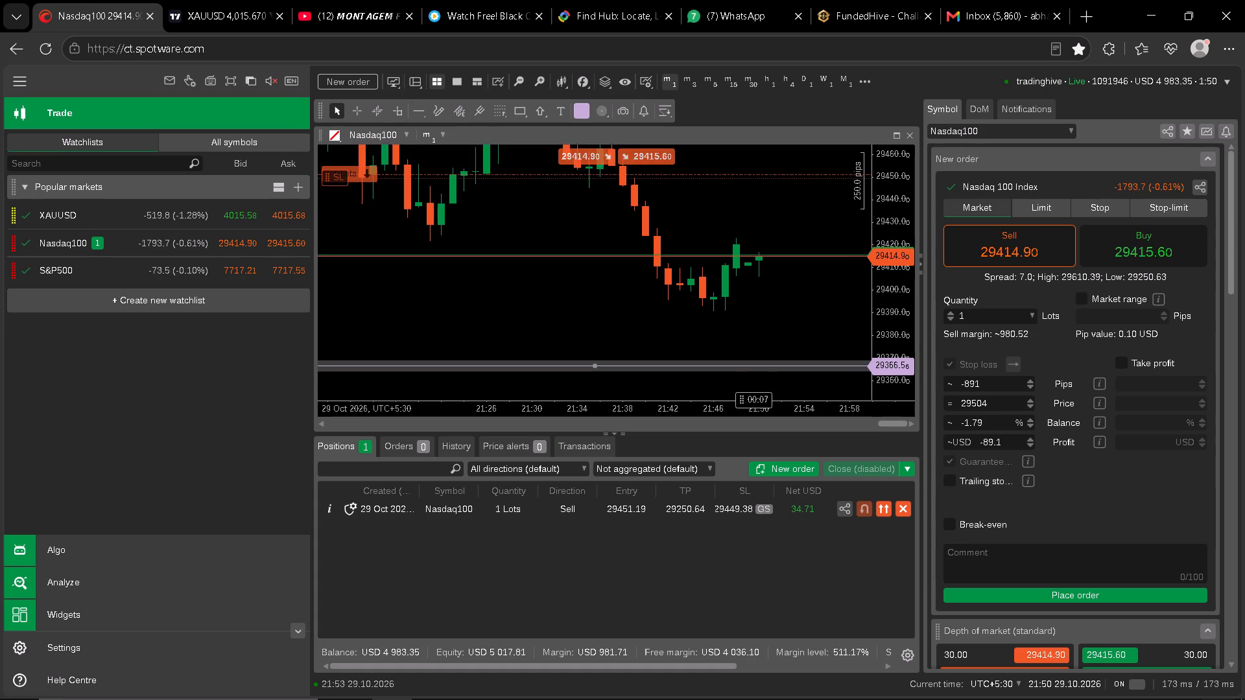
left_click_drag(796, 319, 792, 301)
left_click_drag(910, 321, 889, 264)
left_click_drag(839, 284, 834, 299)
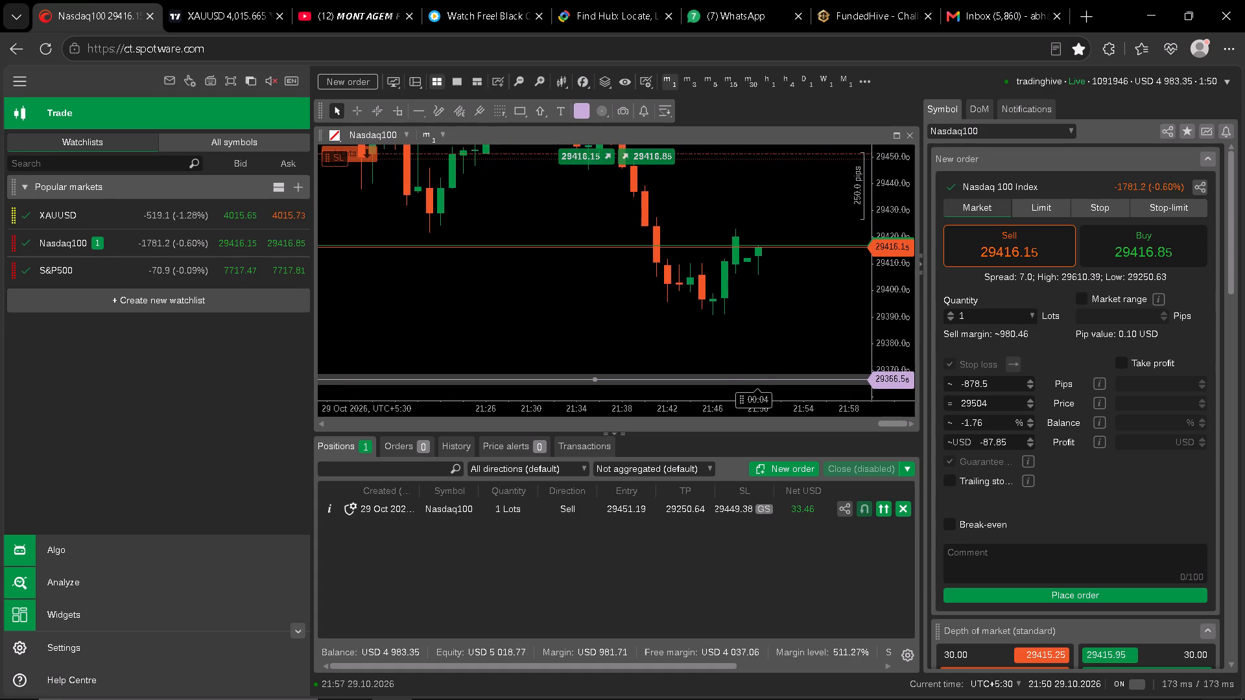
left_click_drag(834, 299, 829, 311)
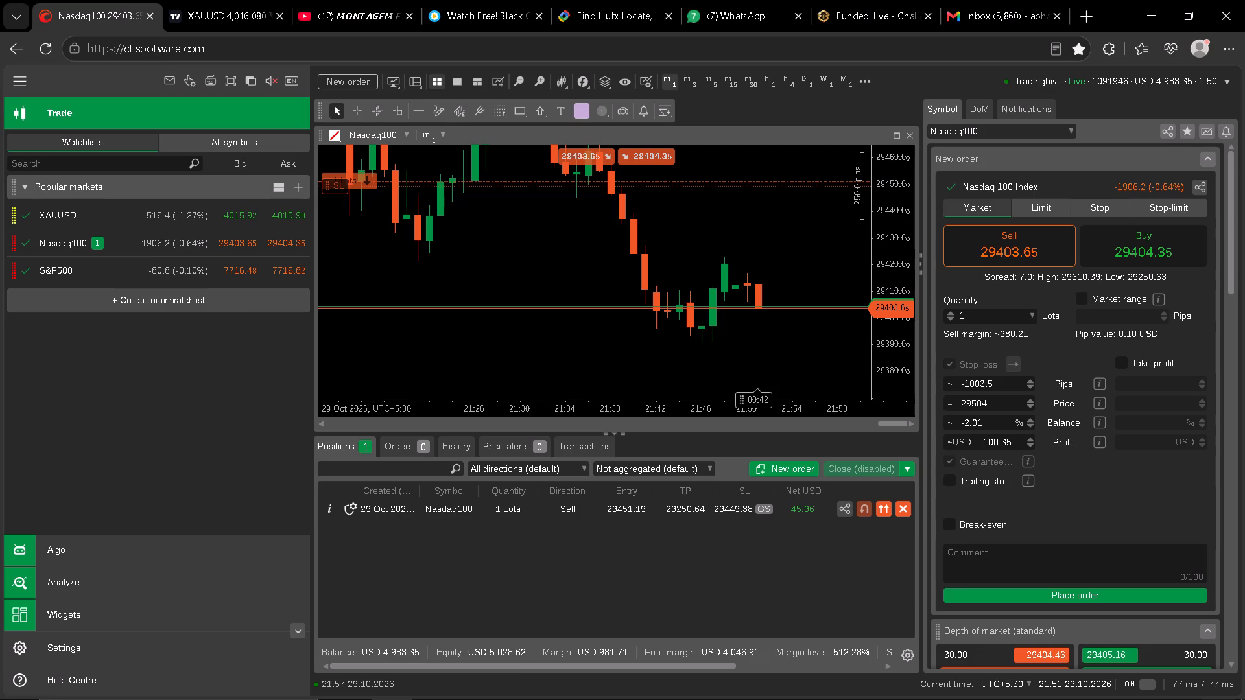
left_click_drag(815, 323, 810, 286)
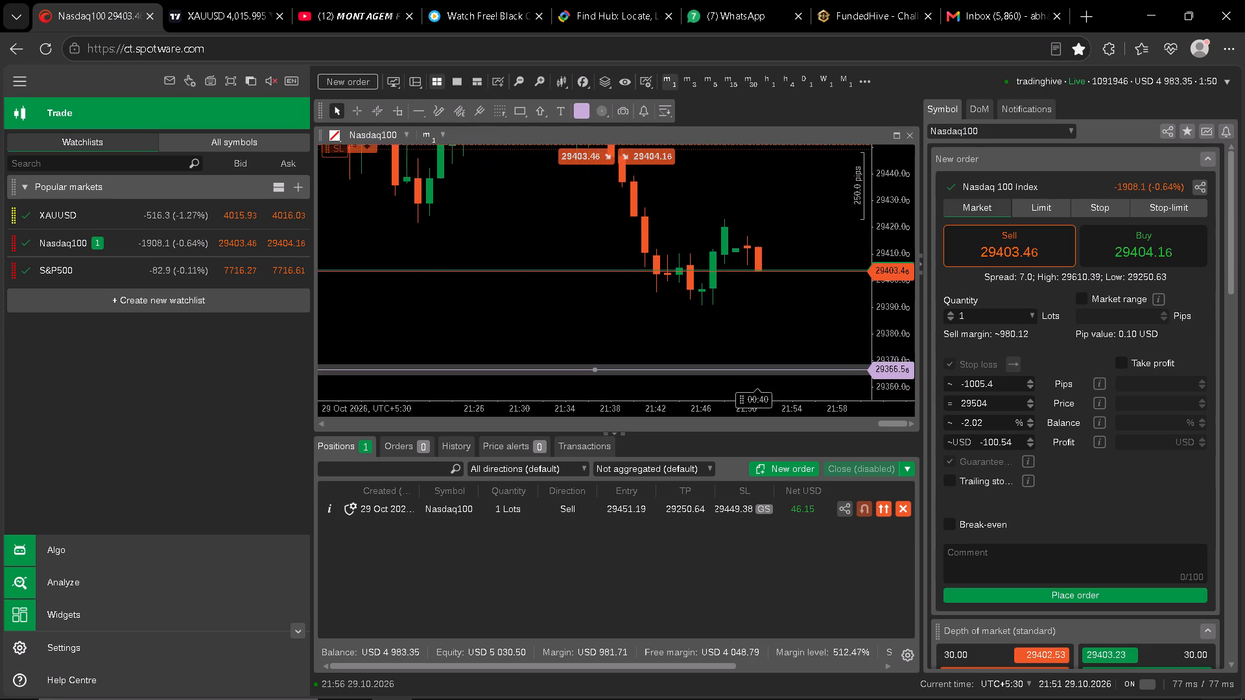
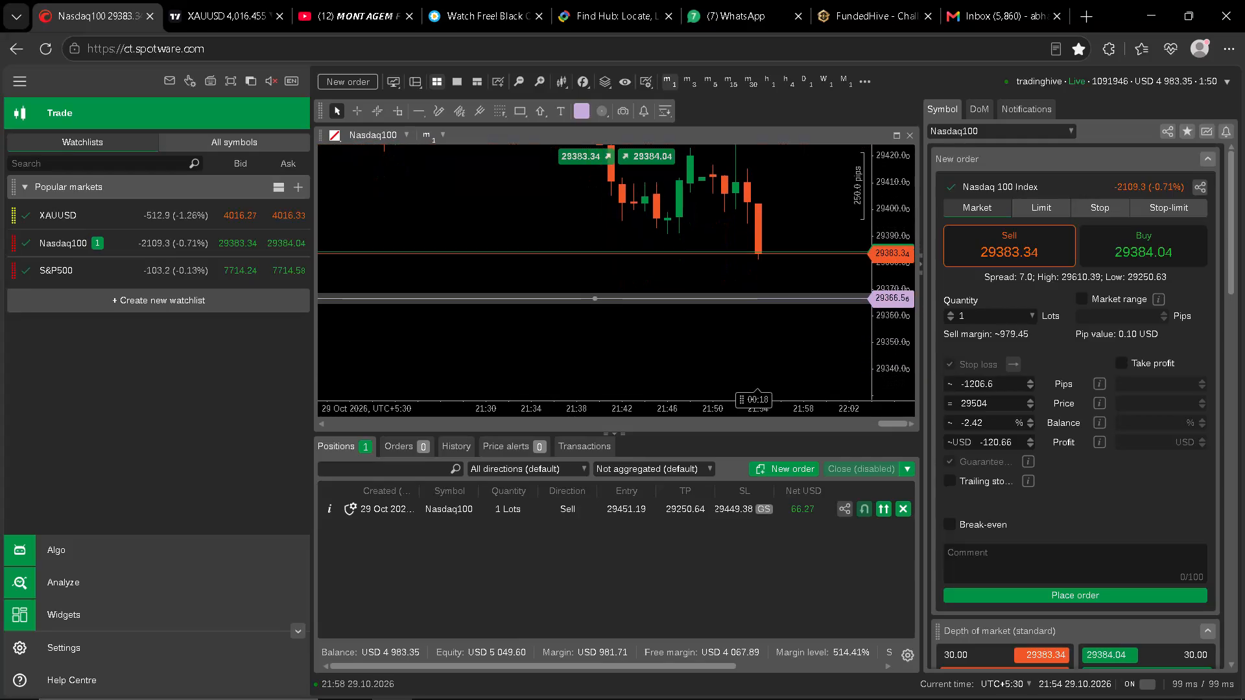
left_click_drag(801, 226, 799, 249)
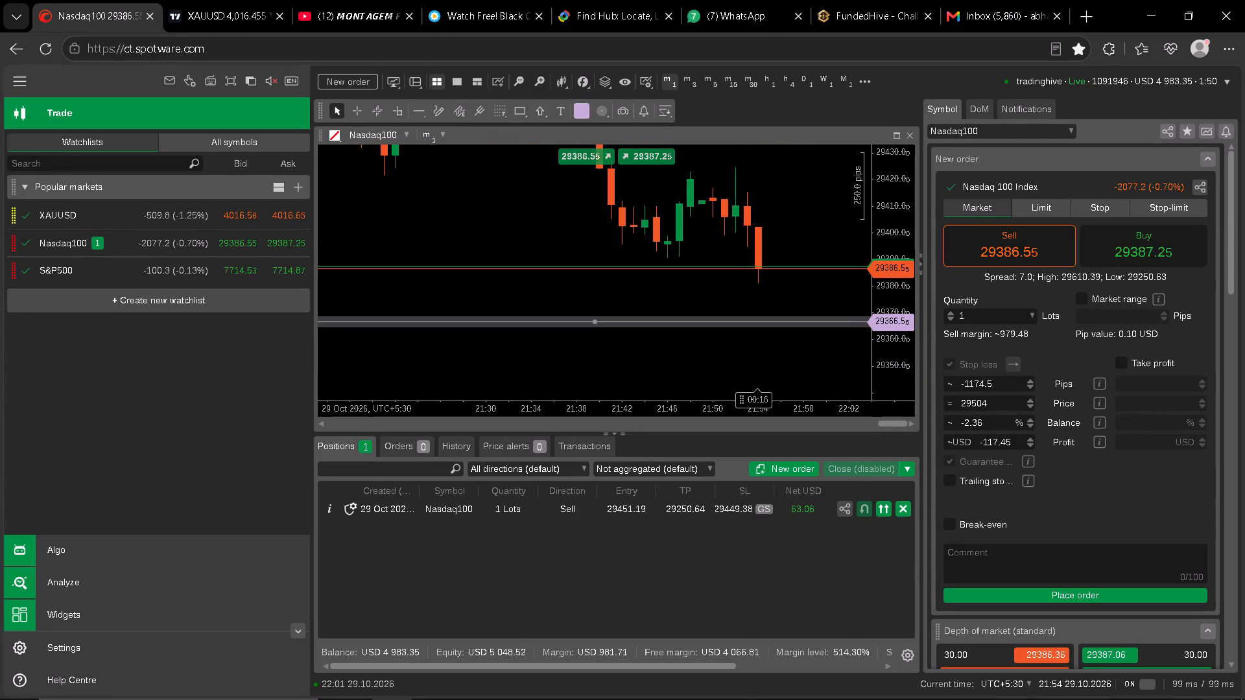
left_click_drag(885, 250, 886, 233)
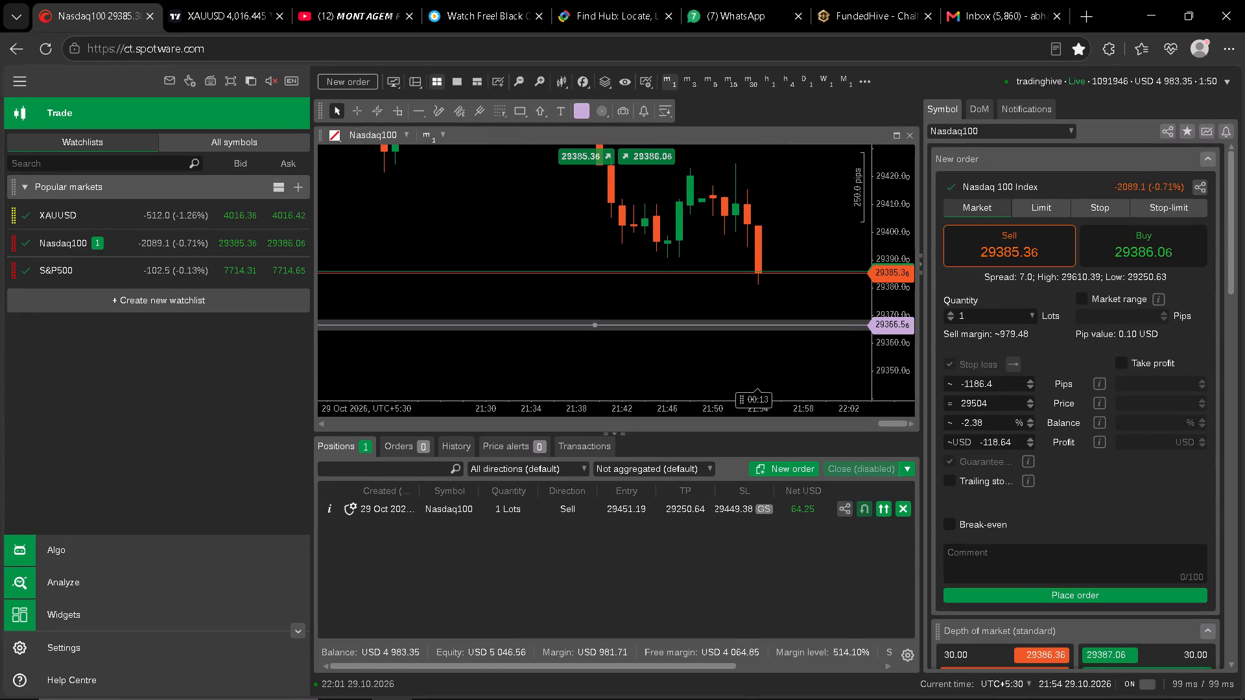
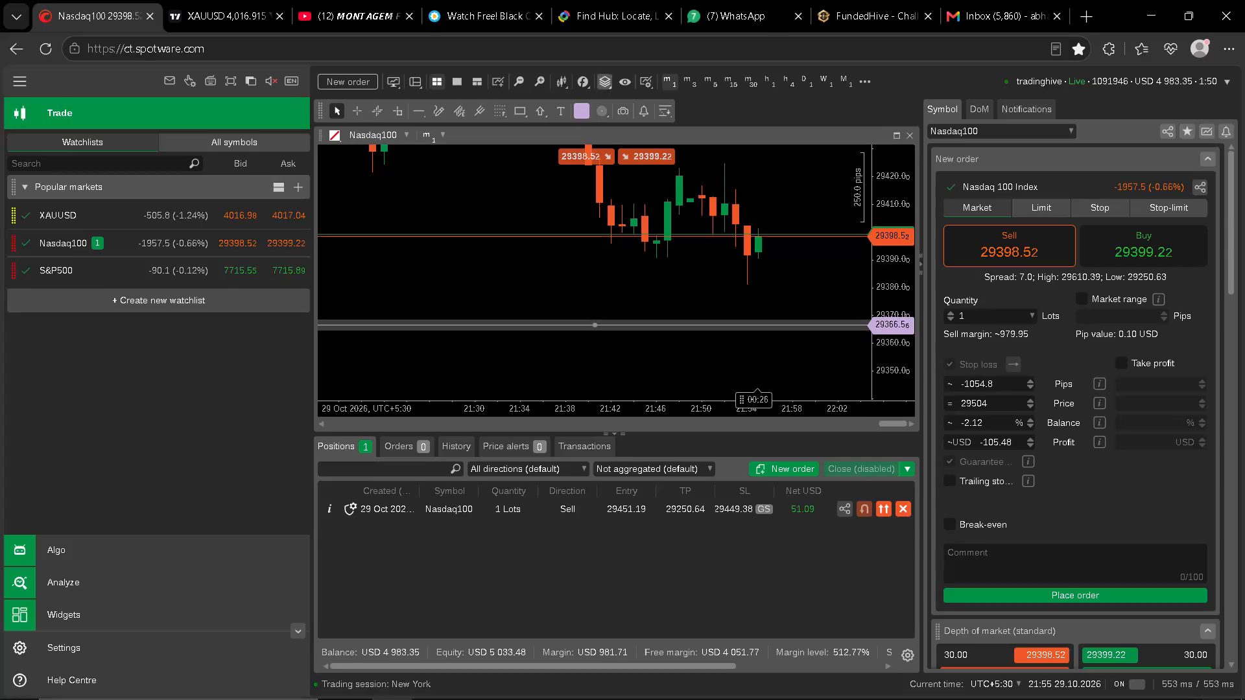
Examine Nasdaq100 price action around the open sell on the 5-minute and 15-minute charts, glancing at XAUUSD in TradingView.
left_click(687, 83)
left_click(709, 82)
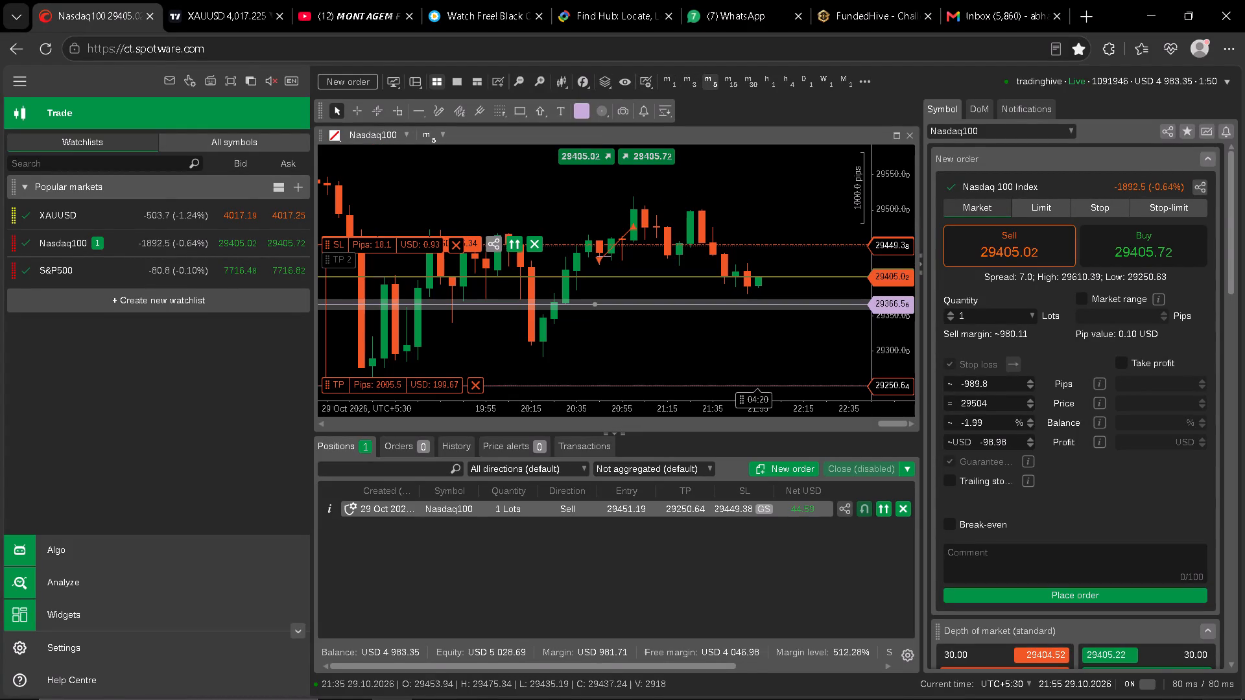
left_click_drag(895, 345, 895, 274)
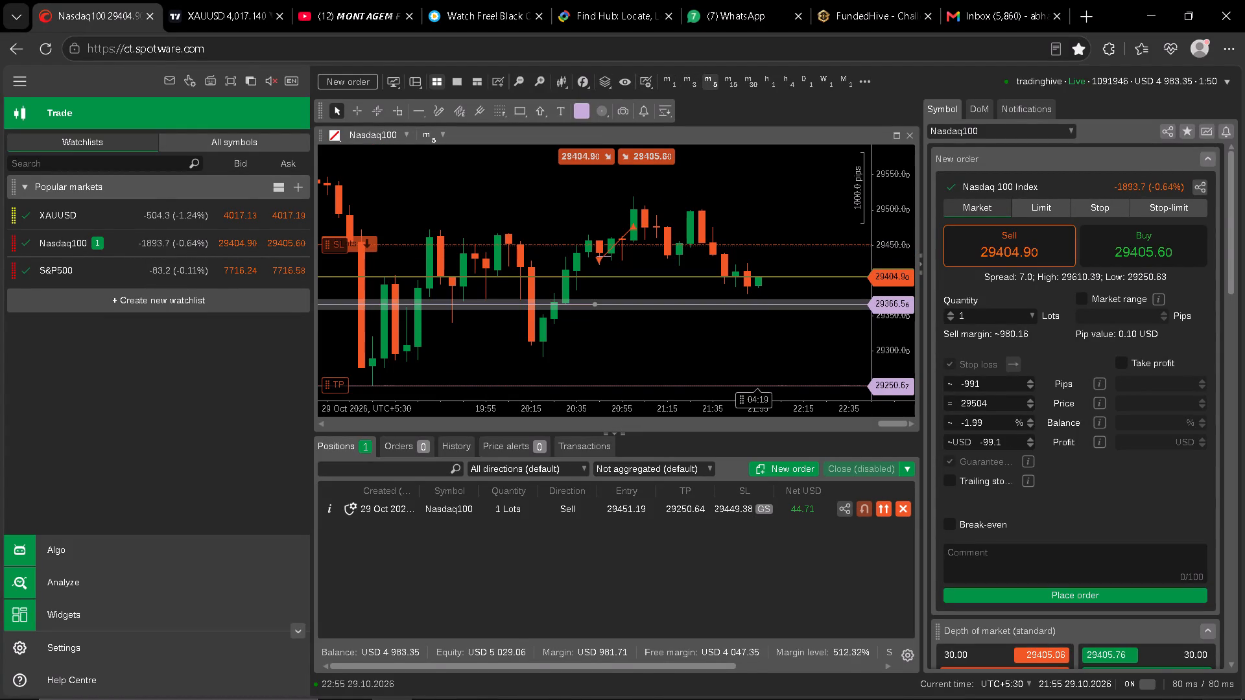
left_click_drag(895, 274, 732, 80)
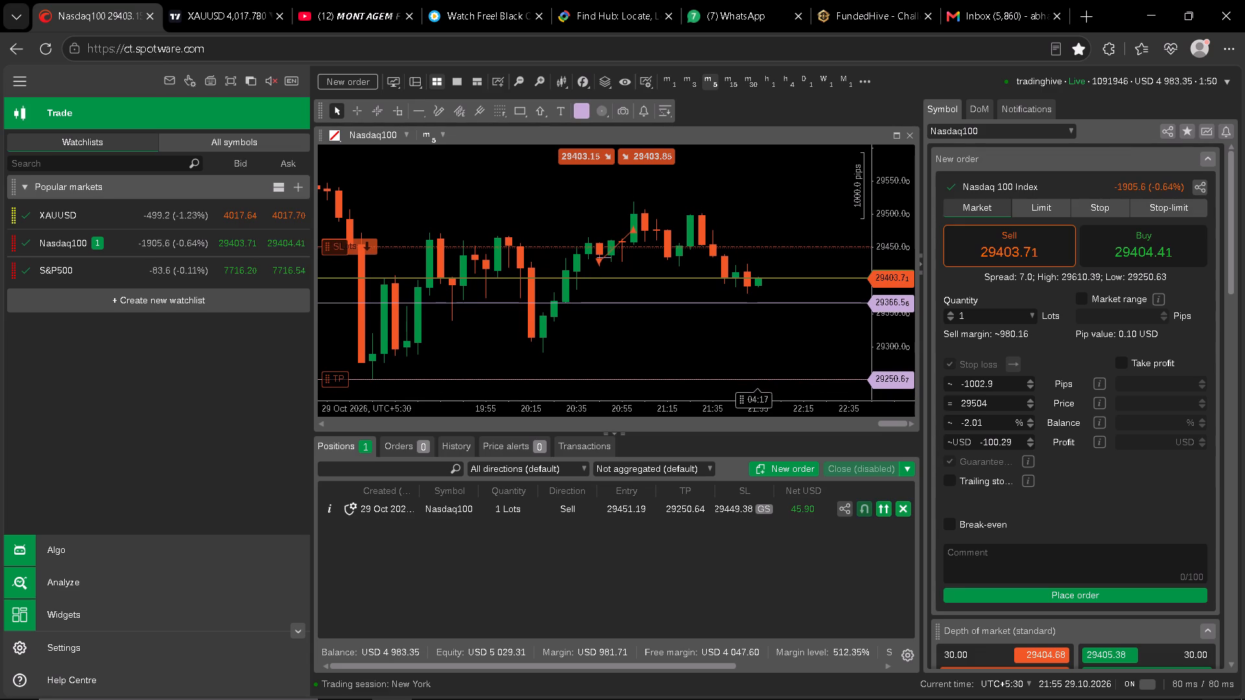
left_click_drag(732, 80, 733, 80)
double_click(733, 80)
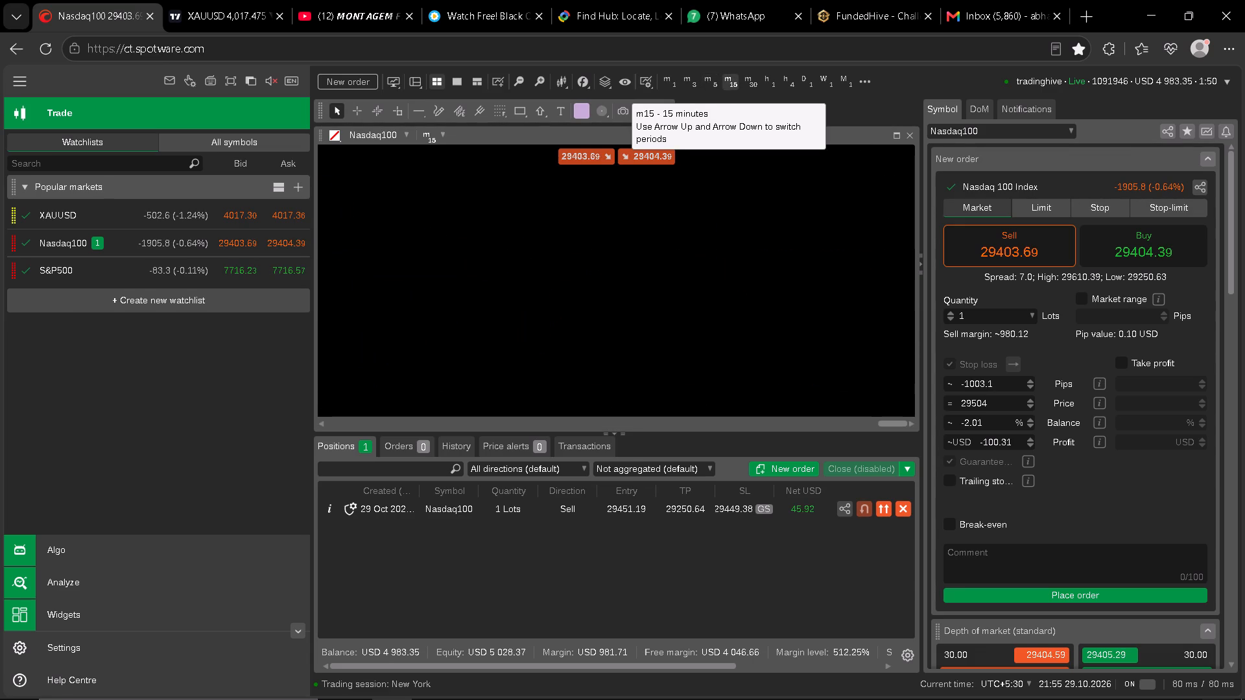
left_click(205, 0)
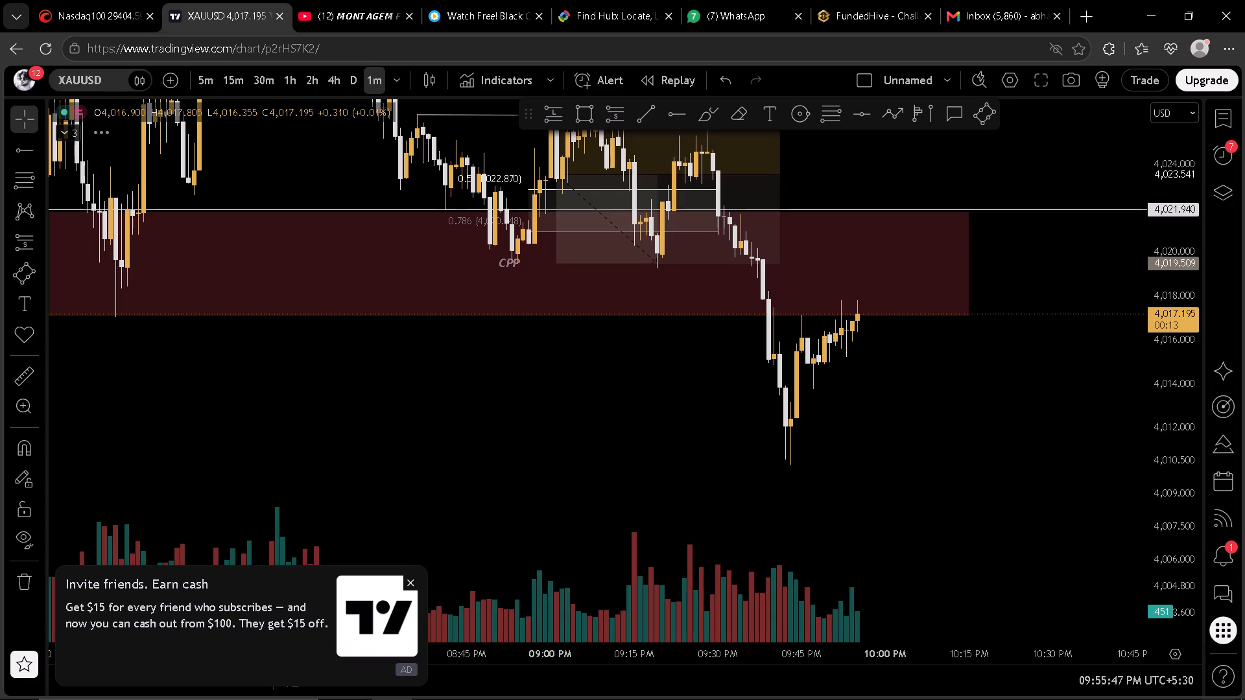
left_click(111, 0)
left_click_drag(896, 345, 896, 344)
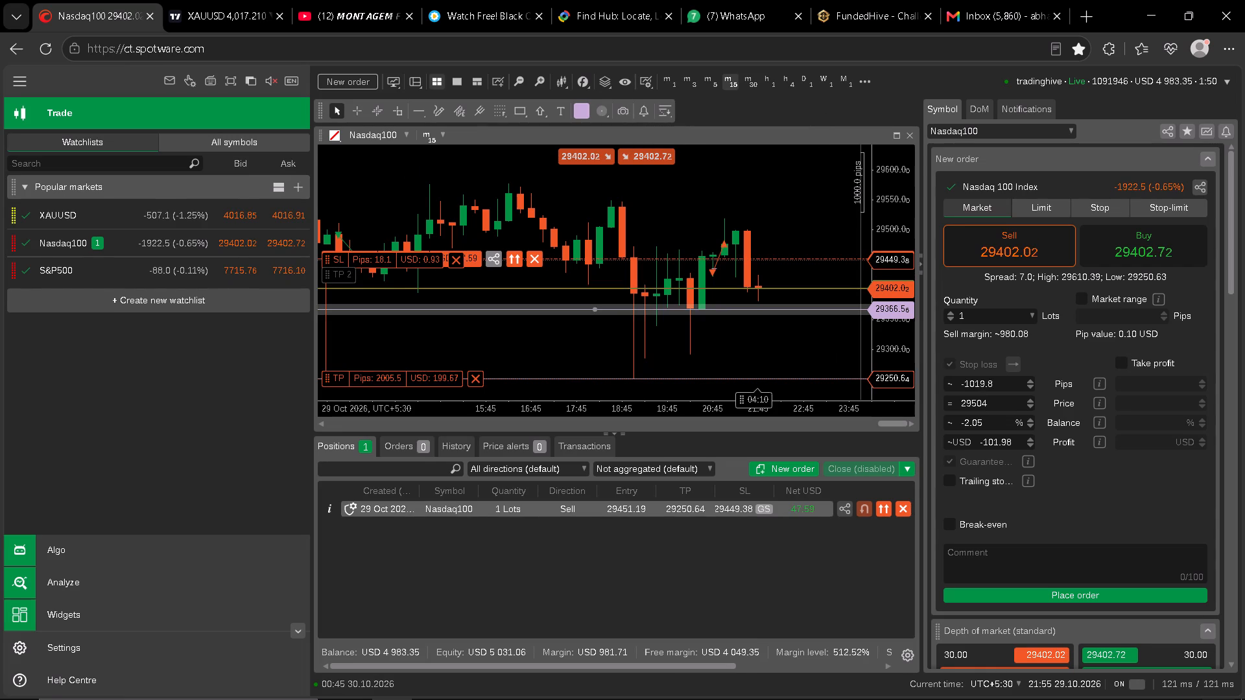
left_click_drag(896, 344, 891, 187)
left_click_drag(890, 338, 891, 315)
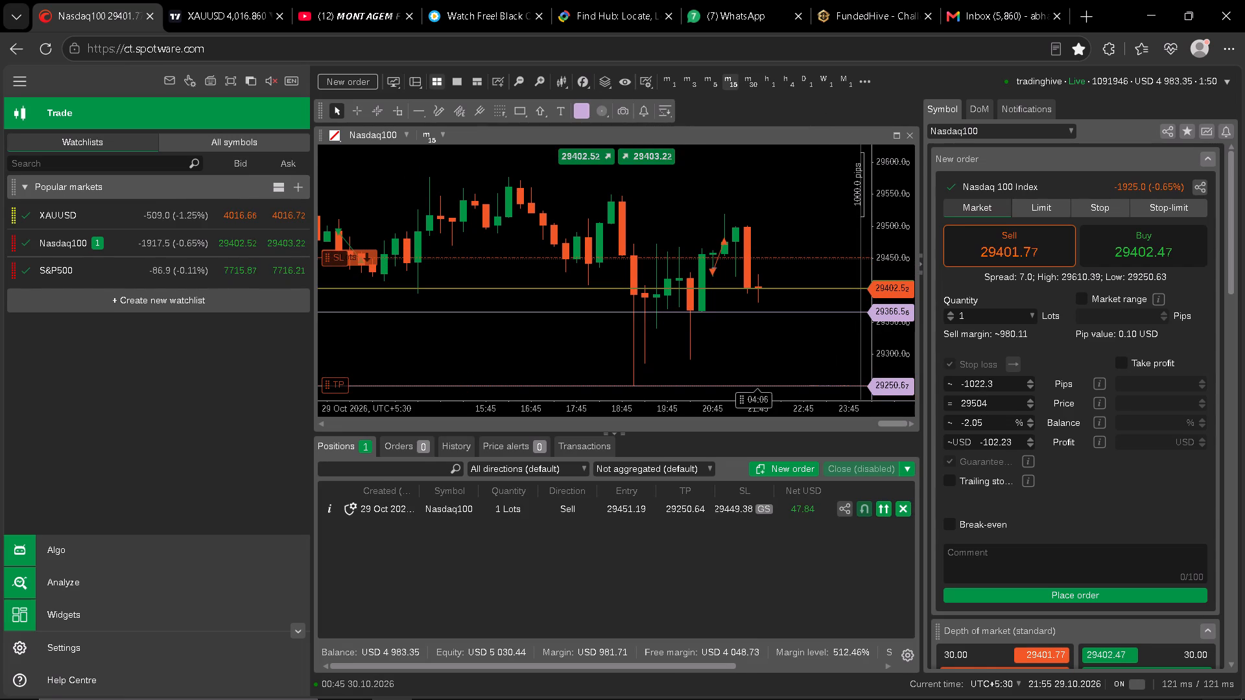
left_click_drag(891, 315, 894, 247)
Compare the Nasdaq100 5-minute and 4-hour charts against the marked price levels and the sell position's stop and target.
left_click(702, 77)
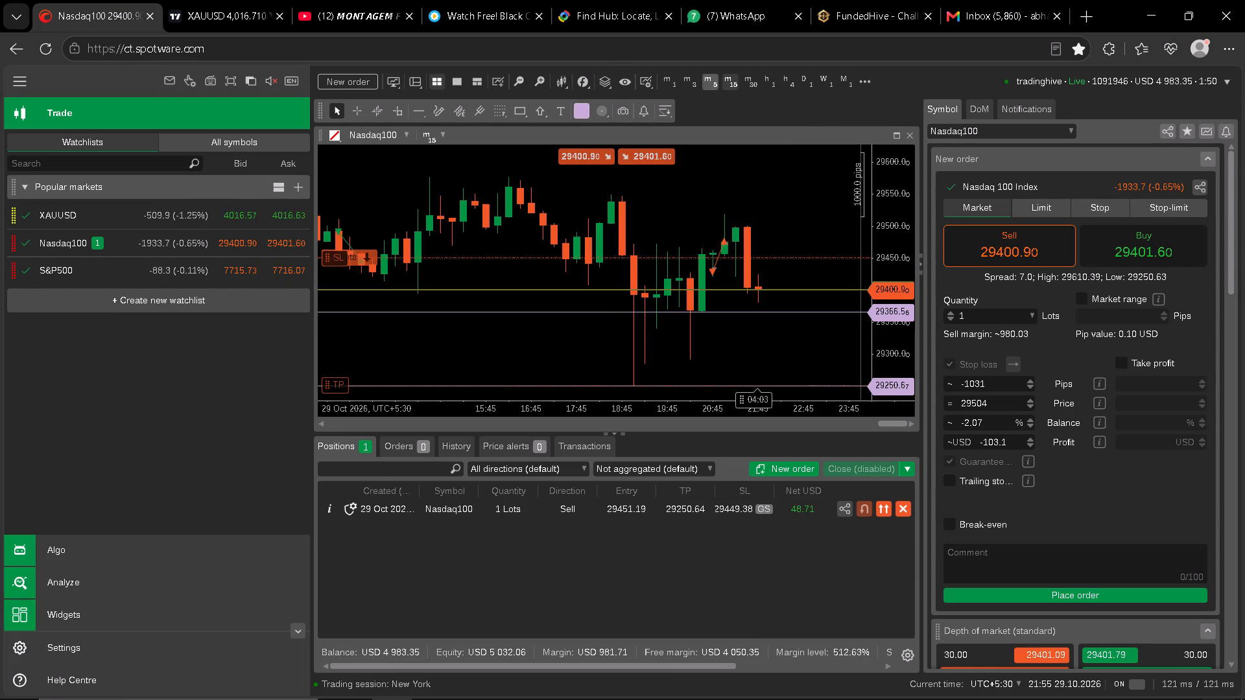
left_click(704, 78)
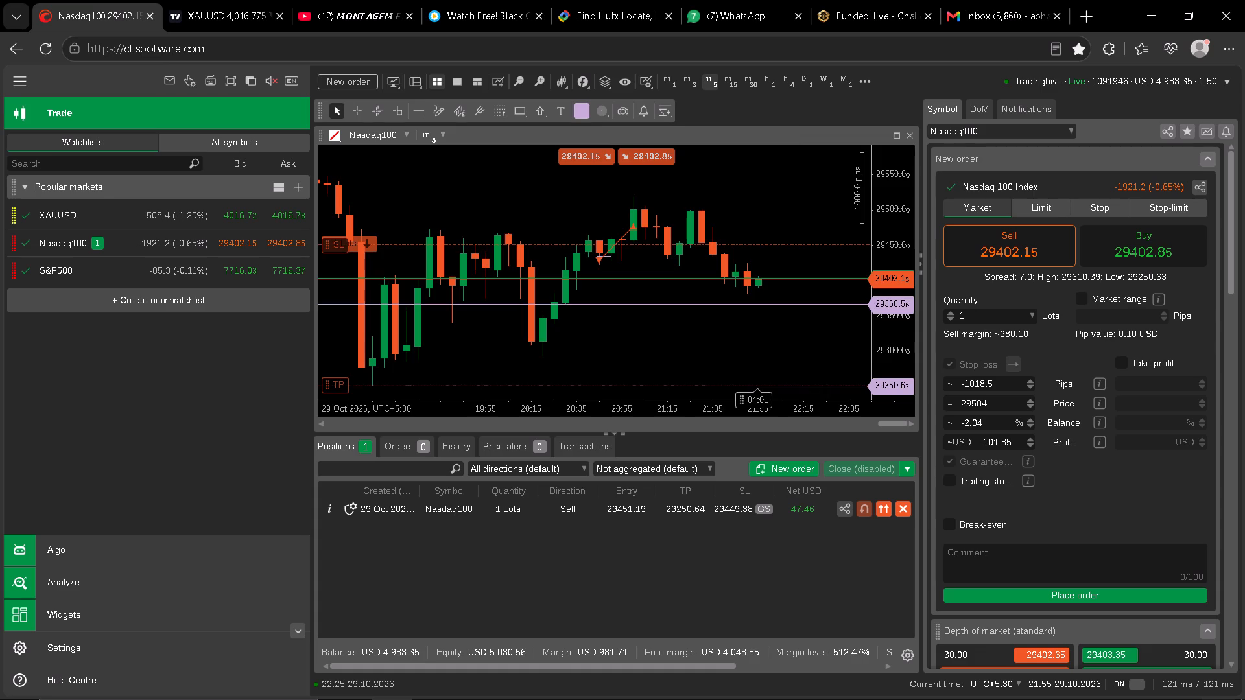
left_click_drag(807, 337, 802, 323)
left_click_drag(895, 338, 877, 186)
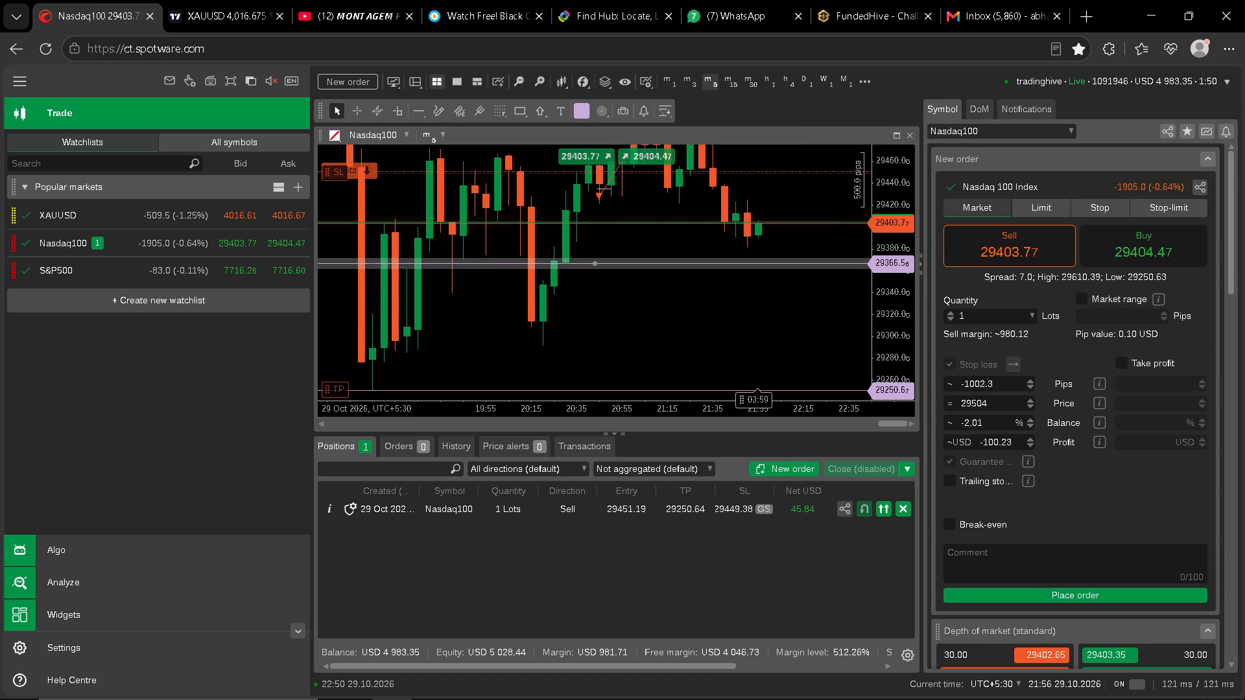
left_click_drag(797, 329, 792, 367)
left_click_drag(899, 355, 897, 318)
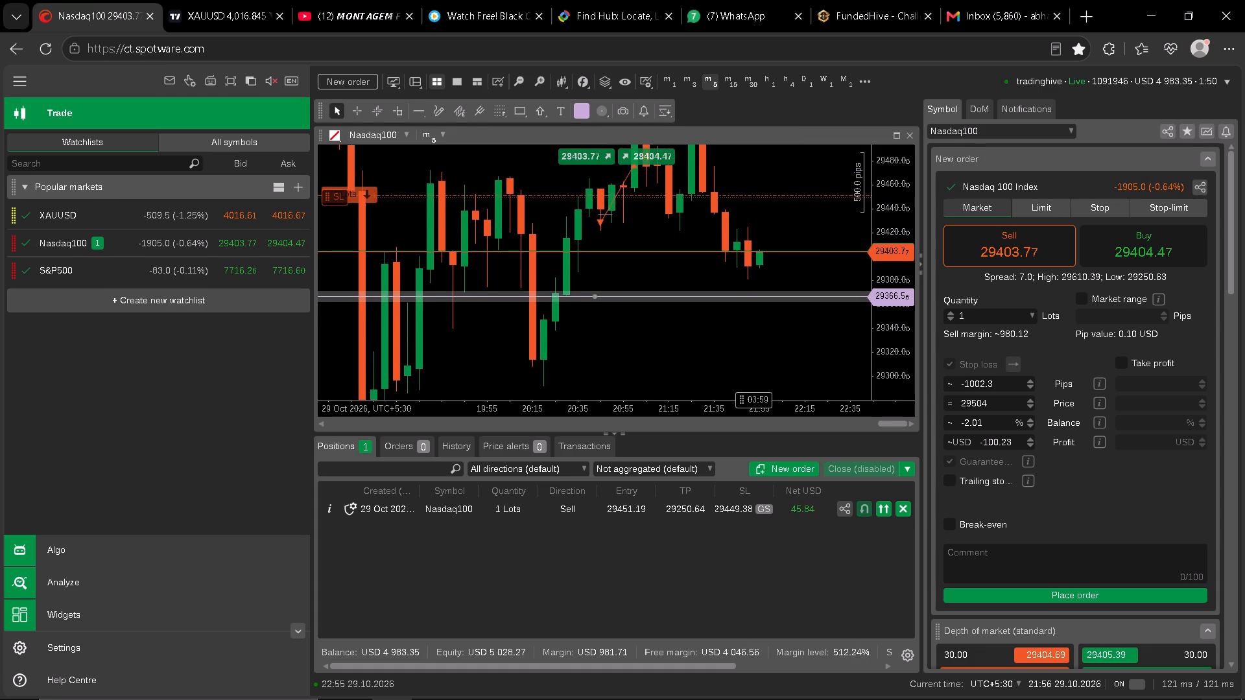
left_click(786, 82)
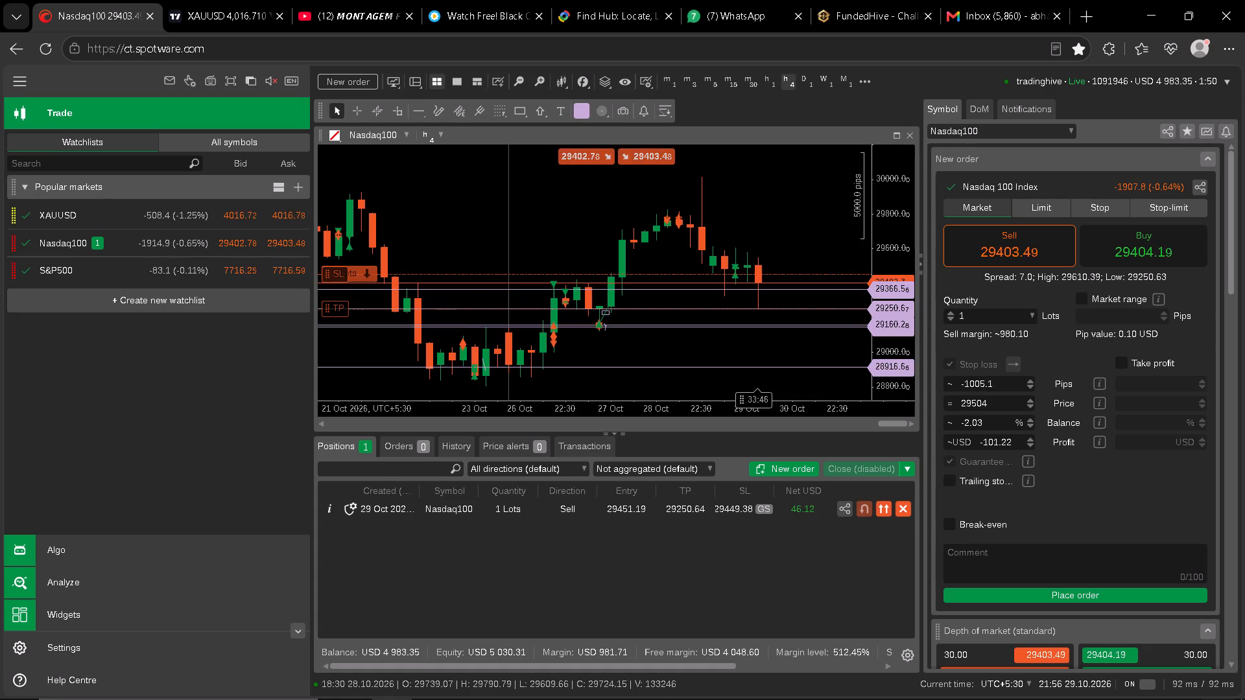
left_click(710, 79)
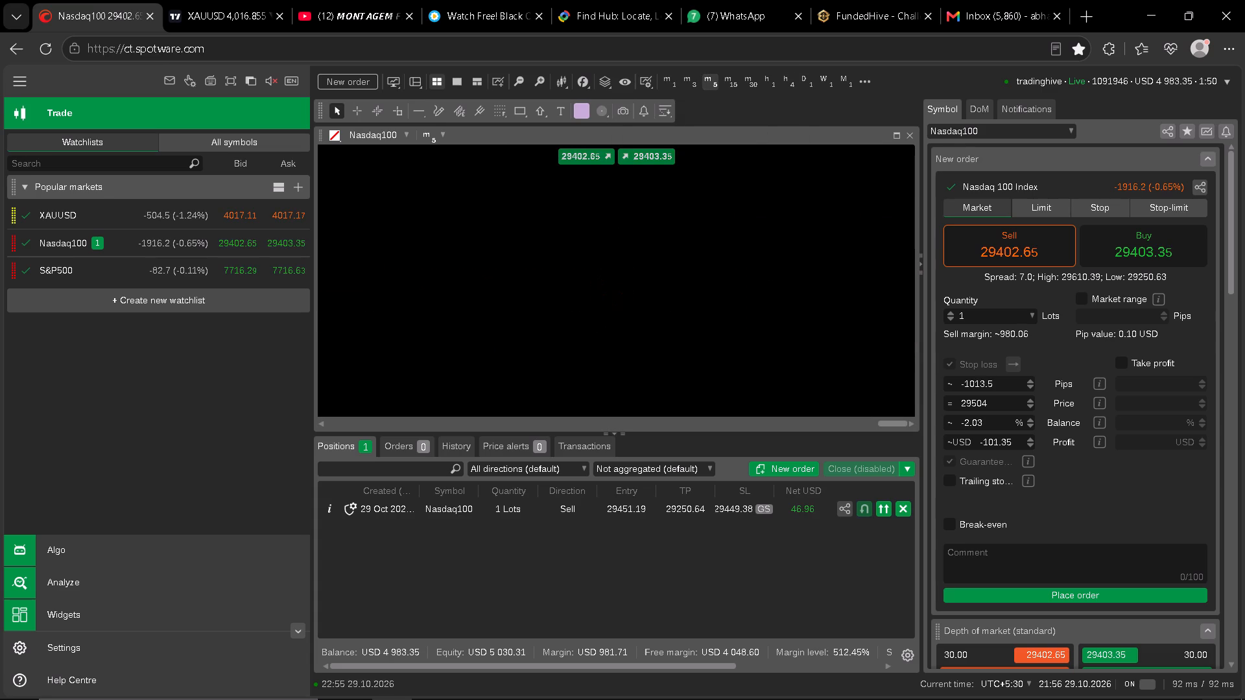
left_click_drag(892, 259, 890, 225)
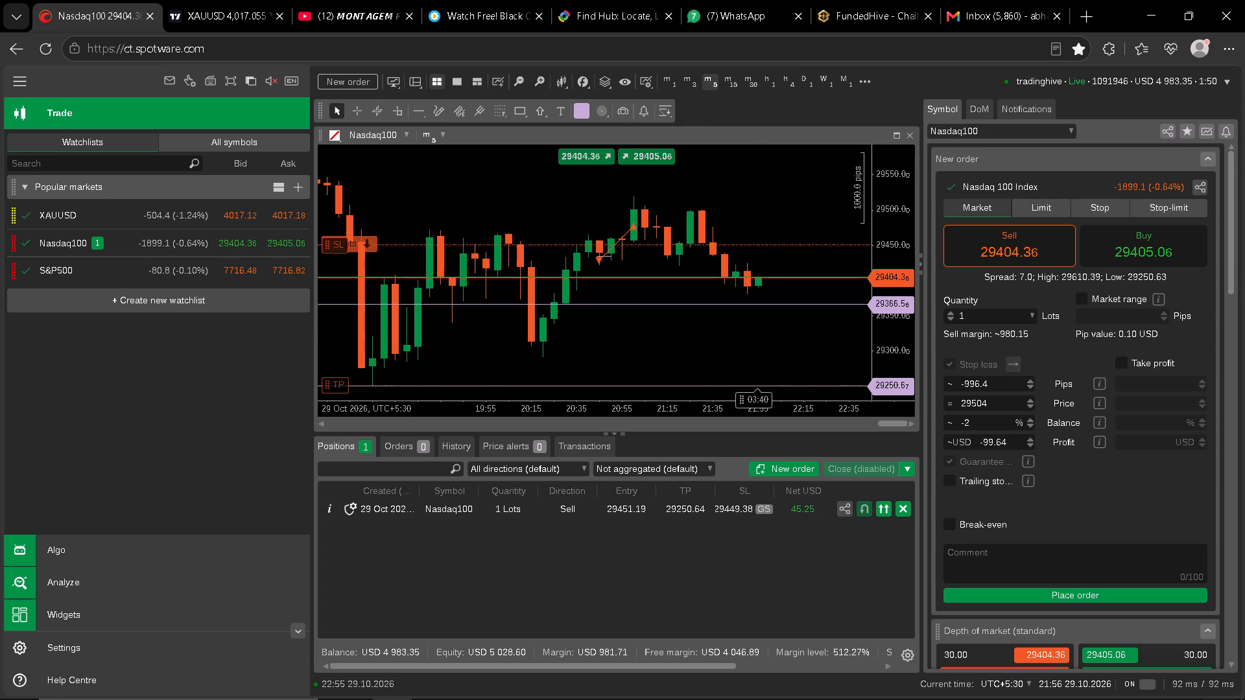
left_click_drag(890, 225, 888, 191)
Examine recent Nasdaq100 candles on the 1-minute chart between the sell position's stop-loss and the 29366.56 level.
left_click(667, 84)
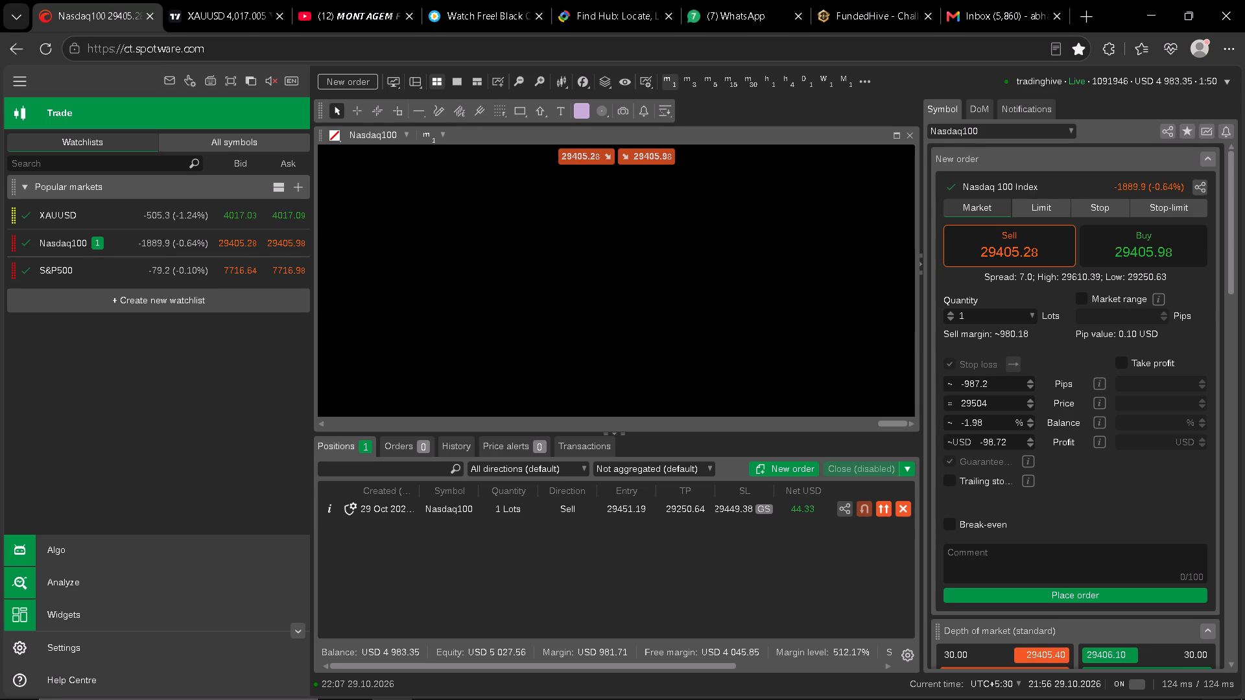
left_click_drag(892, 297, 888, 238)
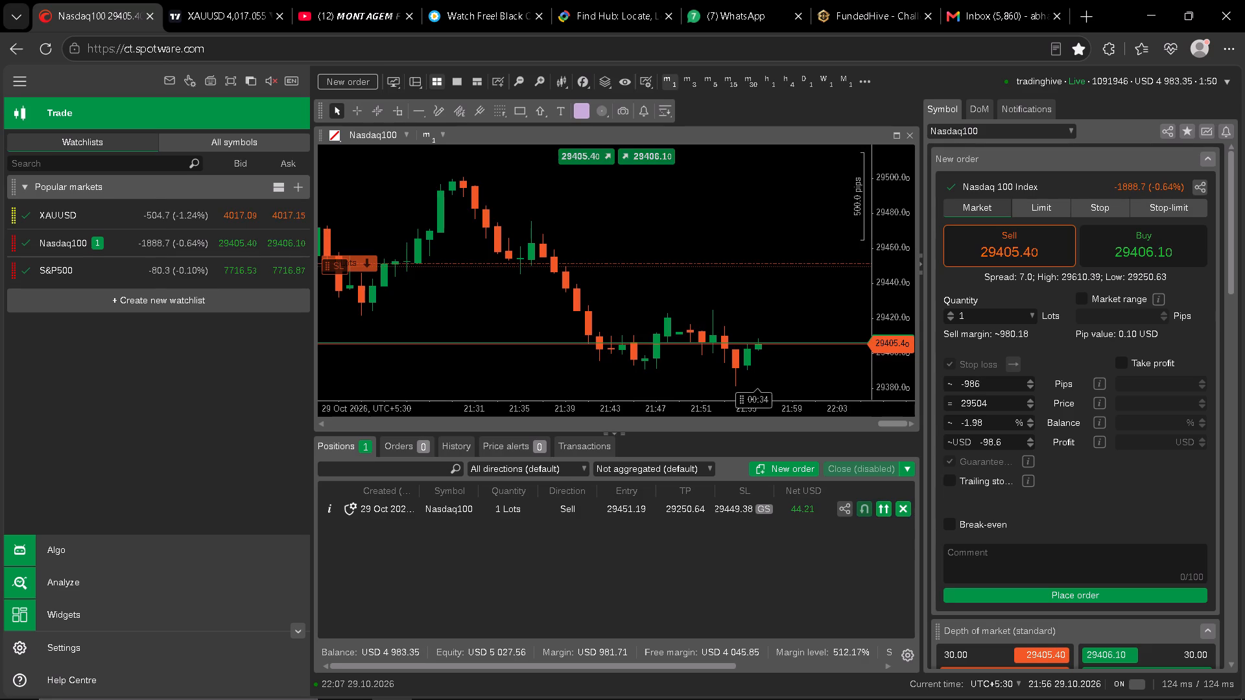
left_click_drag(888, 238, 876, 216)
left_click_drag(806, 297, 802, 253)
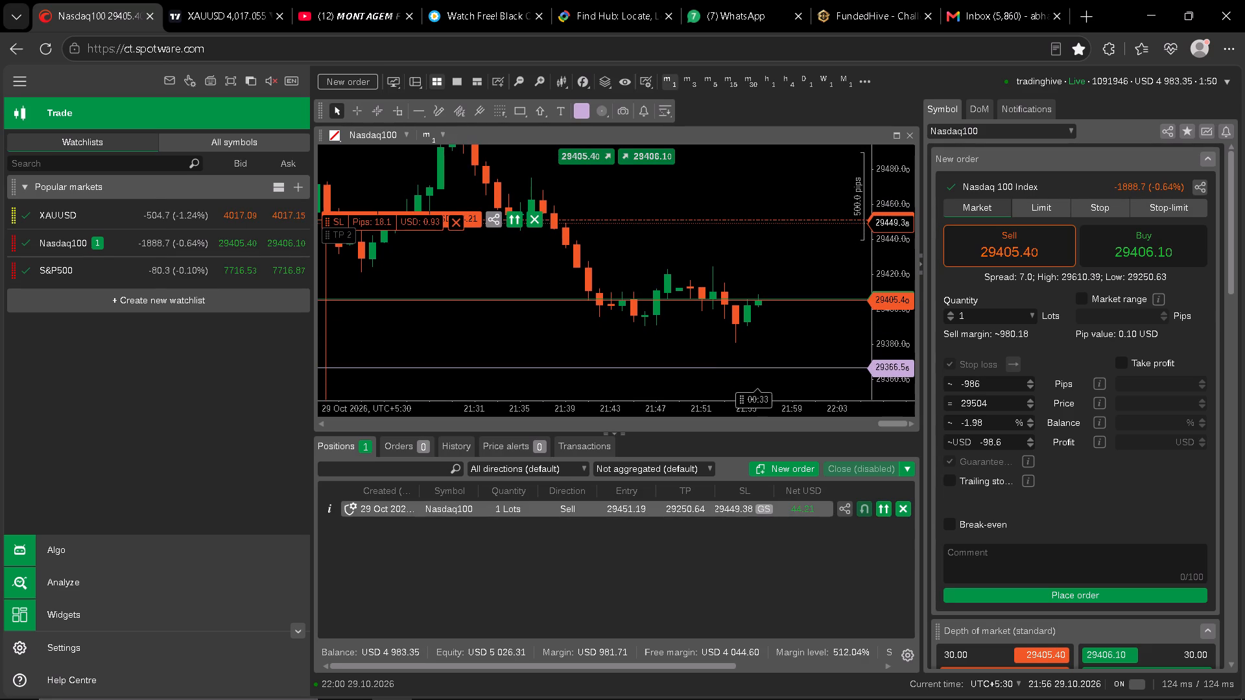
left_click(683, 405)
left_click(683, 405)
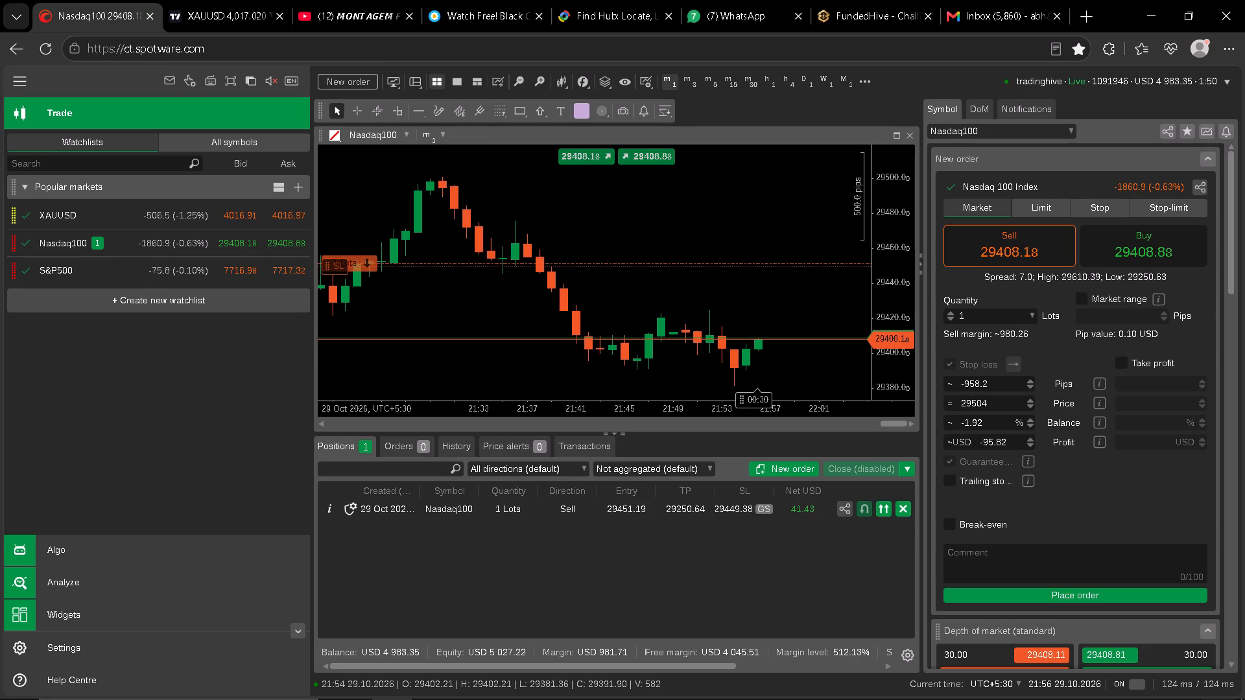
left_click_drag(742, 399, 753, 399)
left_click_drag(737, 399, 728, 399)
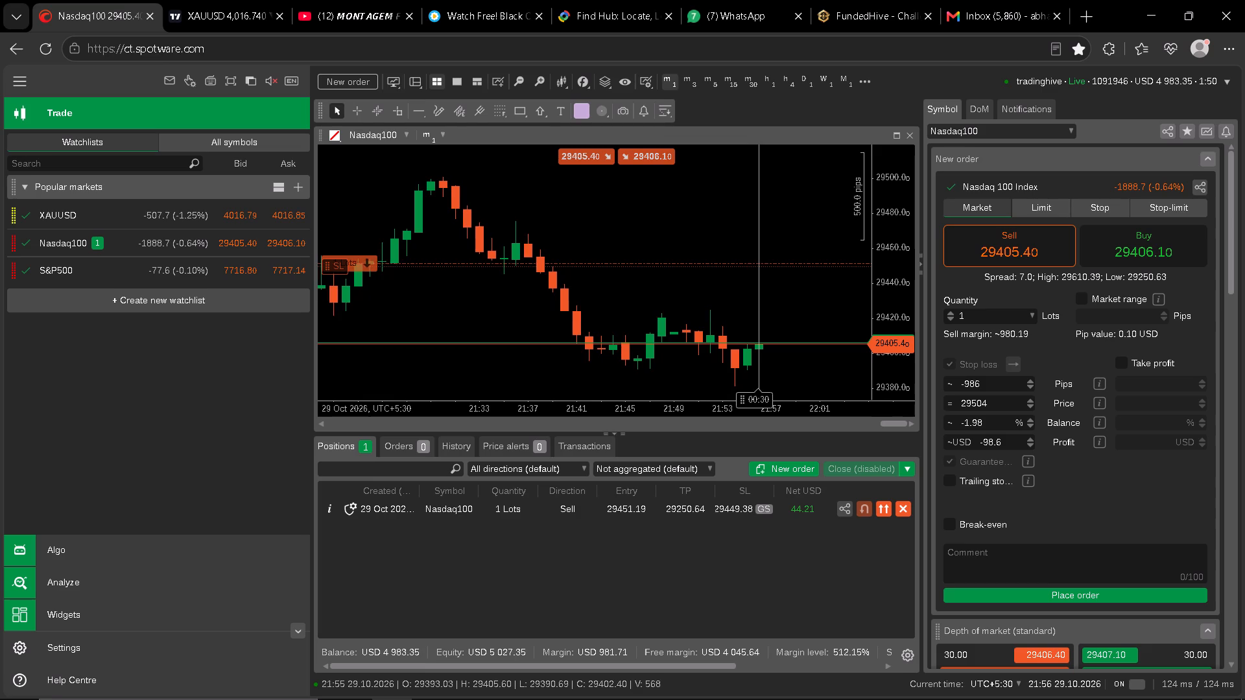
left_click_drag(728, 399, 726, 399)
left_click_drag(813, 355, 824, 323)
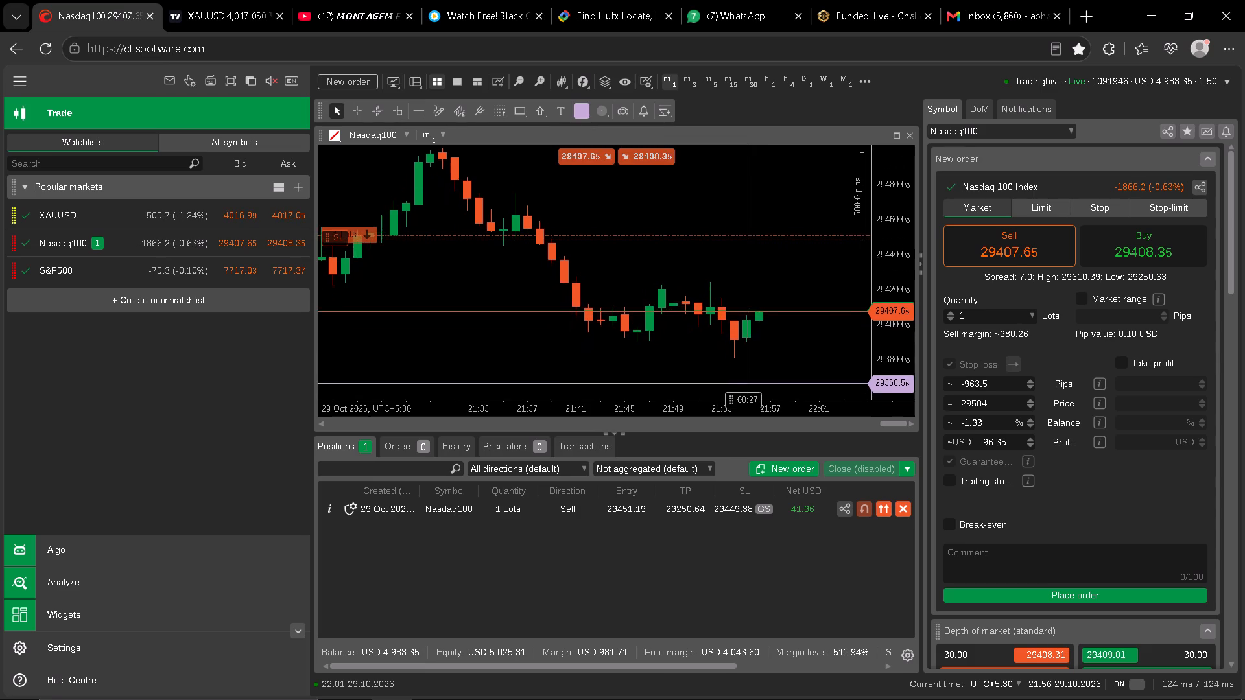
left_click_drag(824, 323, 825, 318)
left_click(825, 318)
left_click_drag(722, 407, 729, 406)
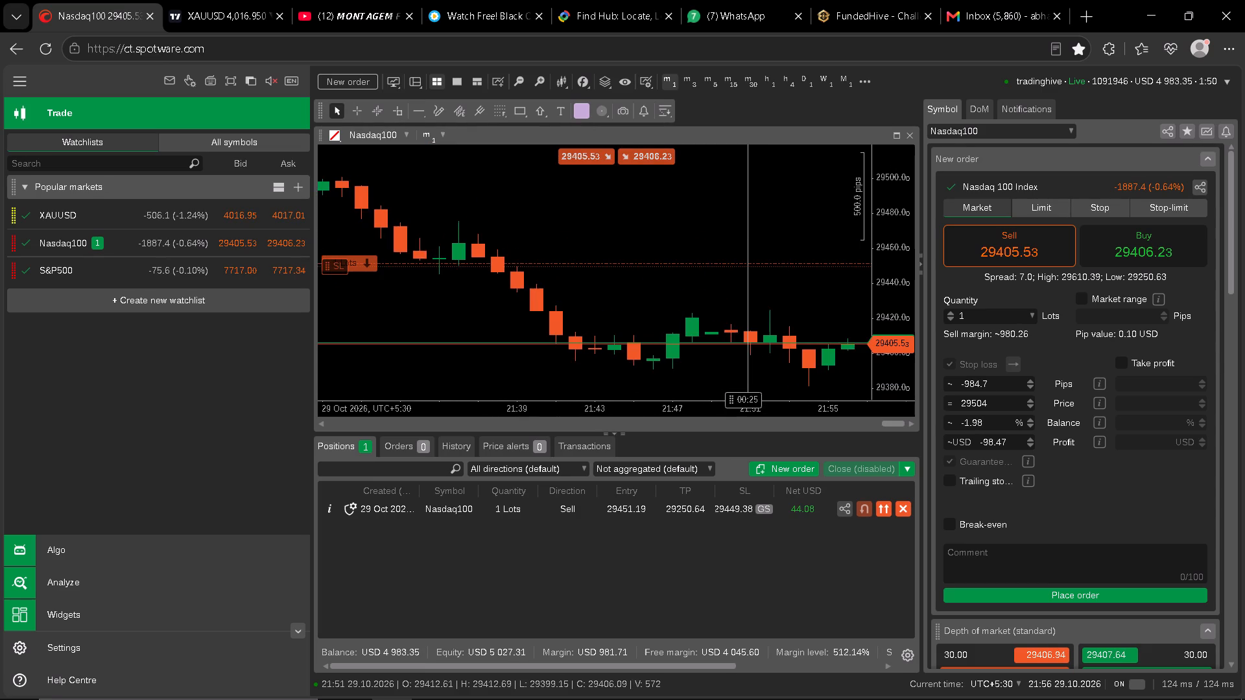
left_click_drag(729, 406, 688, 397)
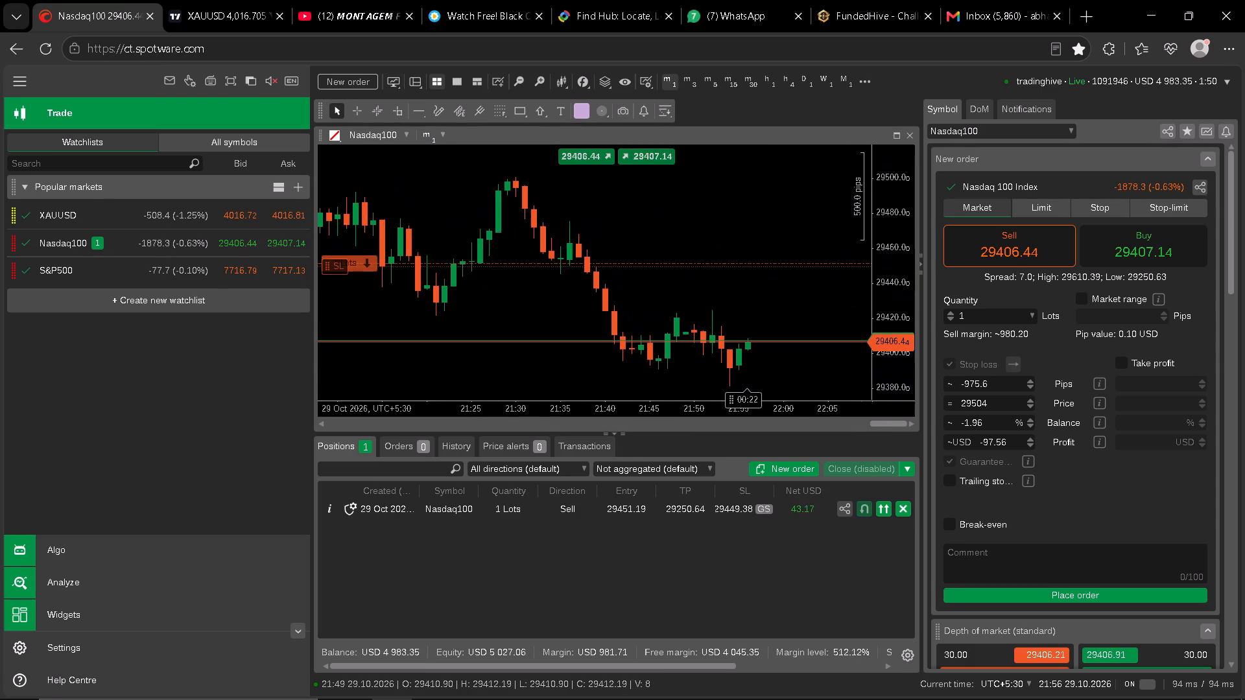
left_click_drag(688, 397, 682, 397)
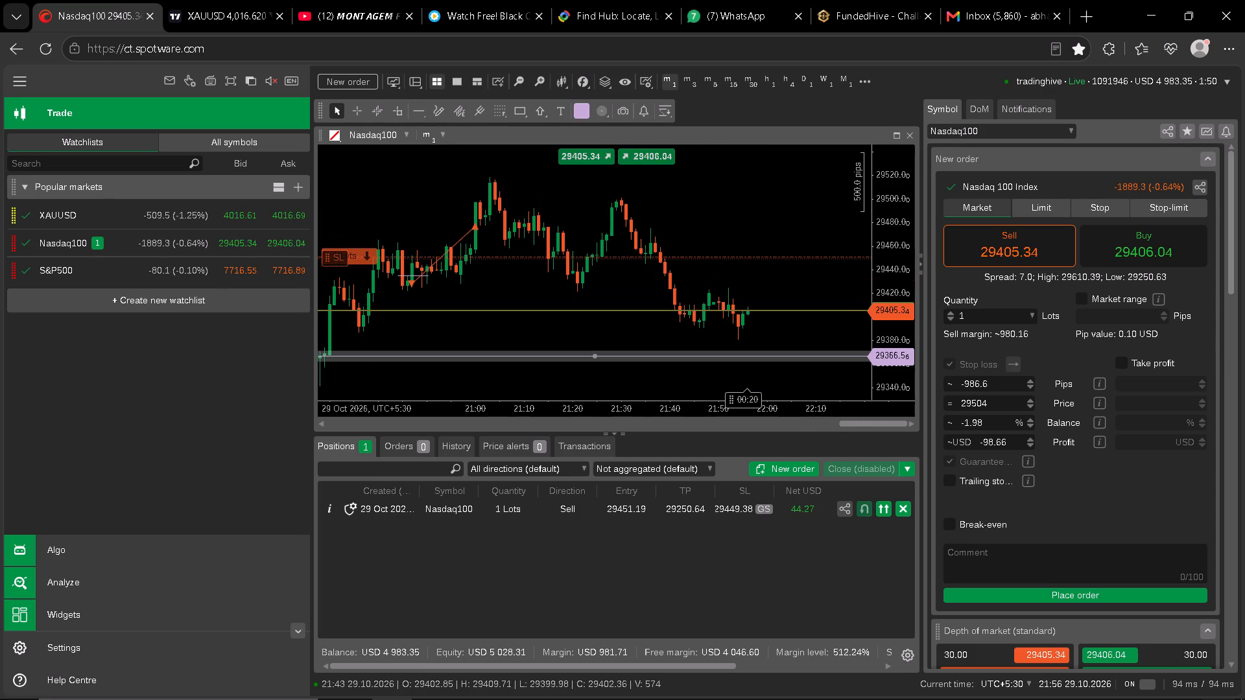
left_click_drag(682, 397, 683, 398)
left_click_drag(776, 319, 783, 281)
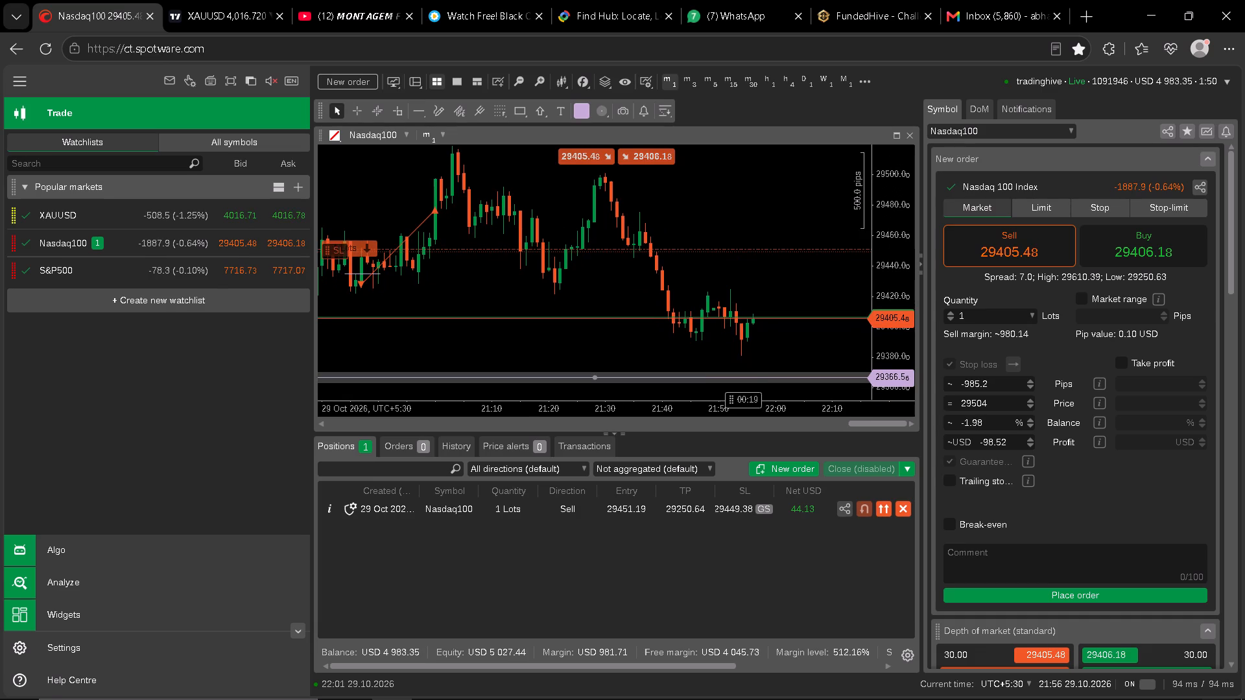
left_click_drag(783, 281, 783, 277)
left_click_drag(886, 281, 886, 239)
left_click_drag(829, 289, 828, 261)
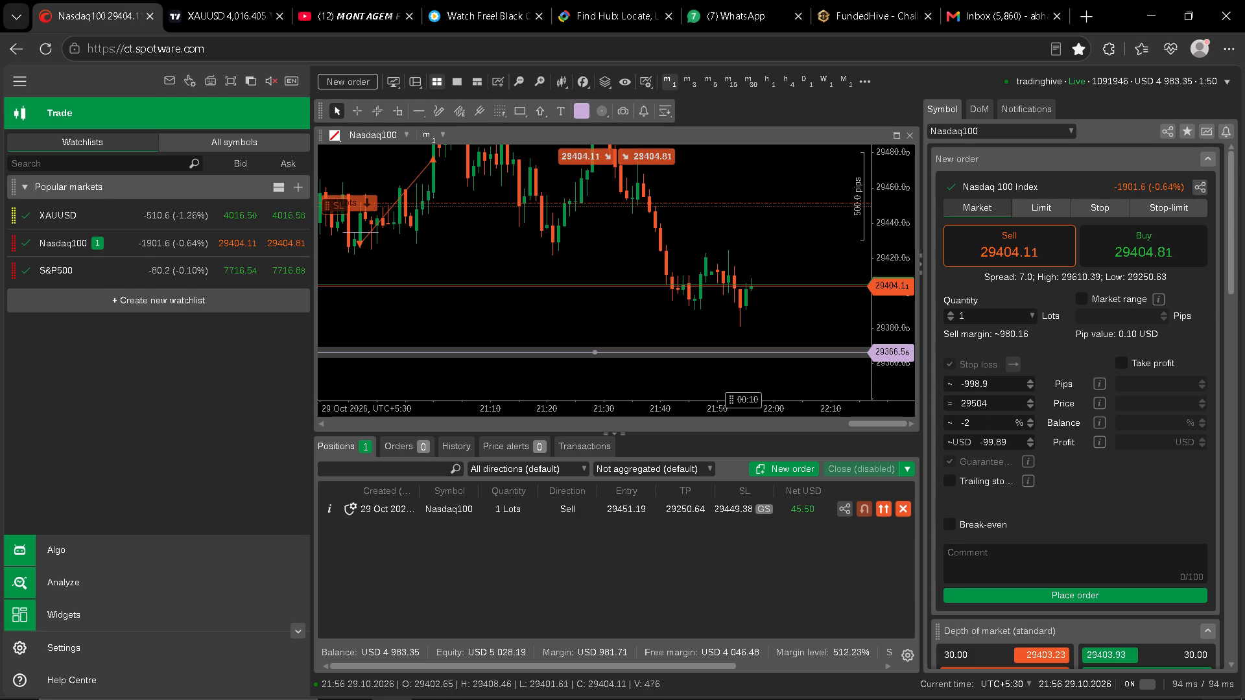
left_click_drag(892, 232, 889, 301)
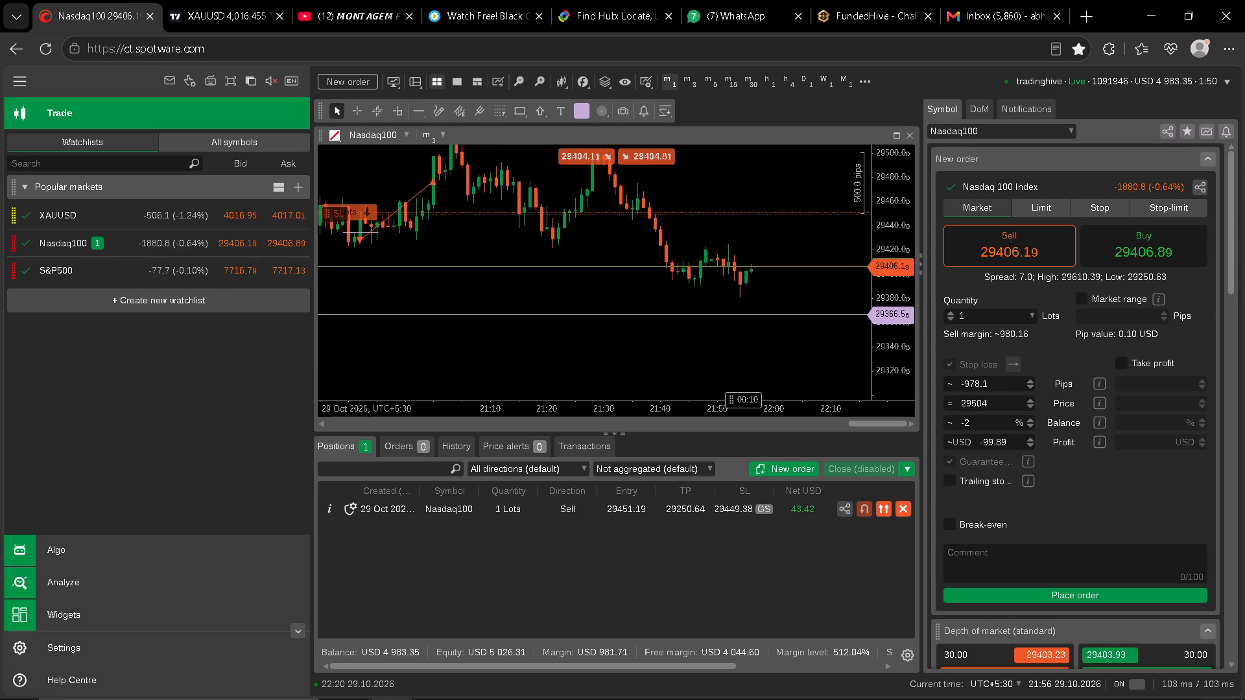
left_click_drag(889, 301, 887, 226)
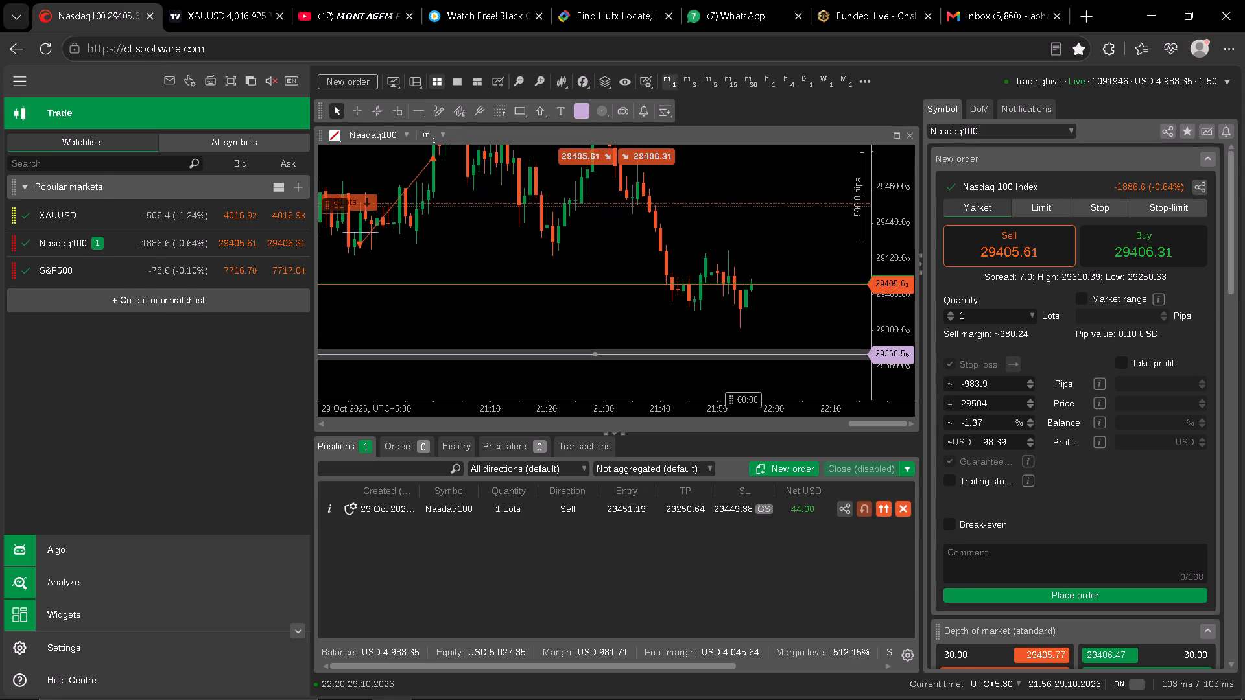